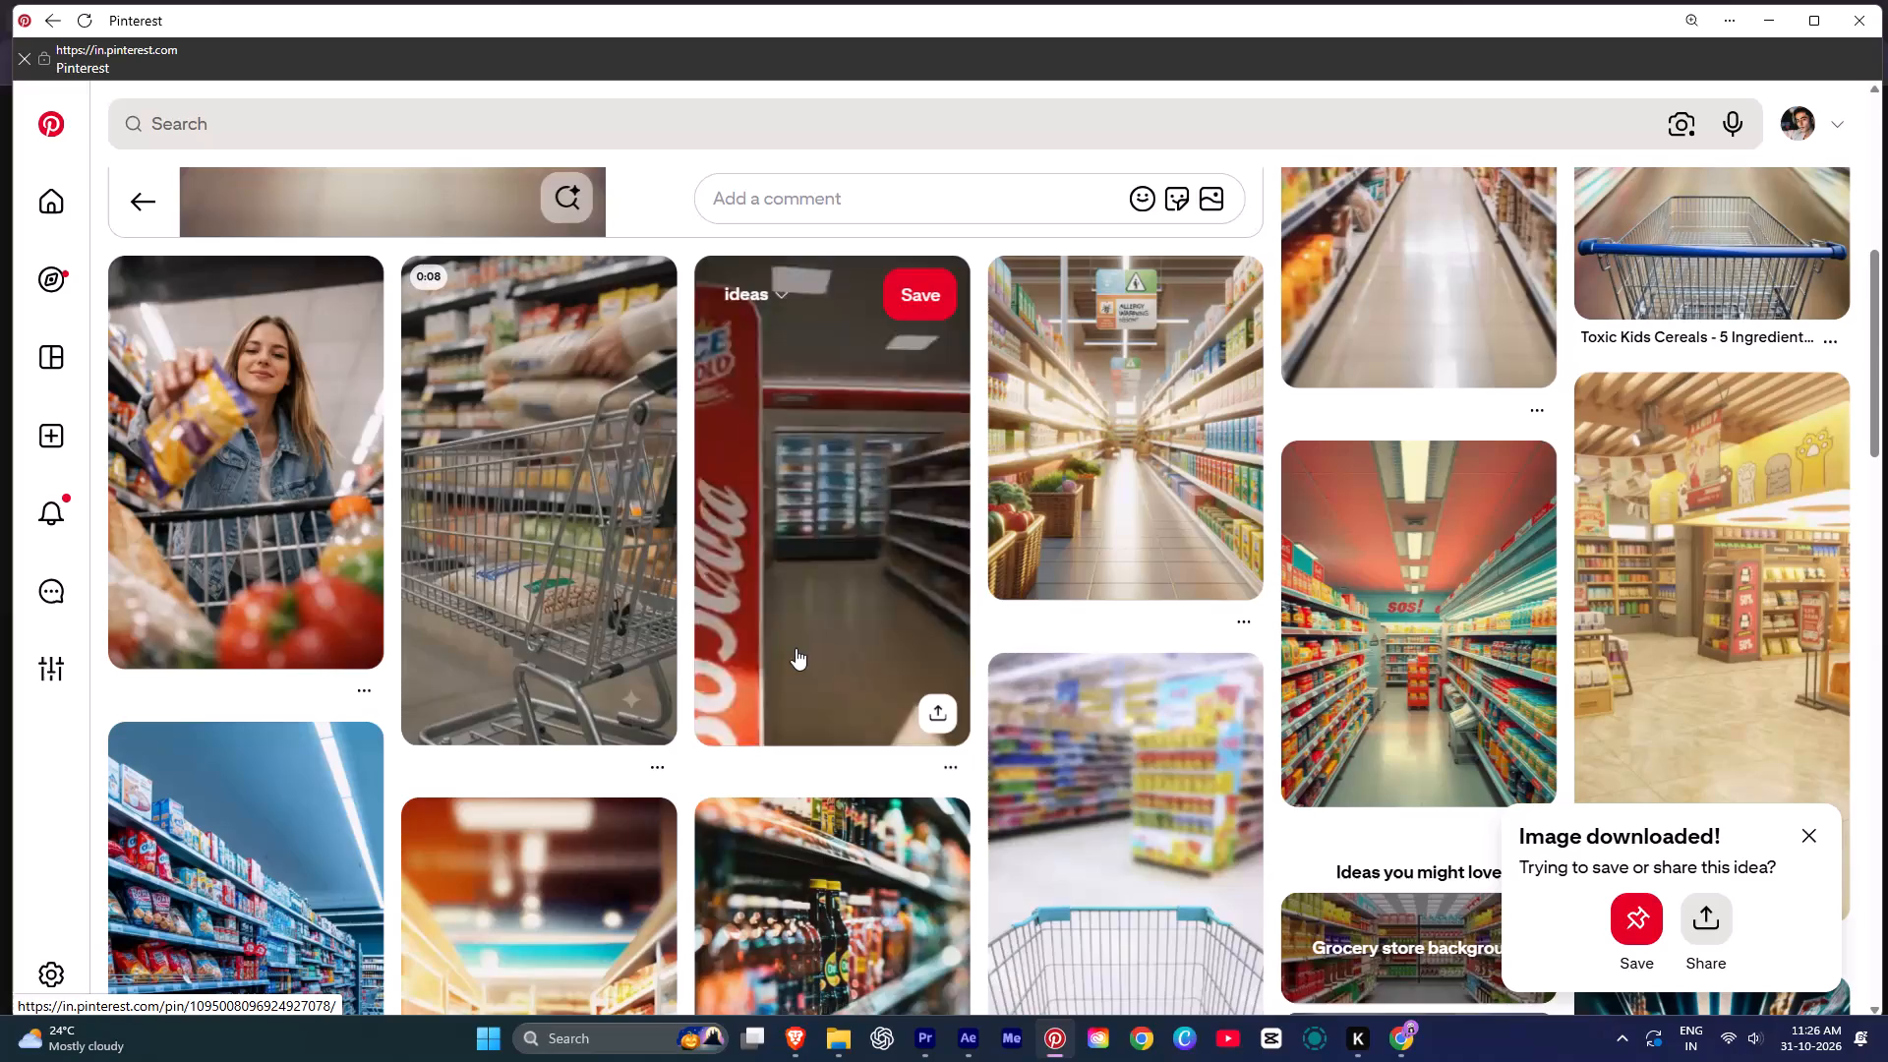
Browse the related supermarket aisle pictures on Pinterest for a suitable background image.
scroll(796, 648, "down", 5)
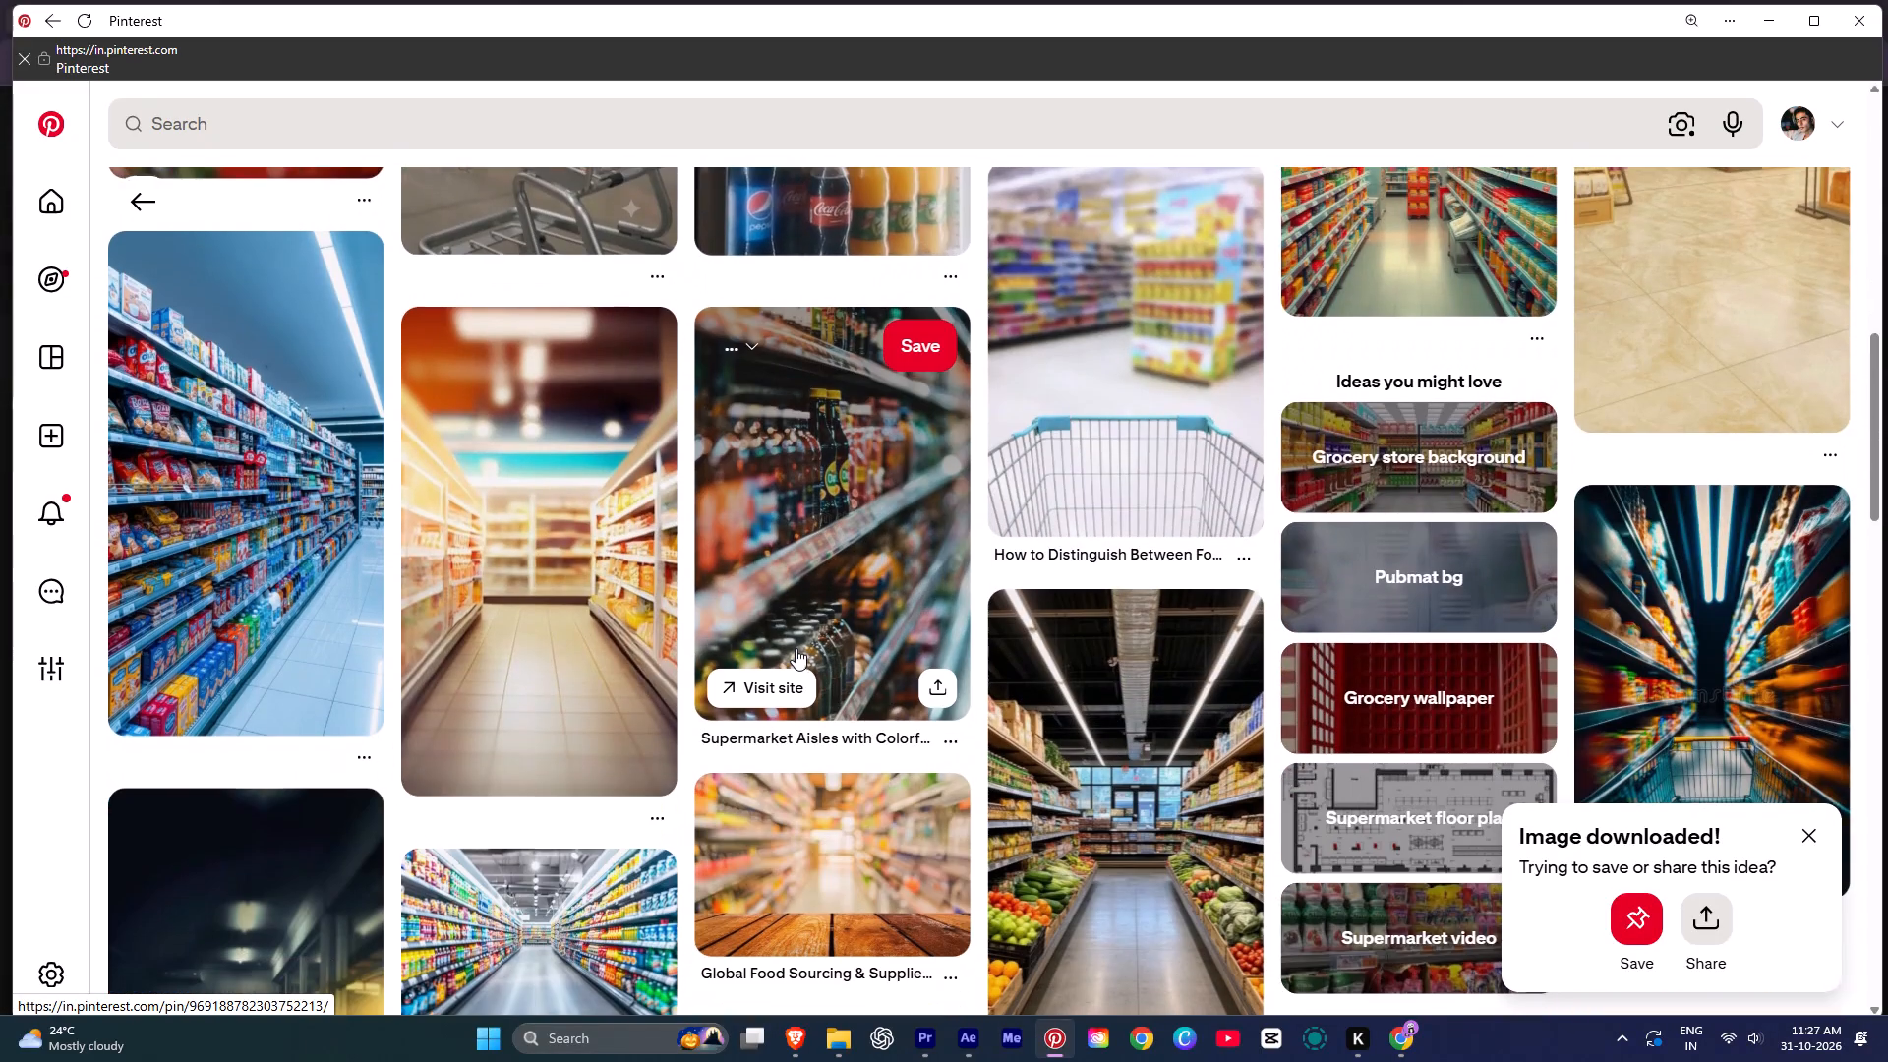
scroll(796, 648, "down", 4)
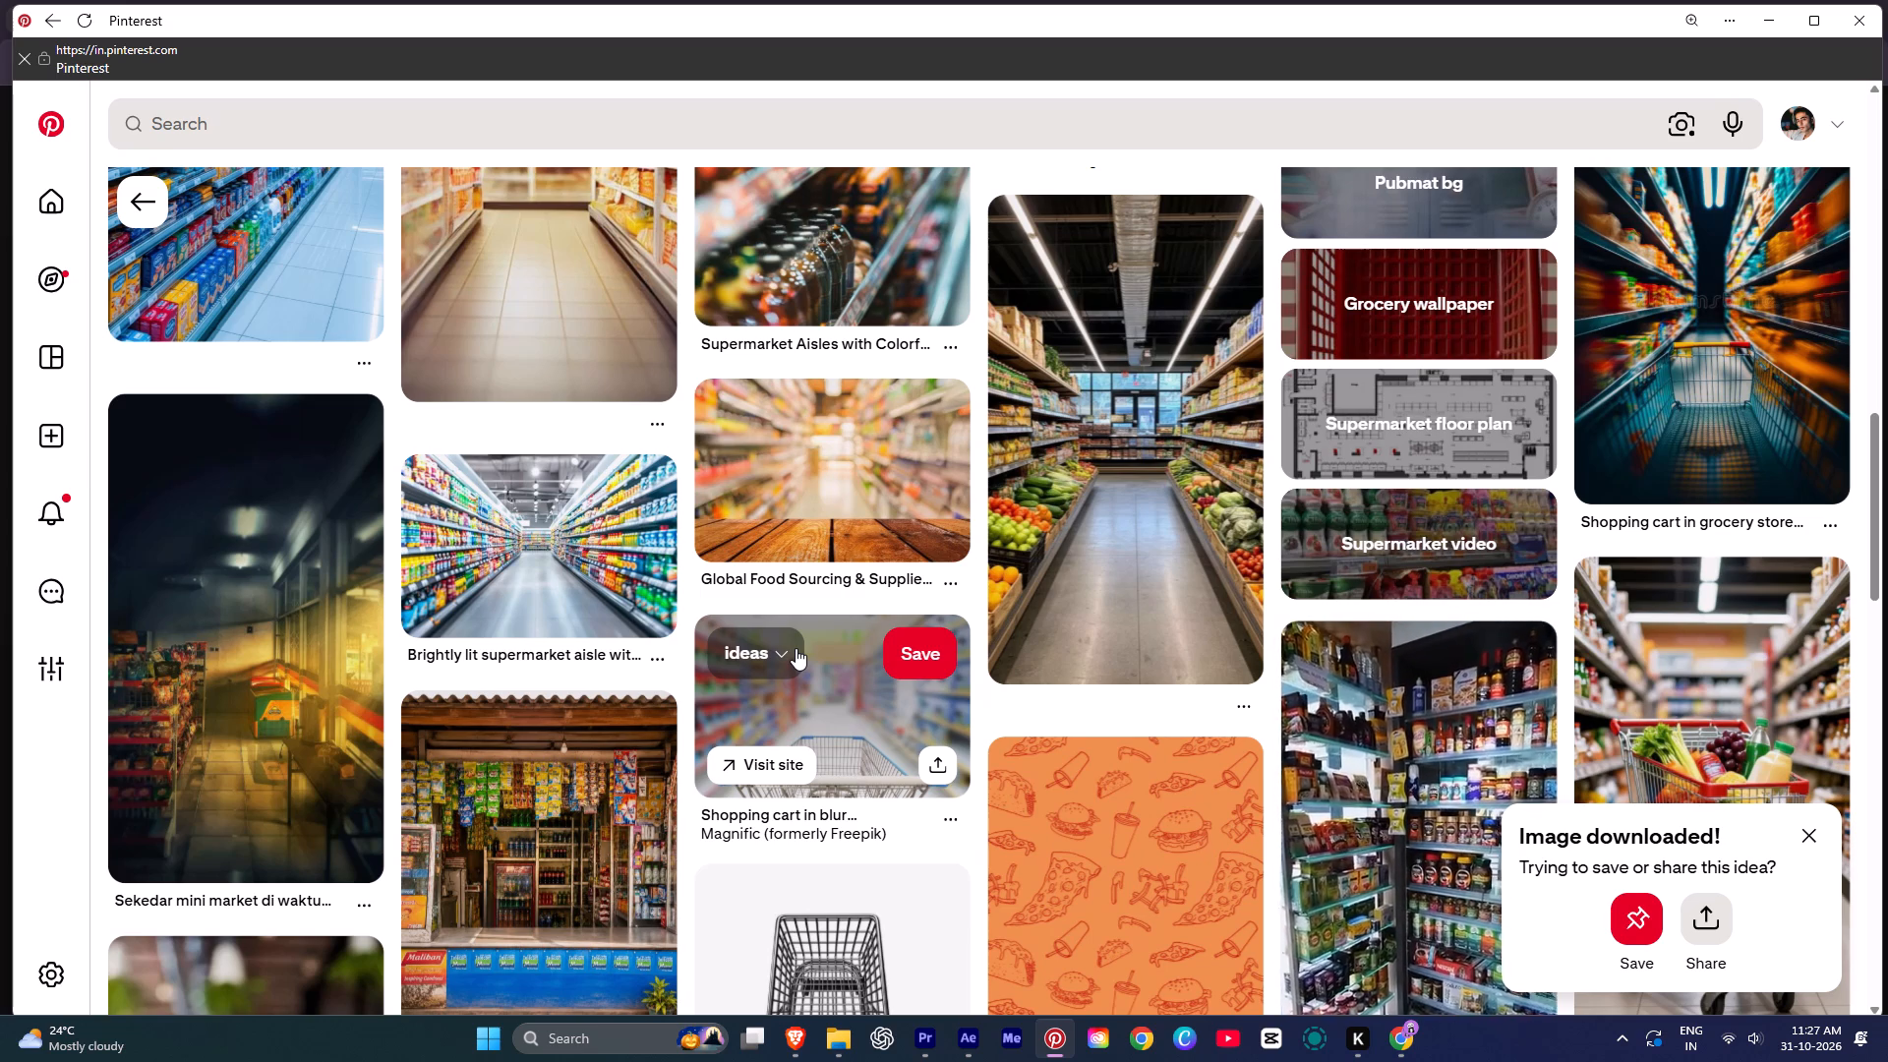
scroll(794, 650, "down", 9)
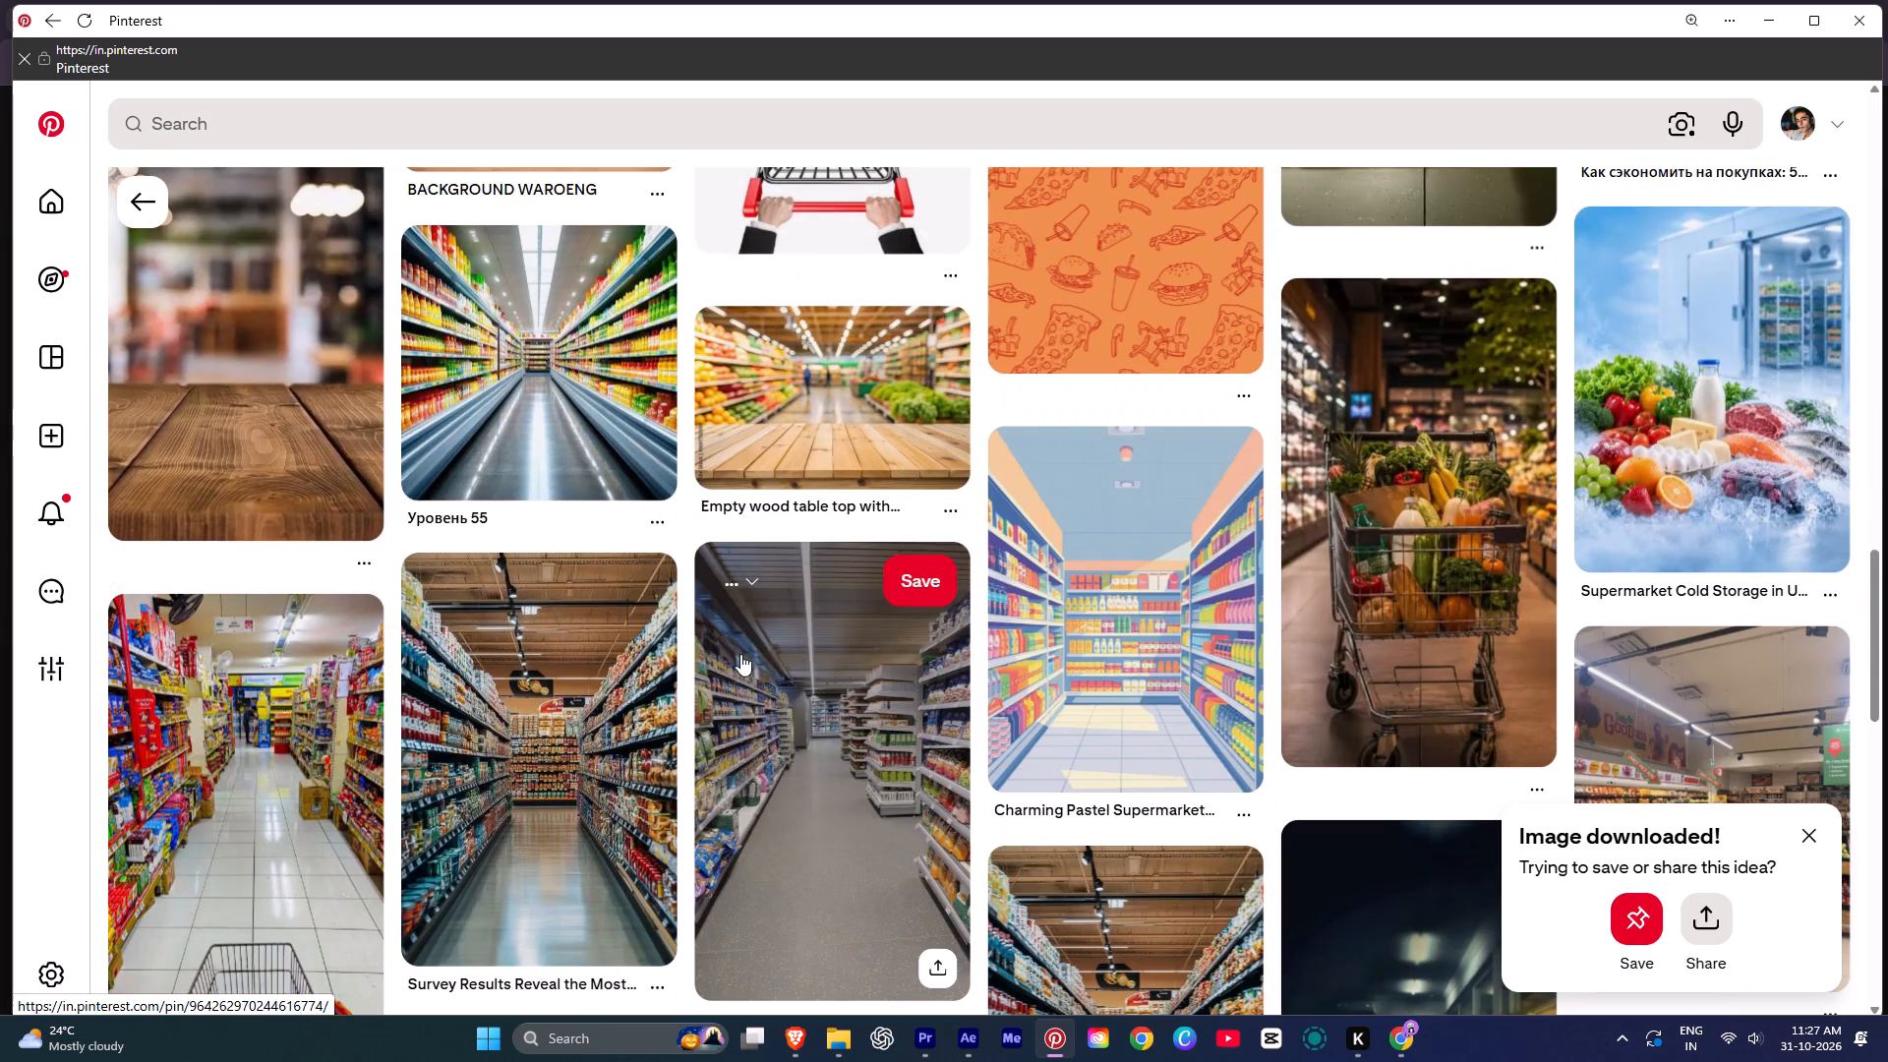
scroll(657, 654, "up", 2, "alt")
Switch to After Effects and preview the SMART WATCH title animation near the start of SAB QUICK Linked Comp 03.
key("alt+Tab")
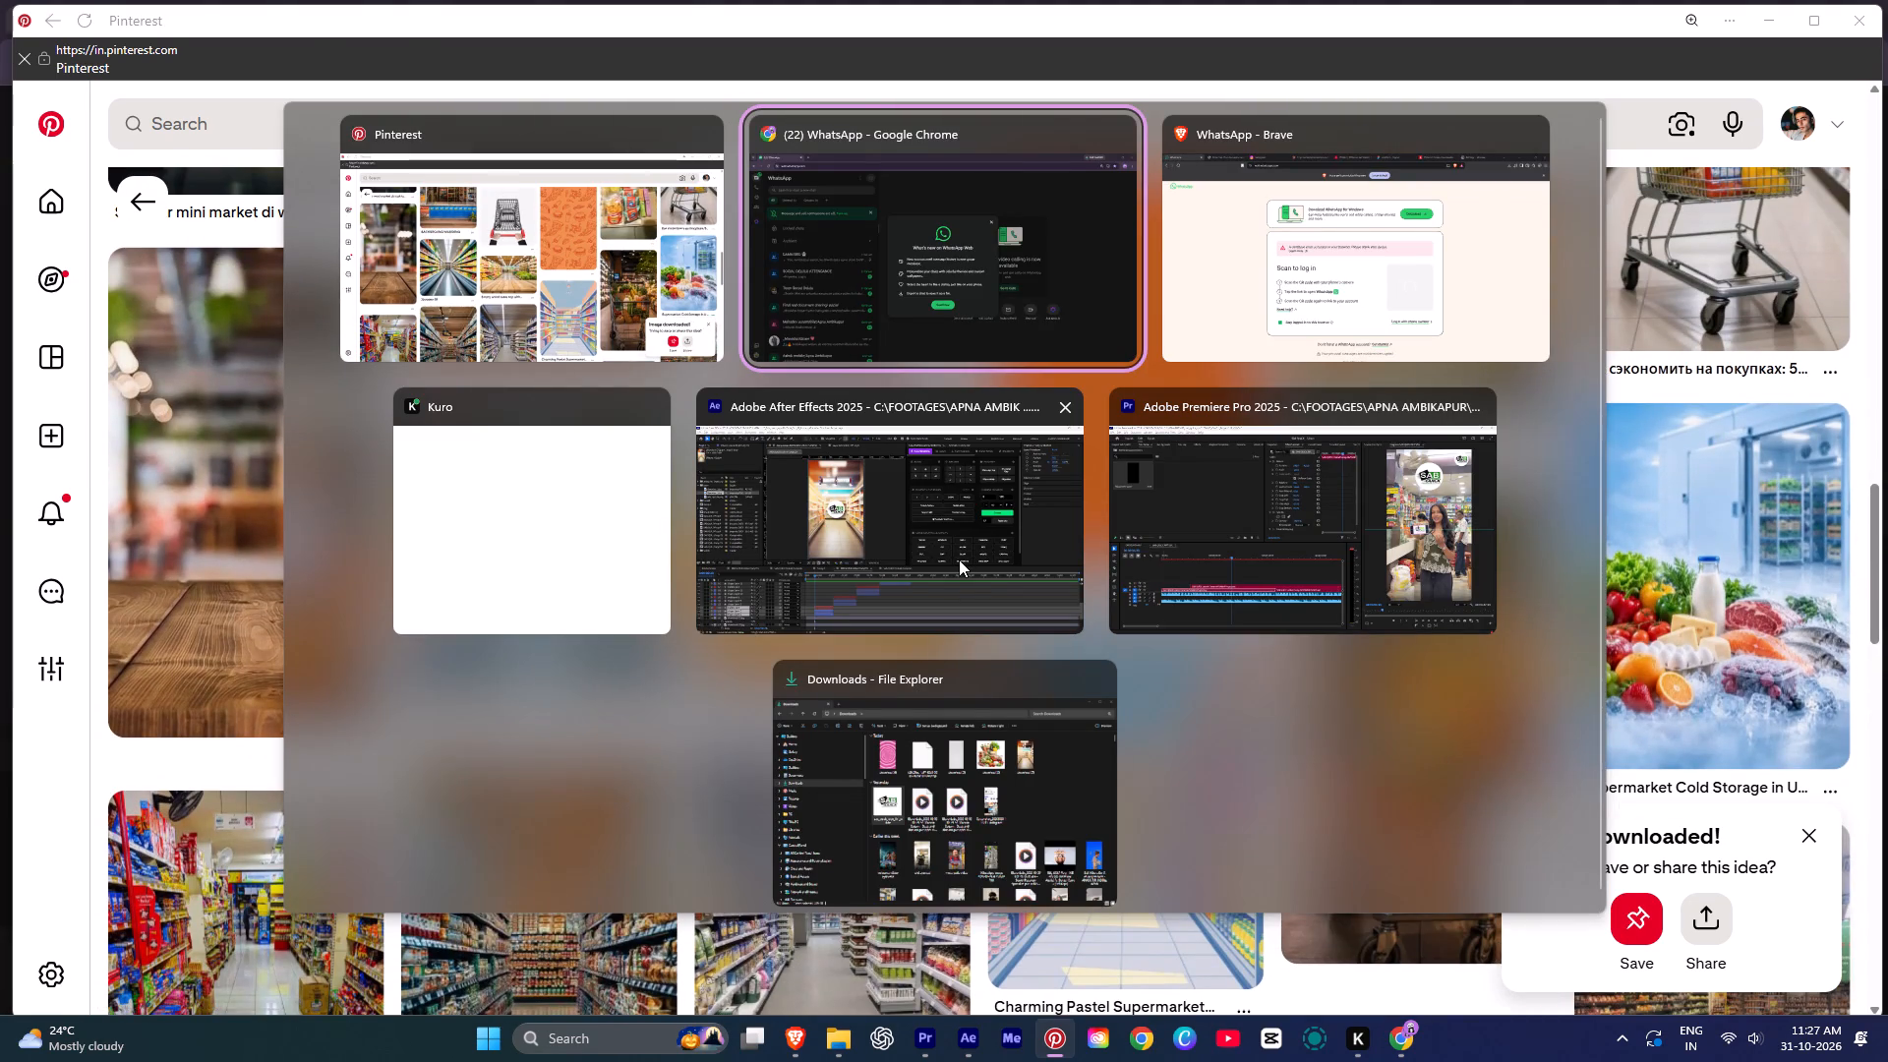
left_click(959, 560, "alt")
left_click_drag(628, 744, 562, 744)
key("space")
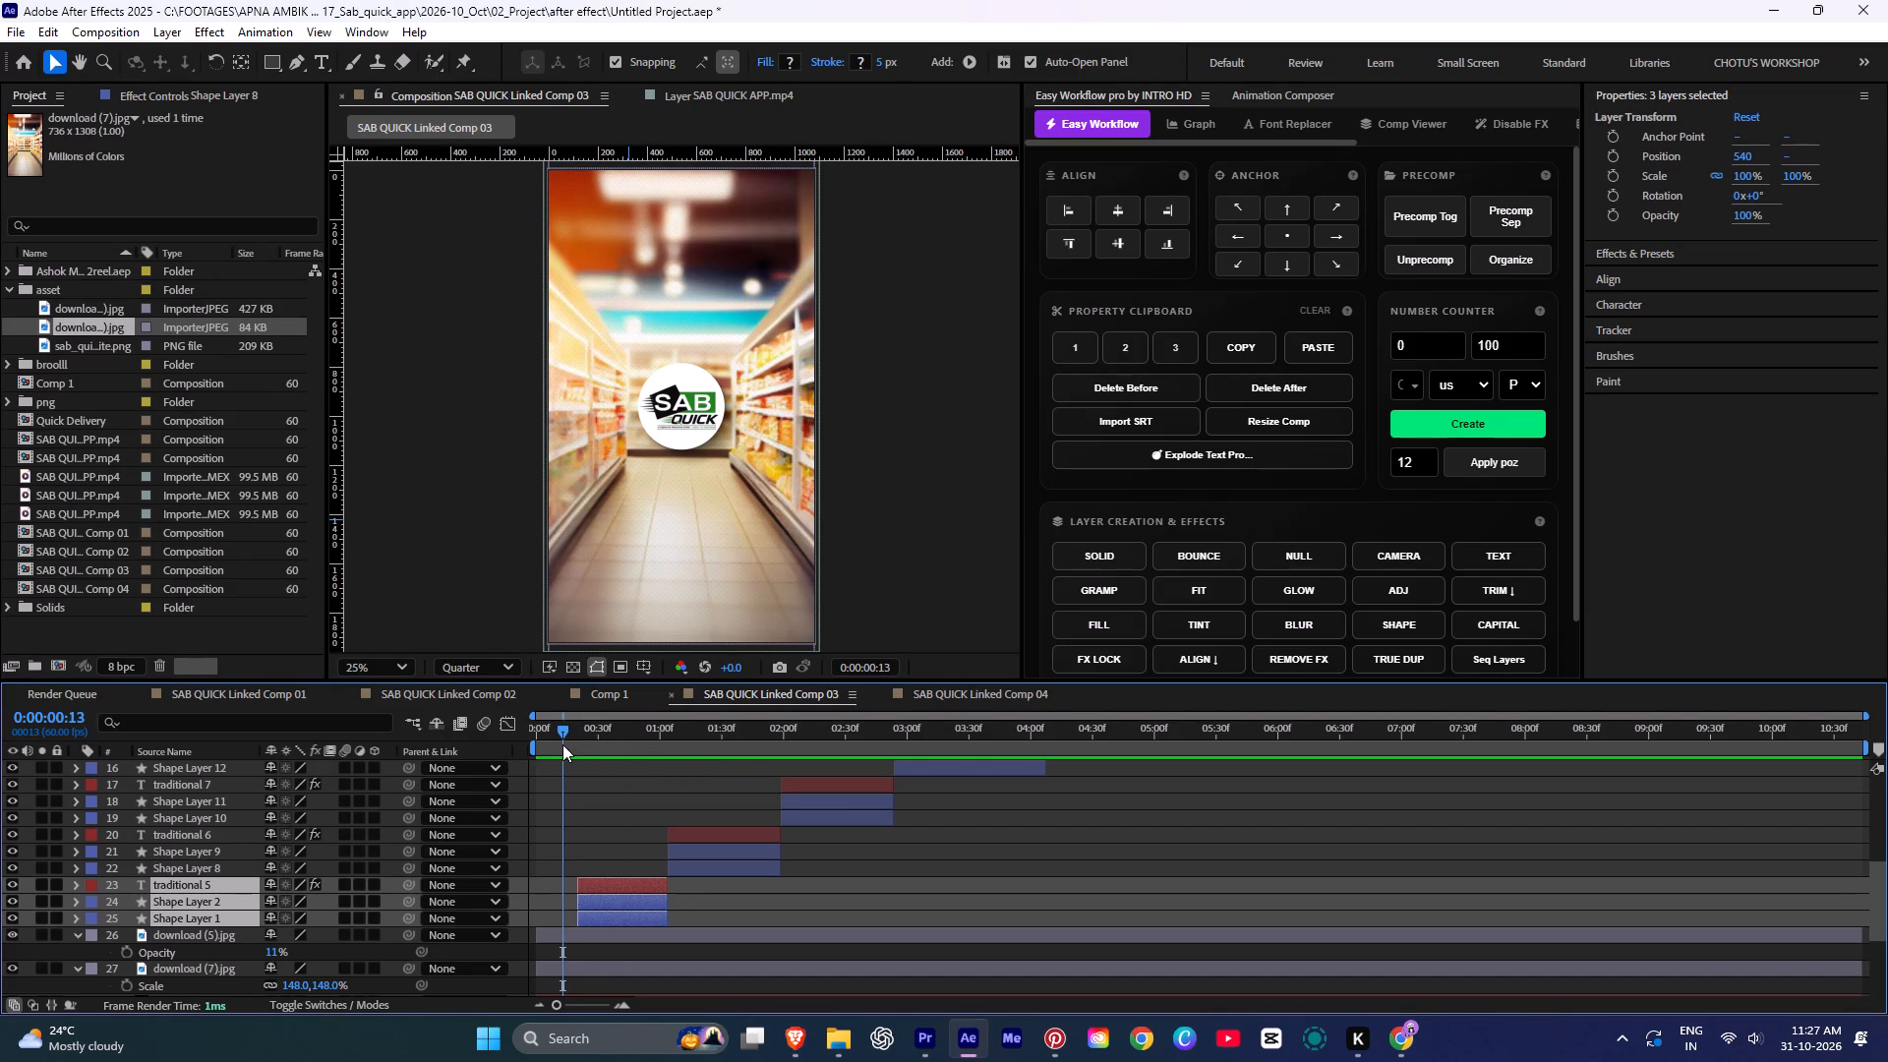
key("space")
left_click(612, 749)
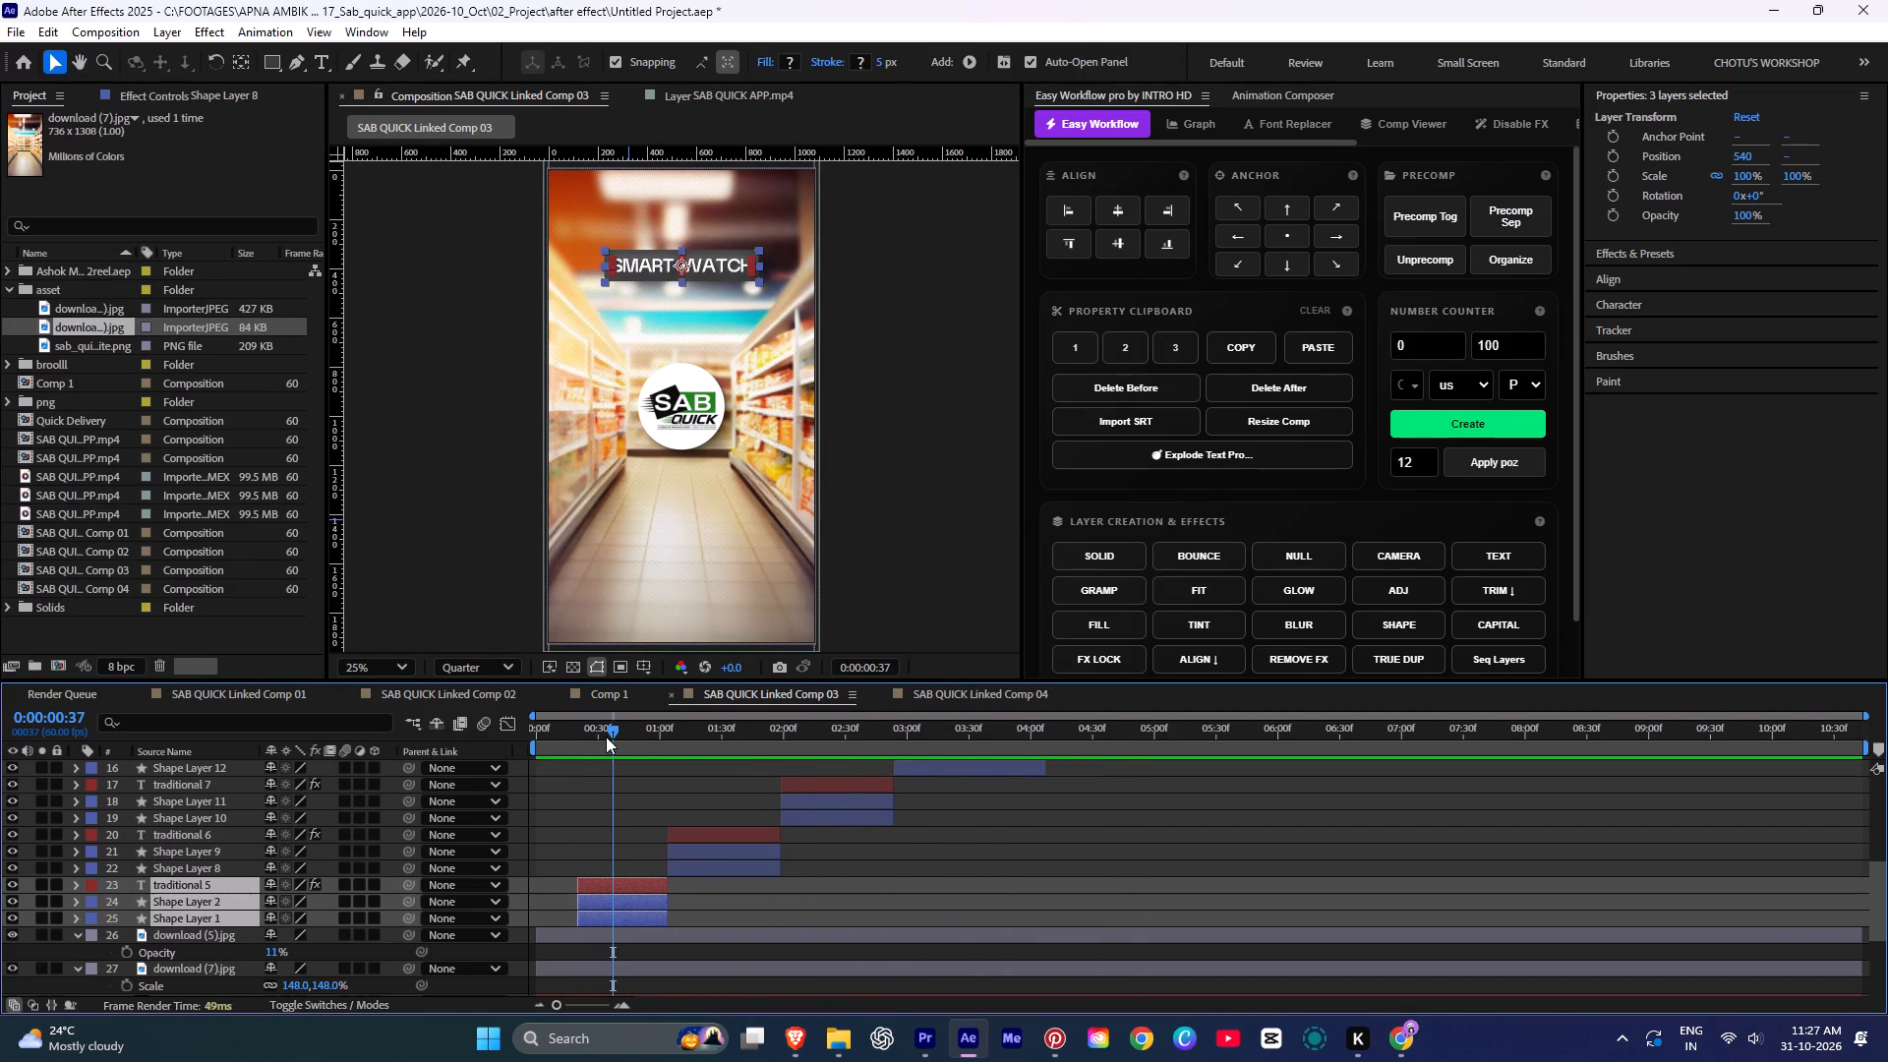
left_click_drag(605, 737, 567, 733)
key("space")
key("space")
left_click(595, 739)
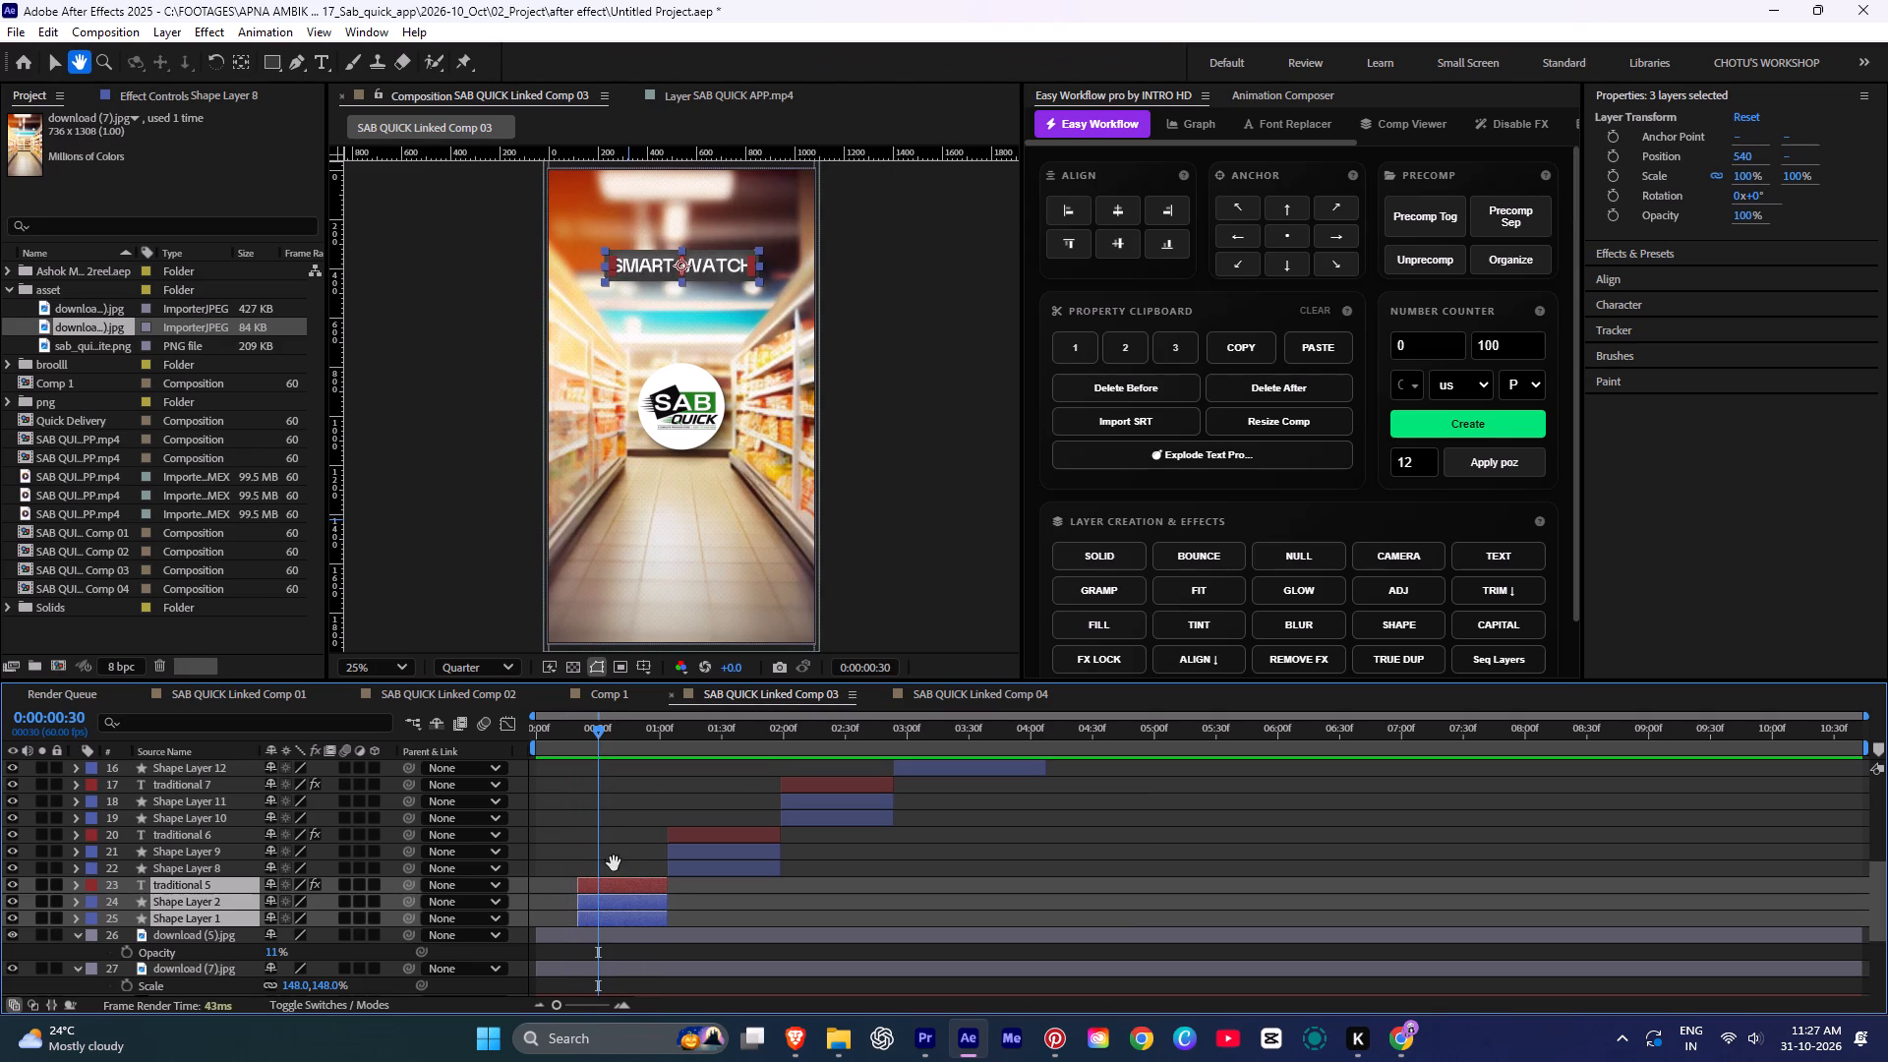
left_click(620, 852)
key("v")
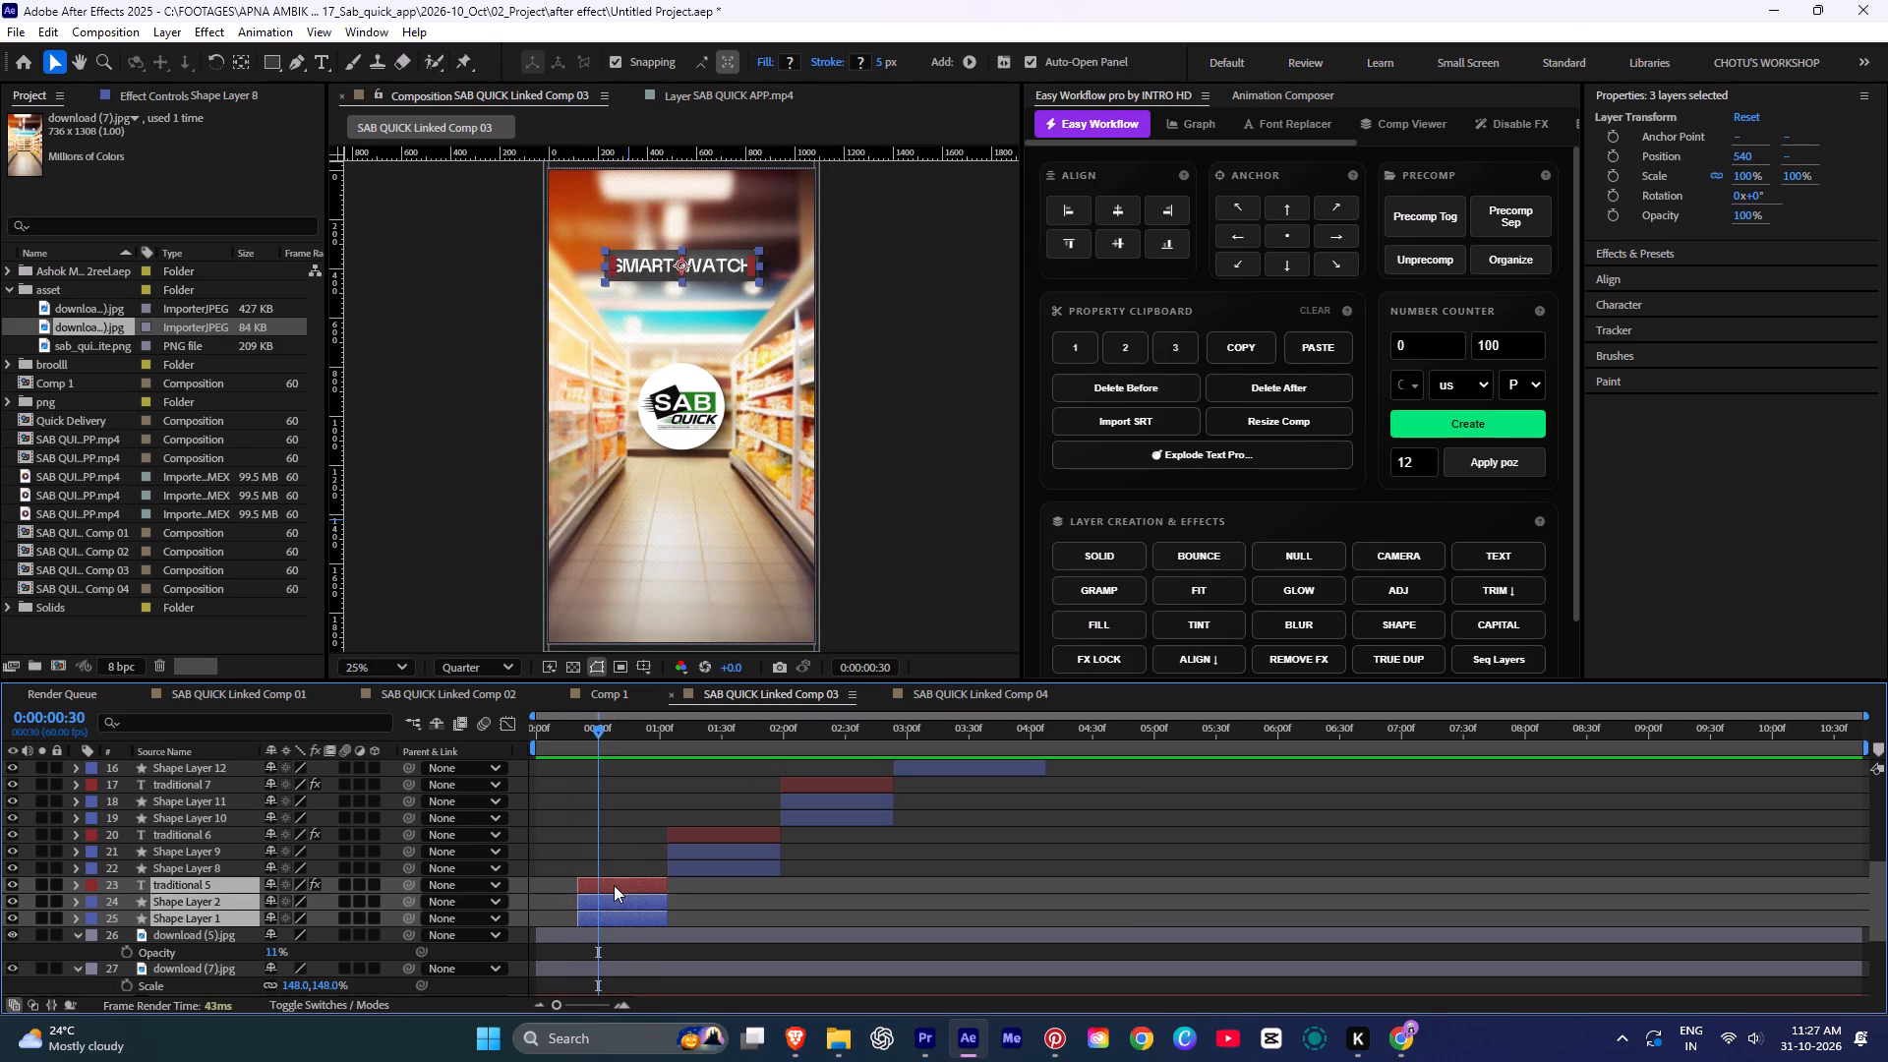
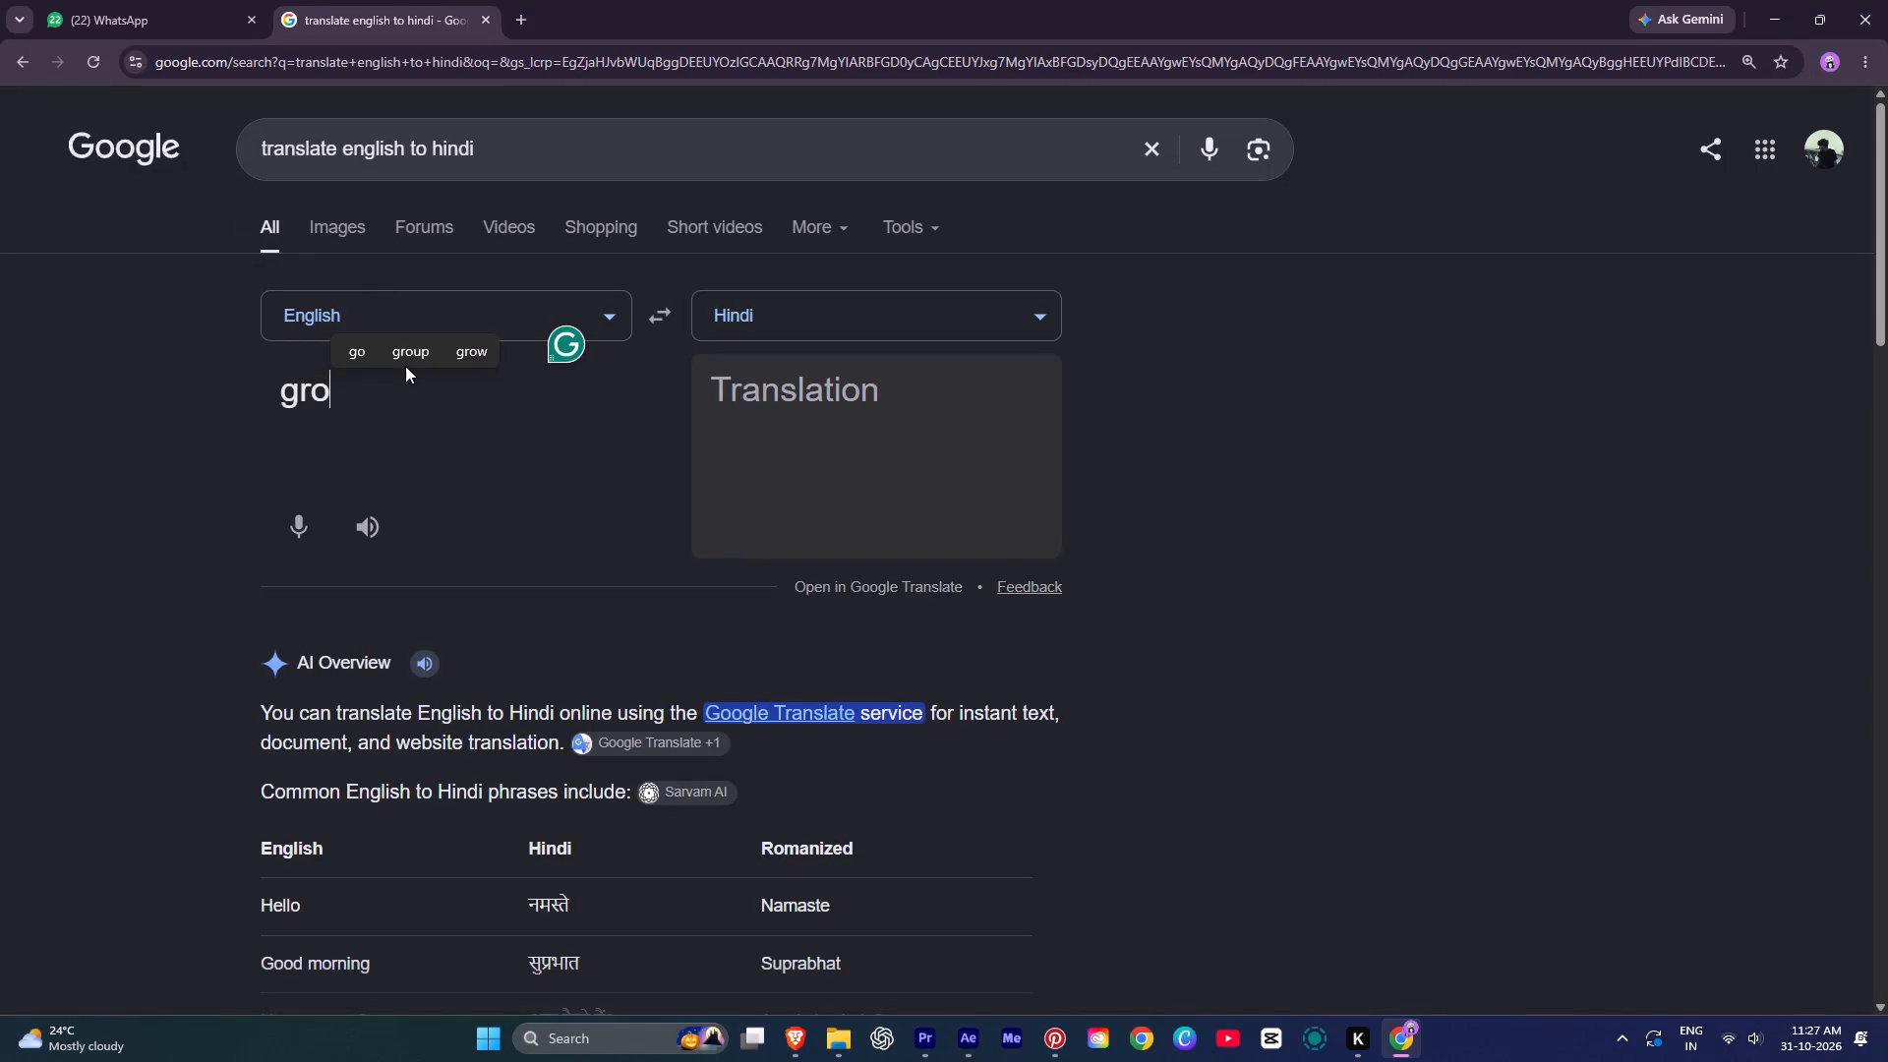
Complete the word "grocery" in the English-to-Hindi translator, pick the suggestion "grocery shopping" and copy only the word "grocery".
type("c")
type("ery")
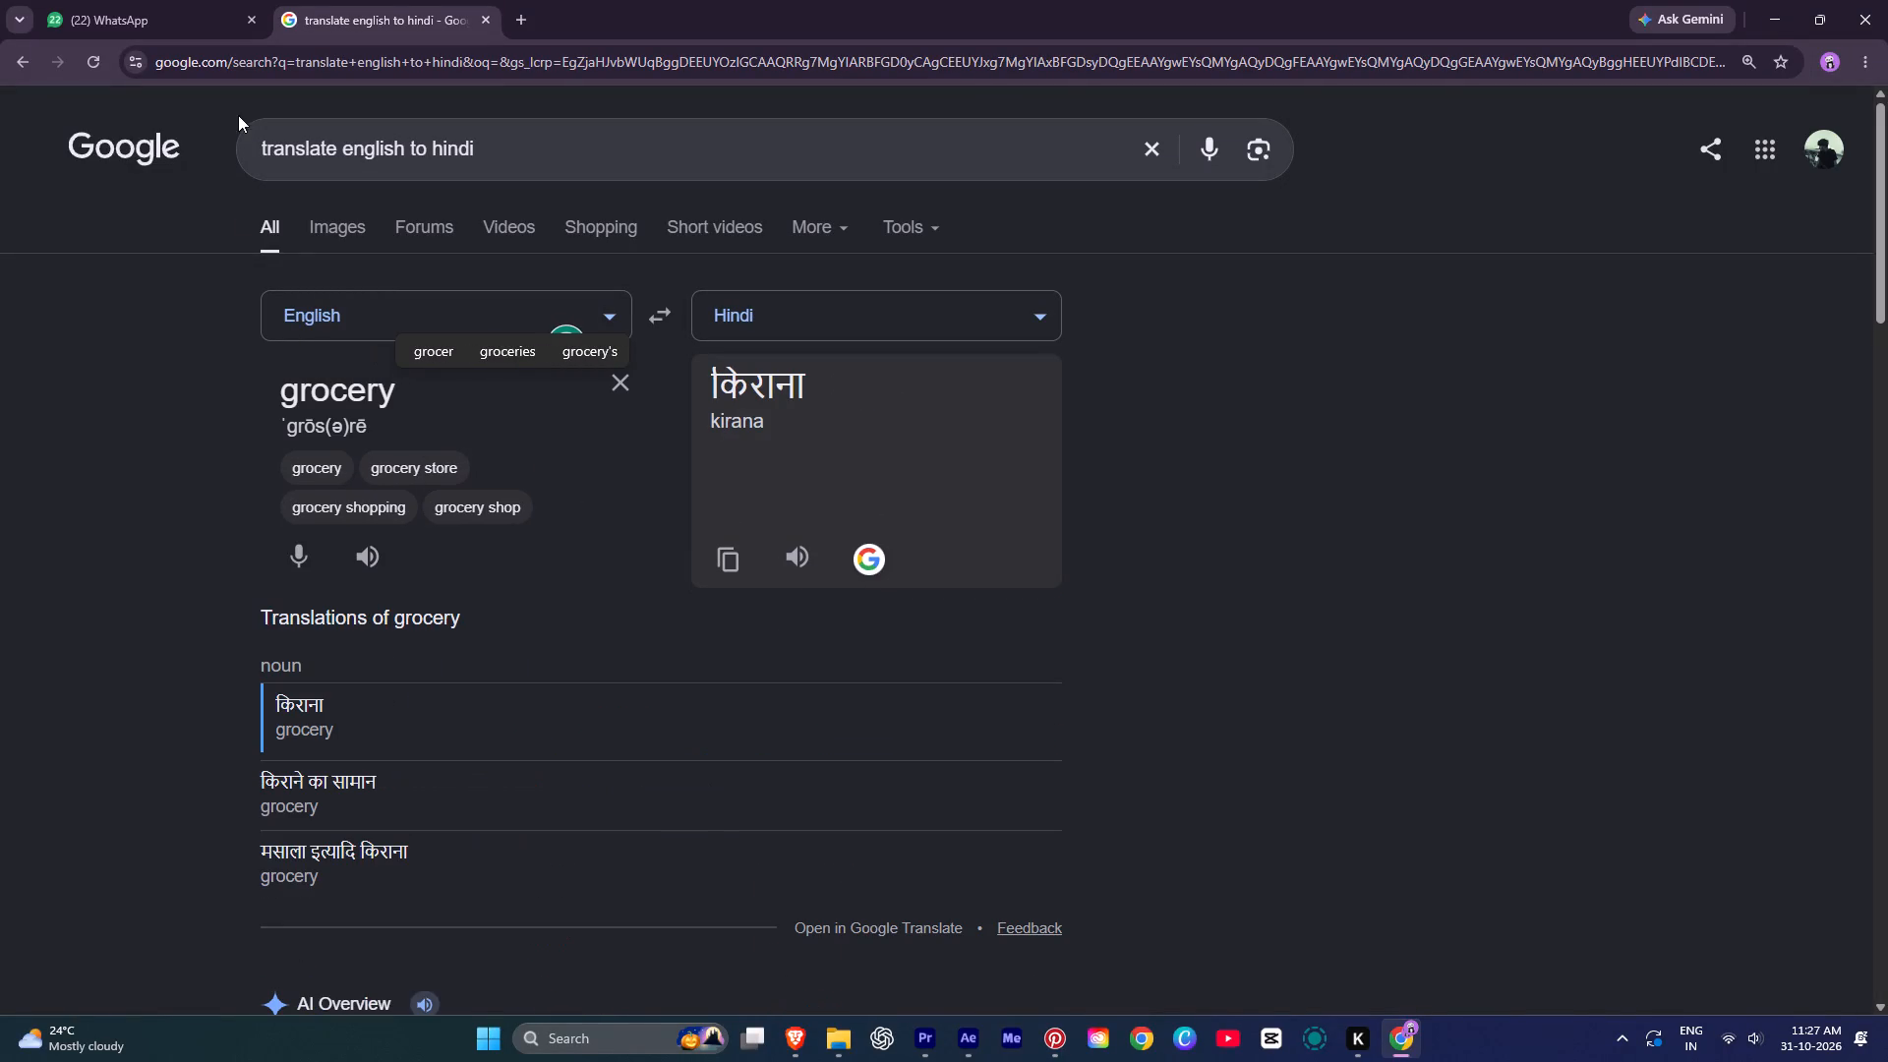
left_click(338, 509)
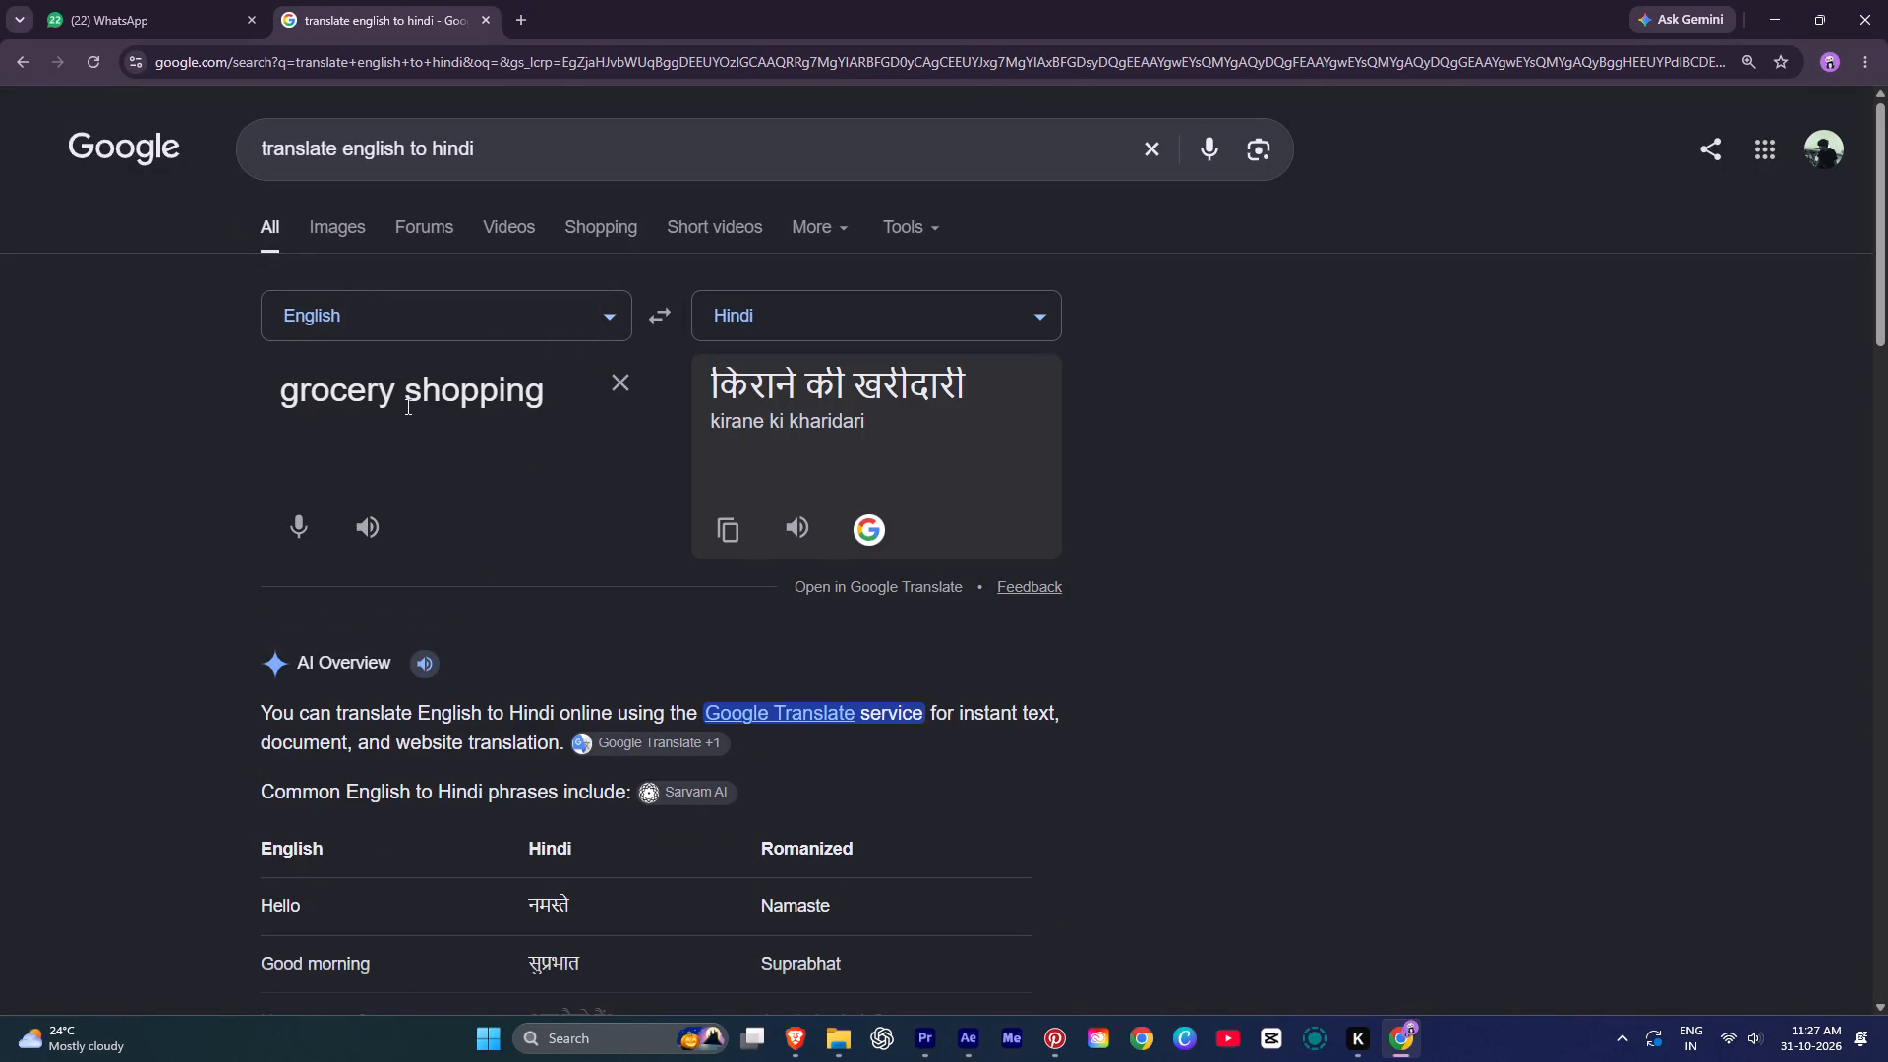
left_click_drag(389, 393, 305, 395)
left_click(321, 404)
double_click(323, 395)
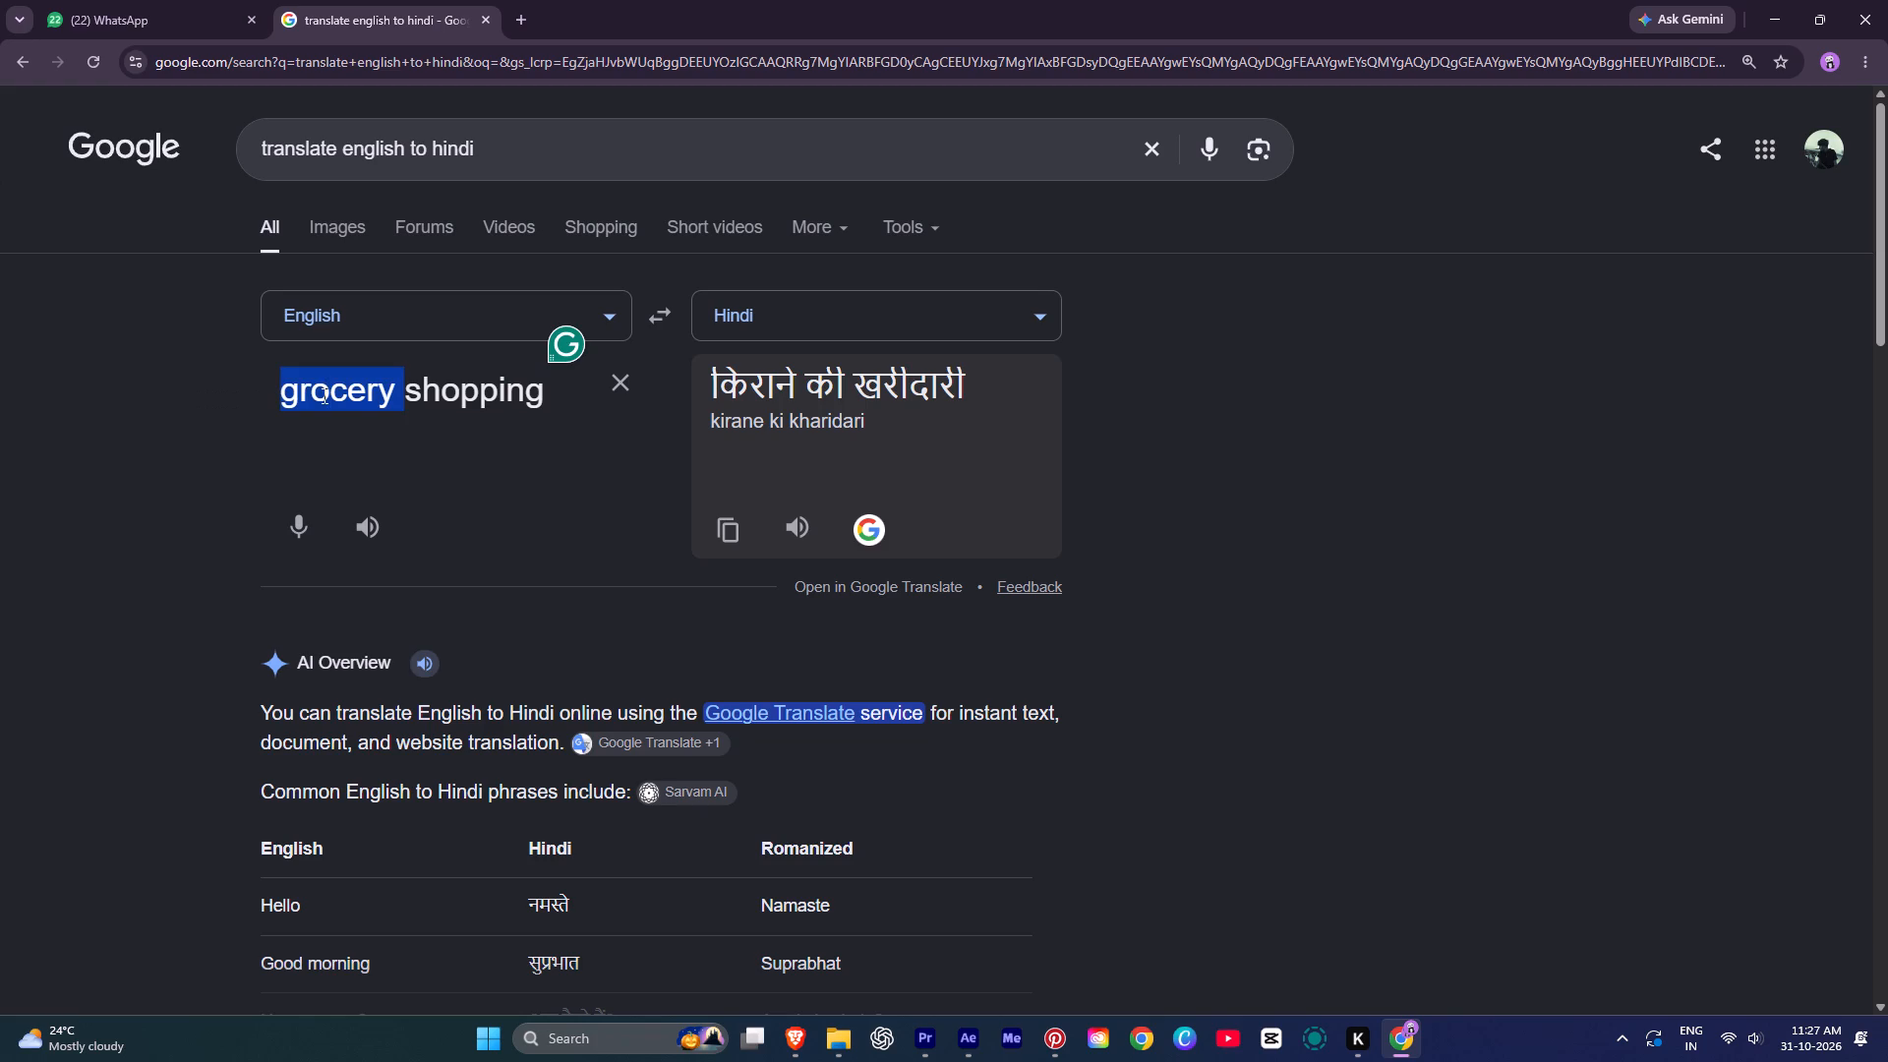
key("ctrl+c")
Switch to After Effects, replace the first SMART WATCH title (layer traditional 5) with the copied "GROCERY" without its trailing space, and preview it.
key("alt+Tab")
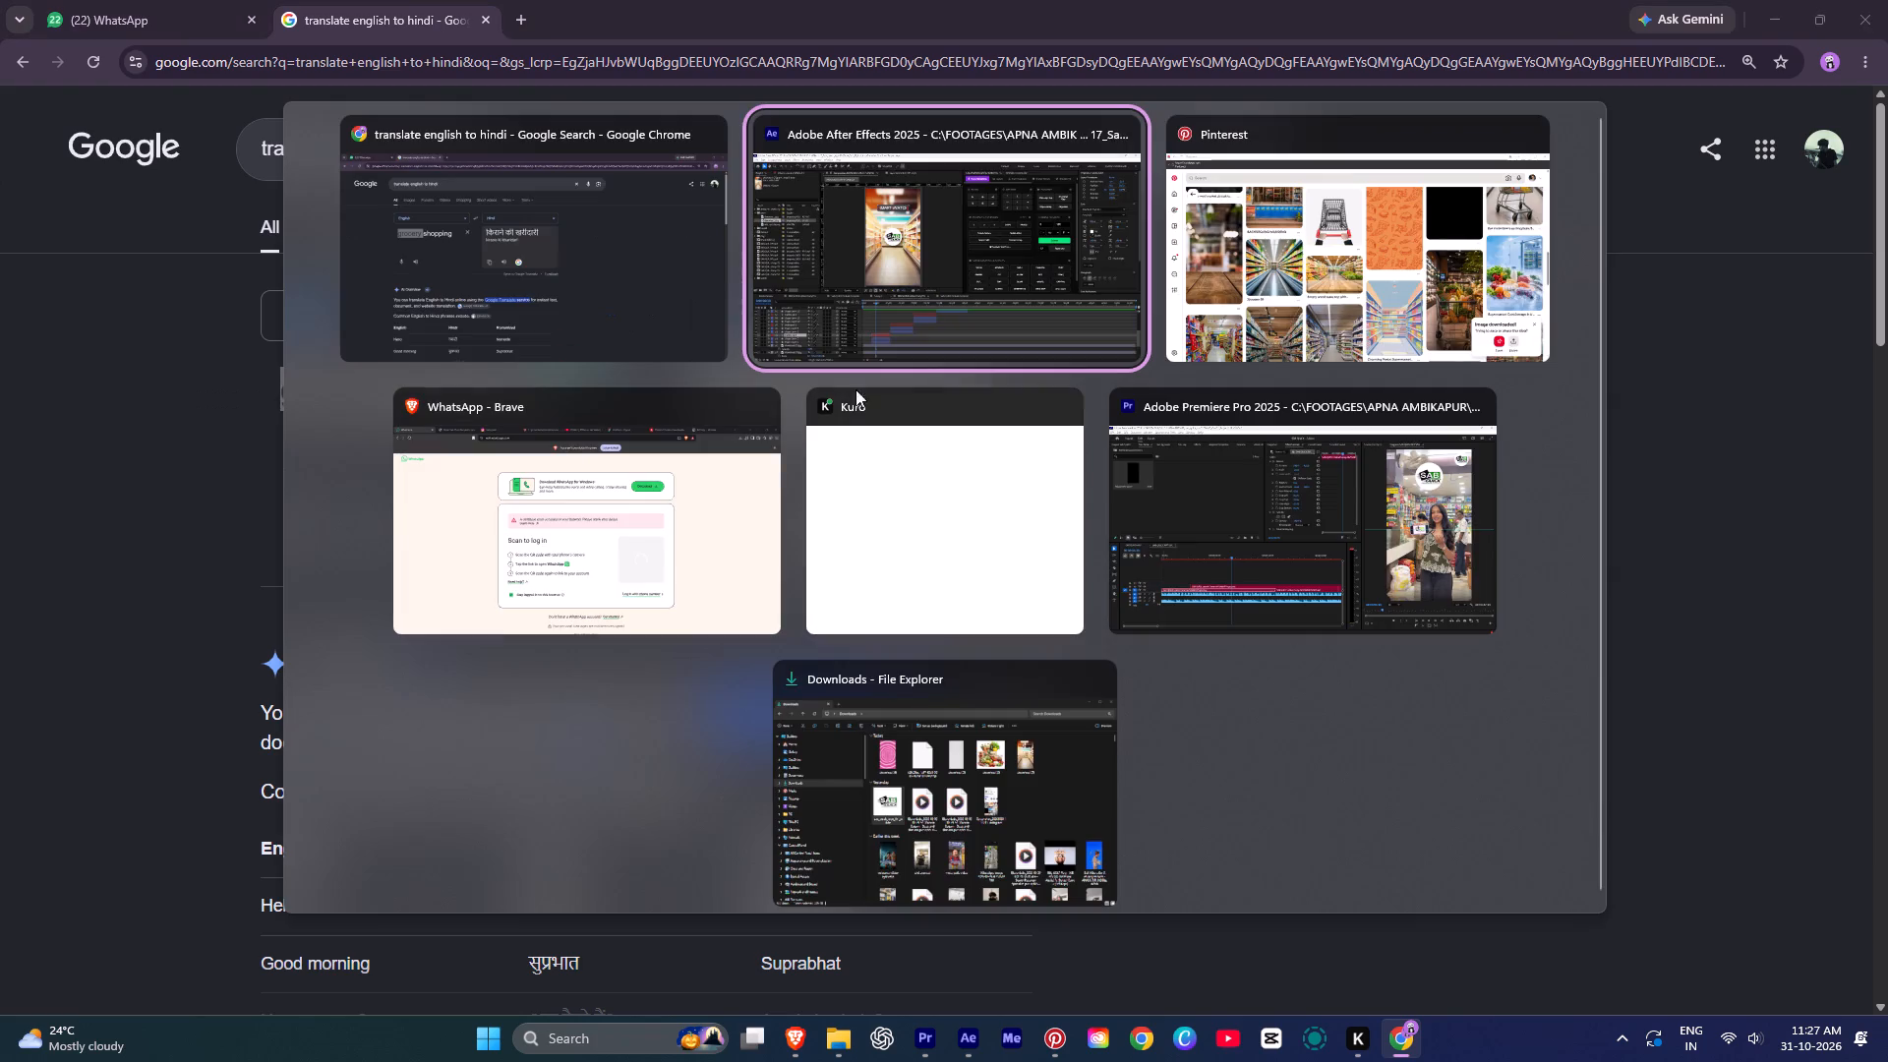
left_click(890, 235, "alt")
double_click(614, 879)
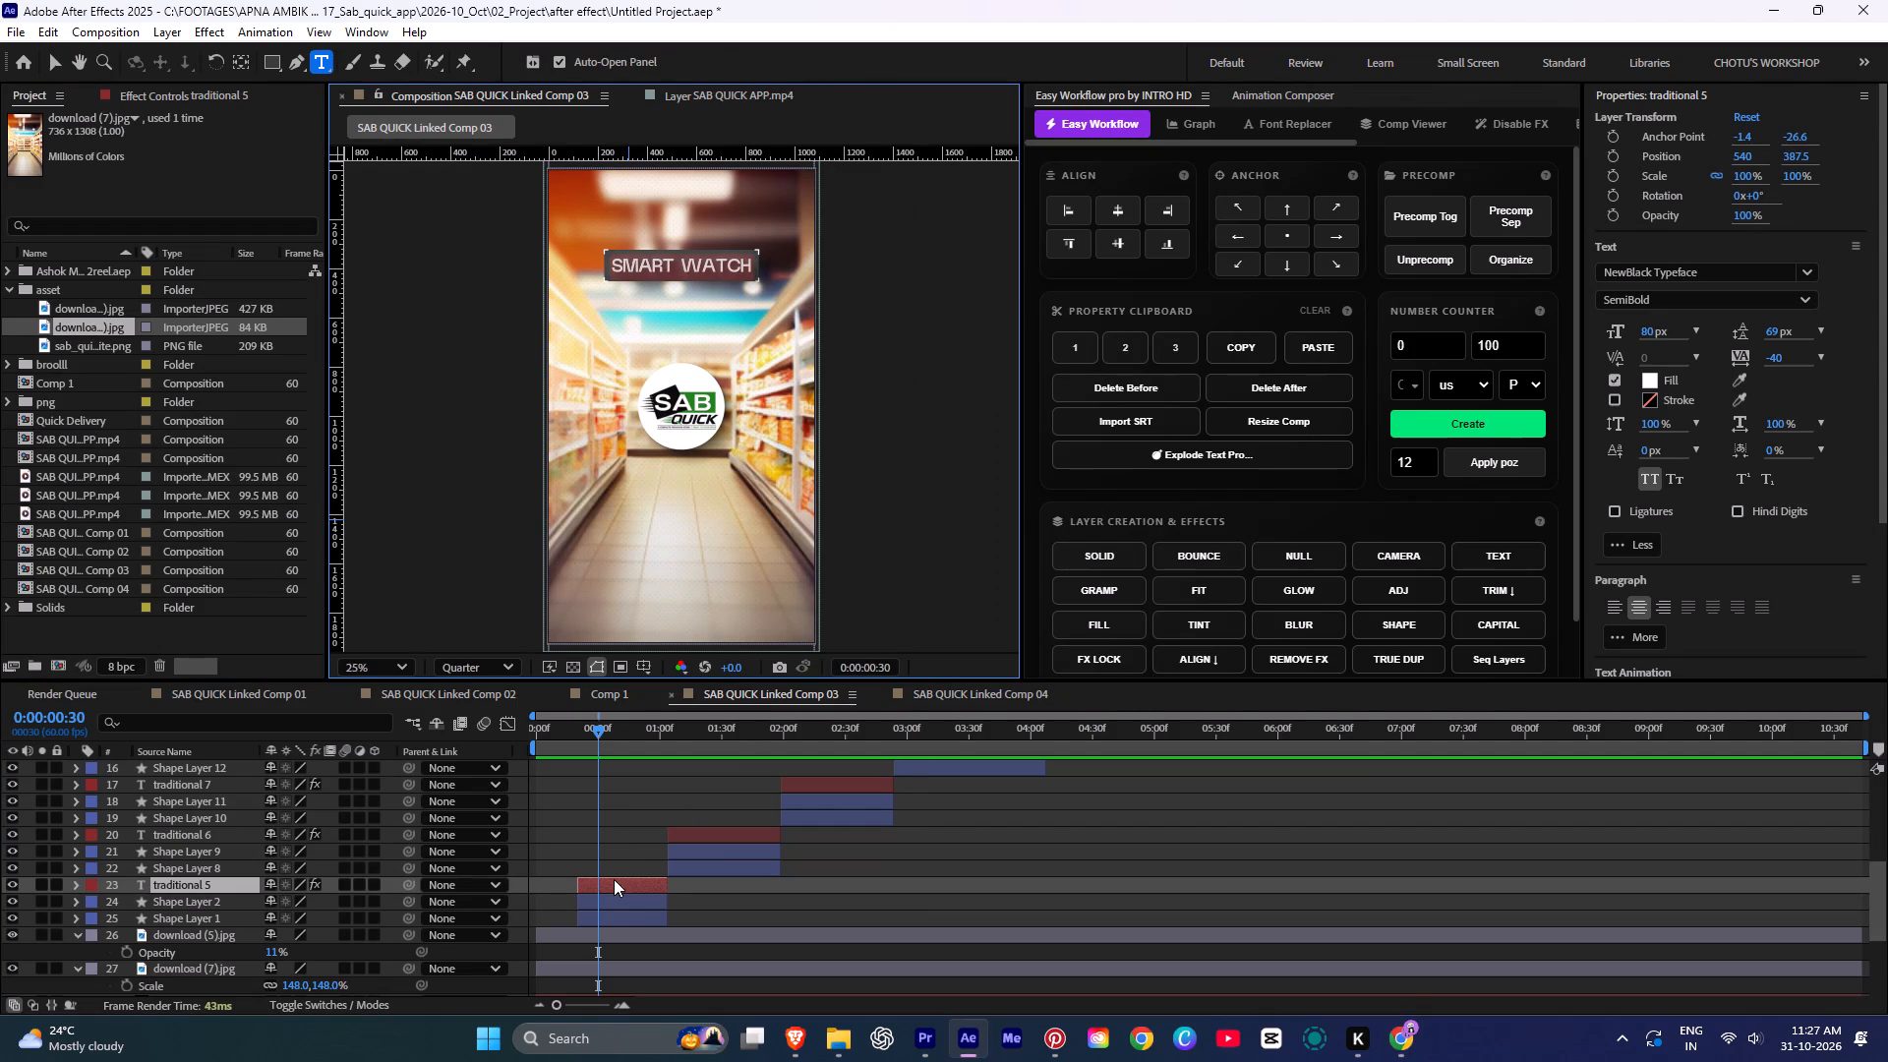
key("ctrl+v")
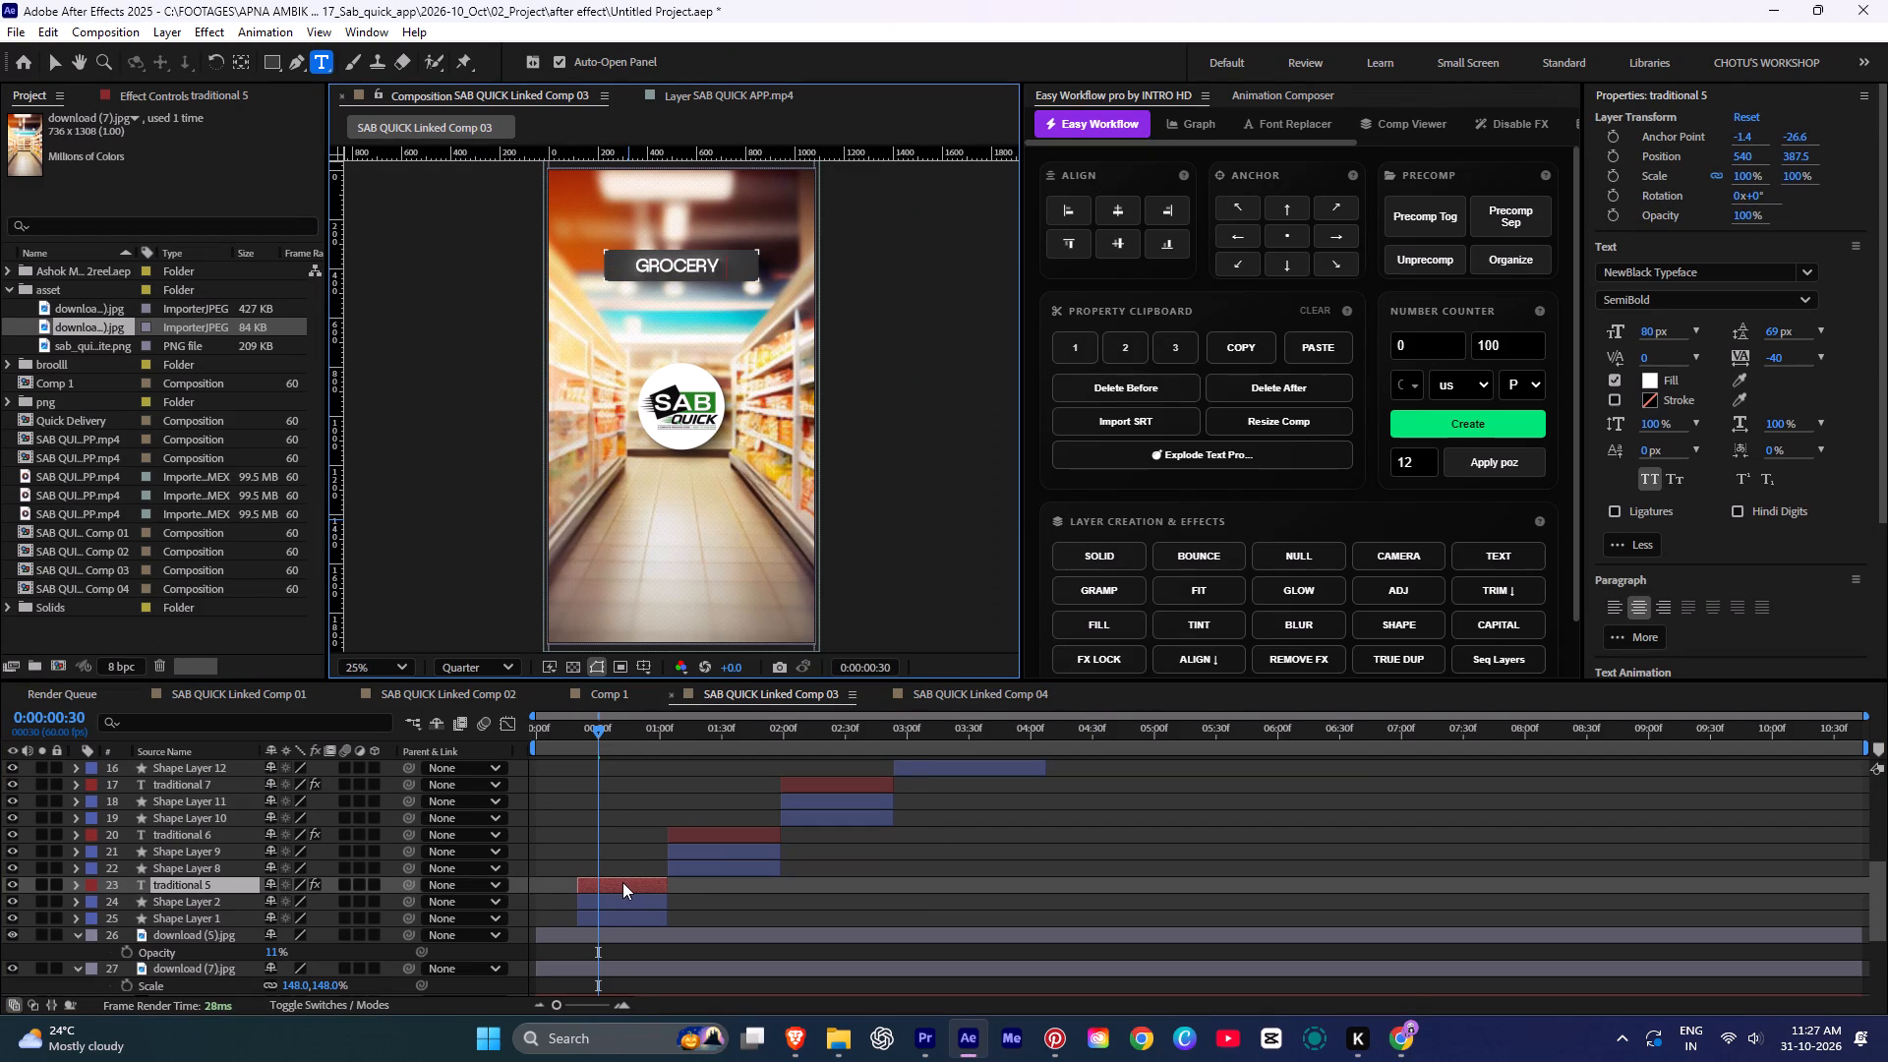
key("BackSpace")
left_click(712, 727)
left_click(661, 736)
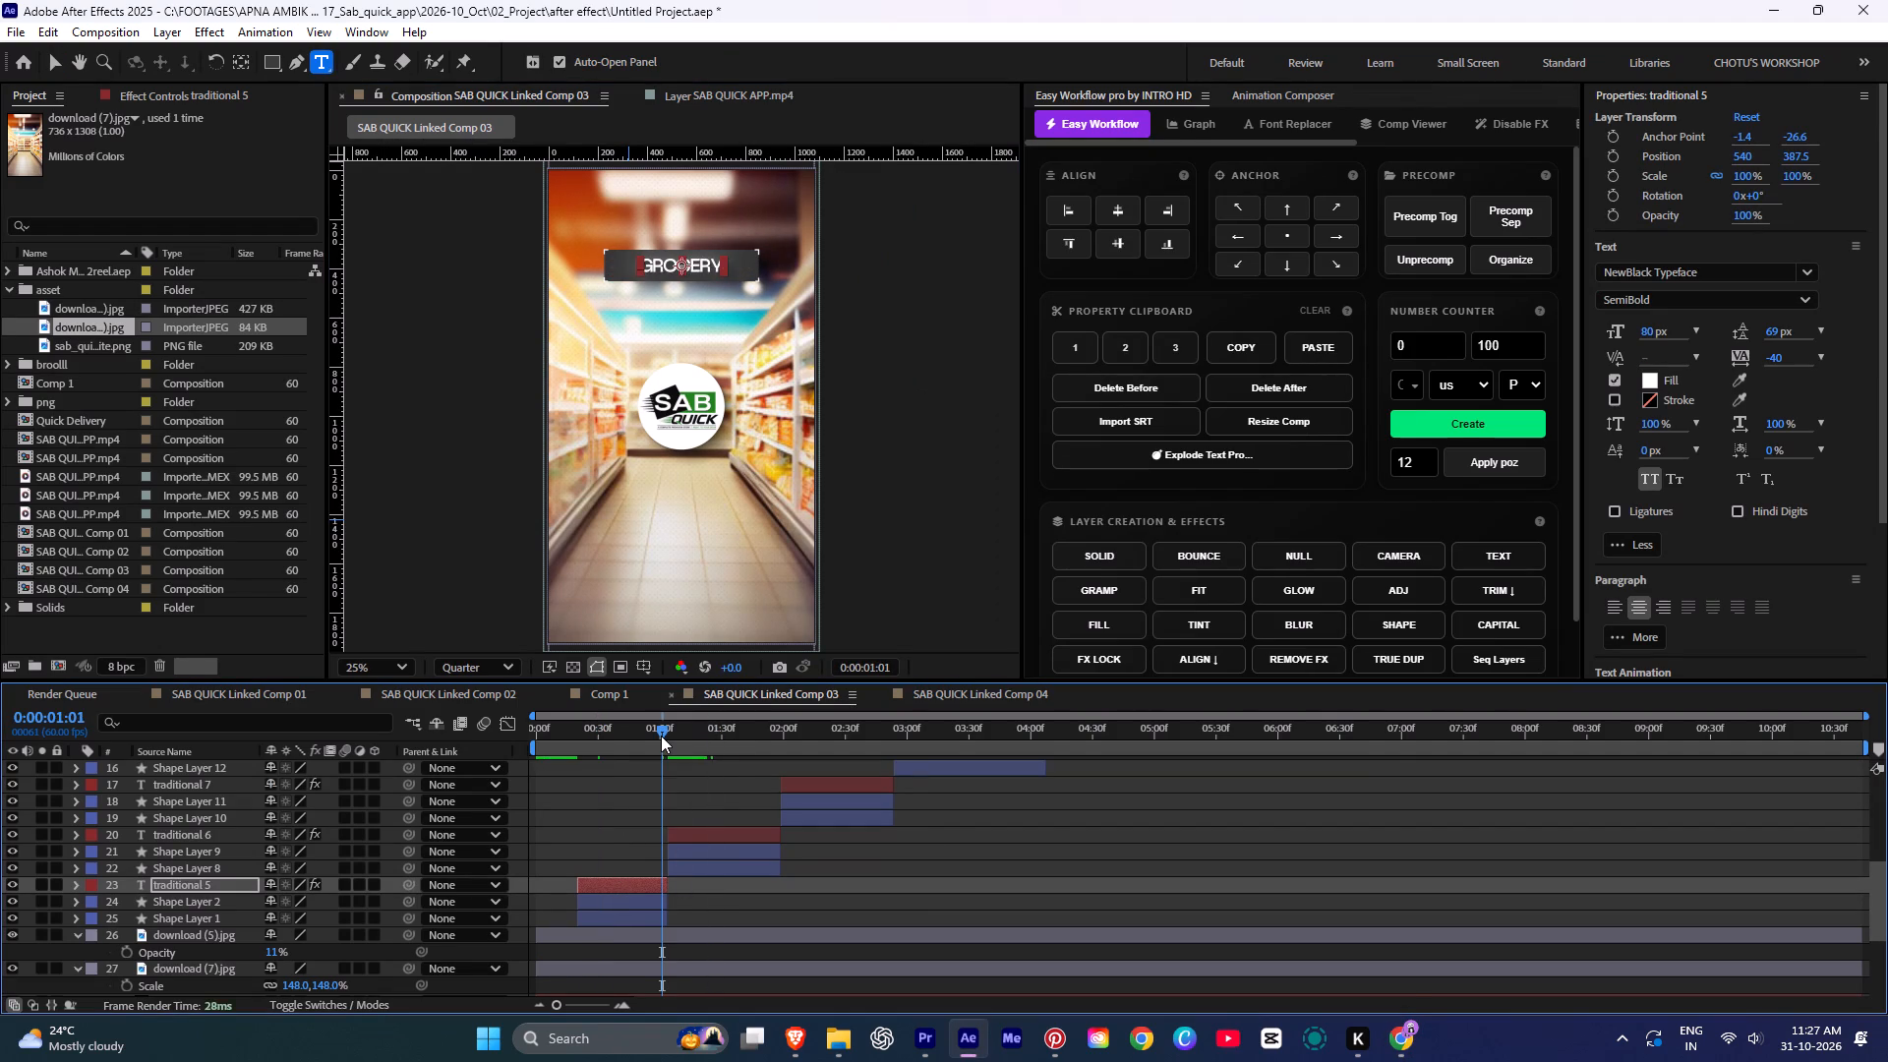
key("space")
key("space")
Move to the second title at about 01:24, switch to the Chrome translator, replace its source text with "personal care" and copy it.
left_click(708, 742)
key("alt+Tab")
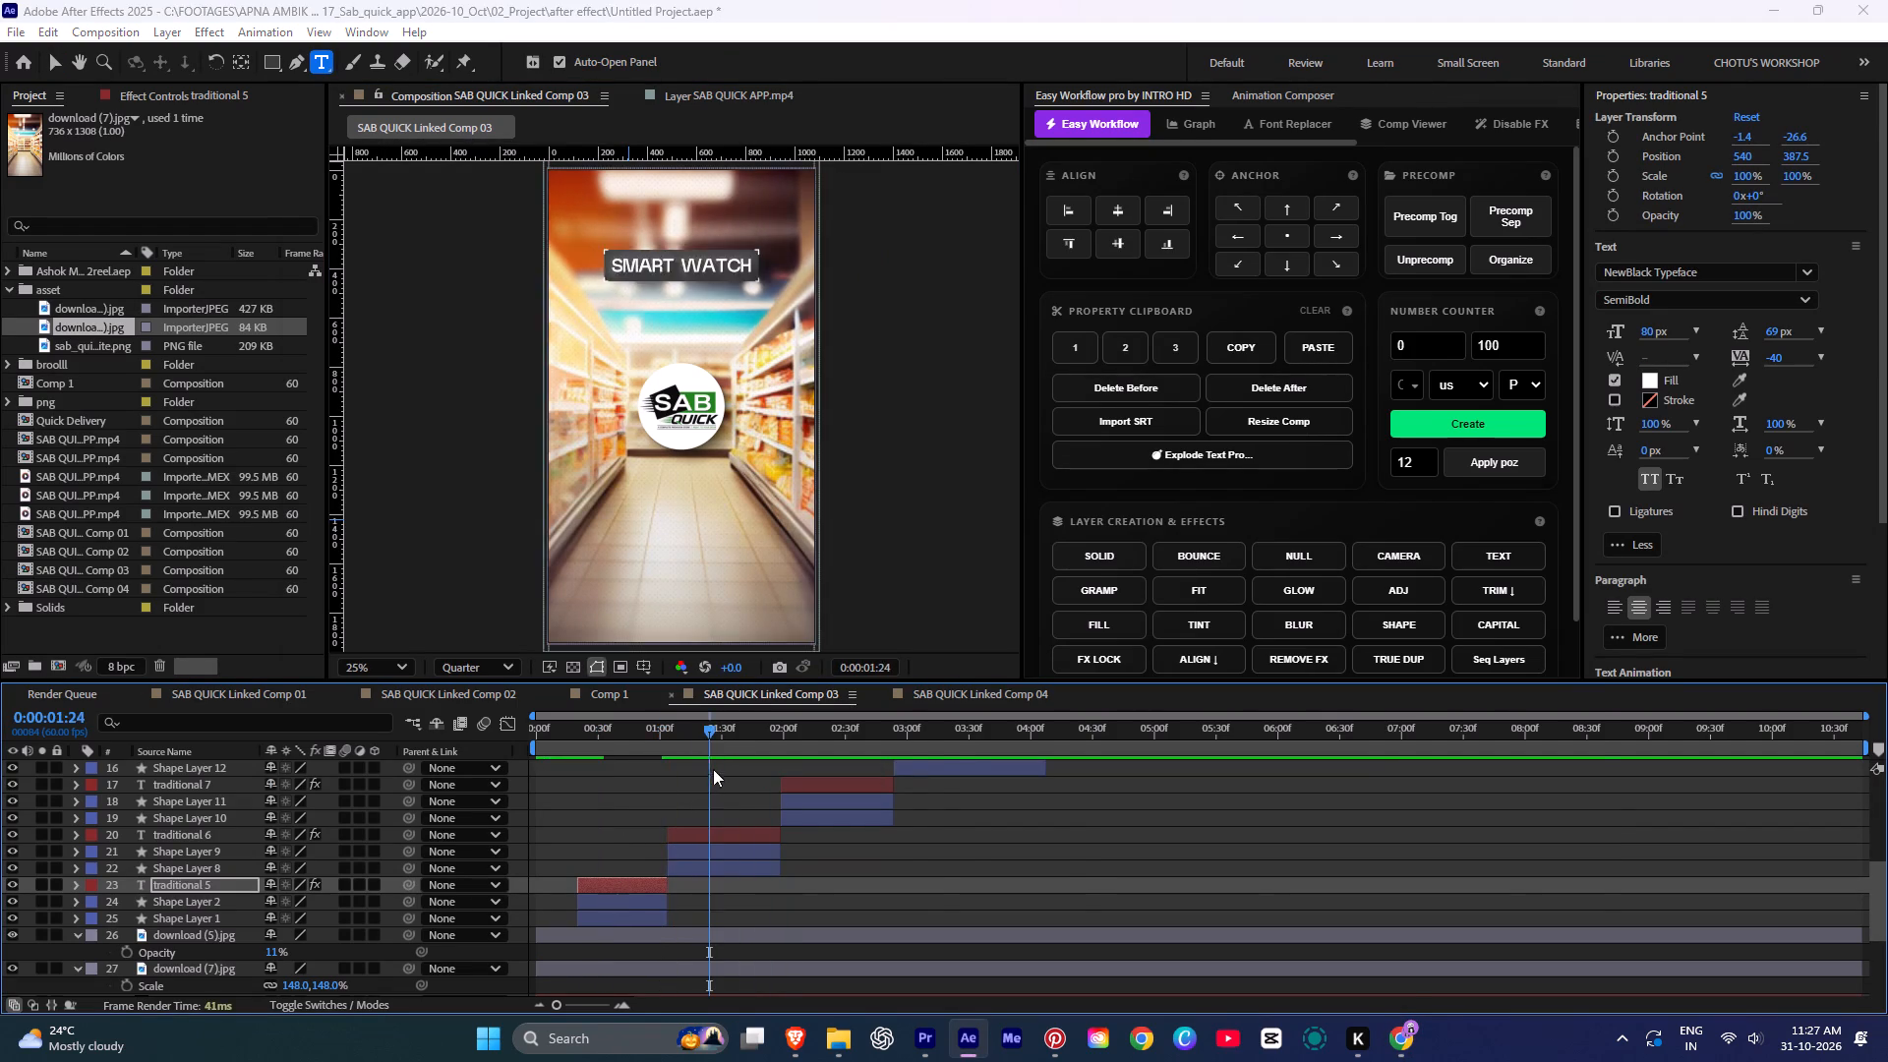
left_click(884, 337, "alt")
left_click(459, 408)
key("ctrl+a")
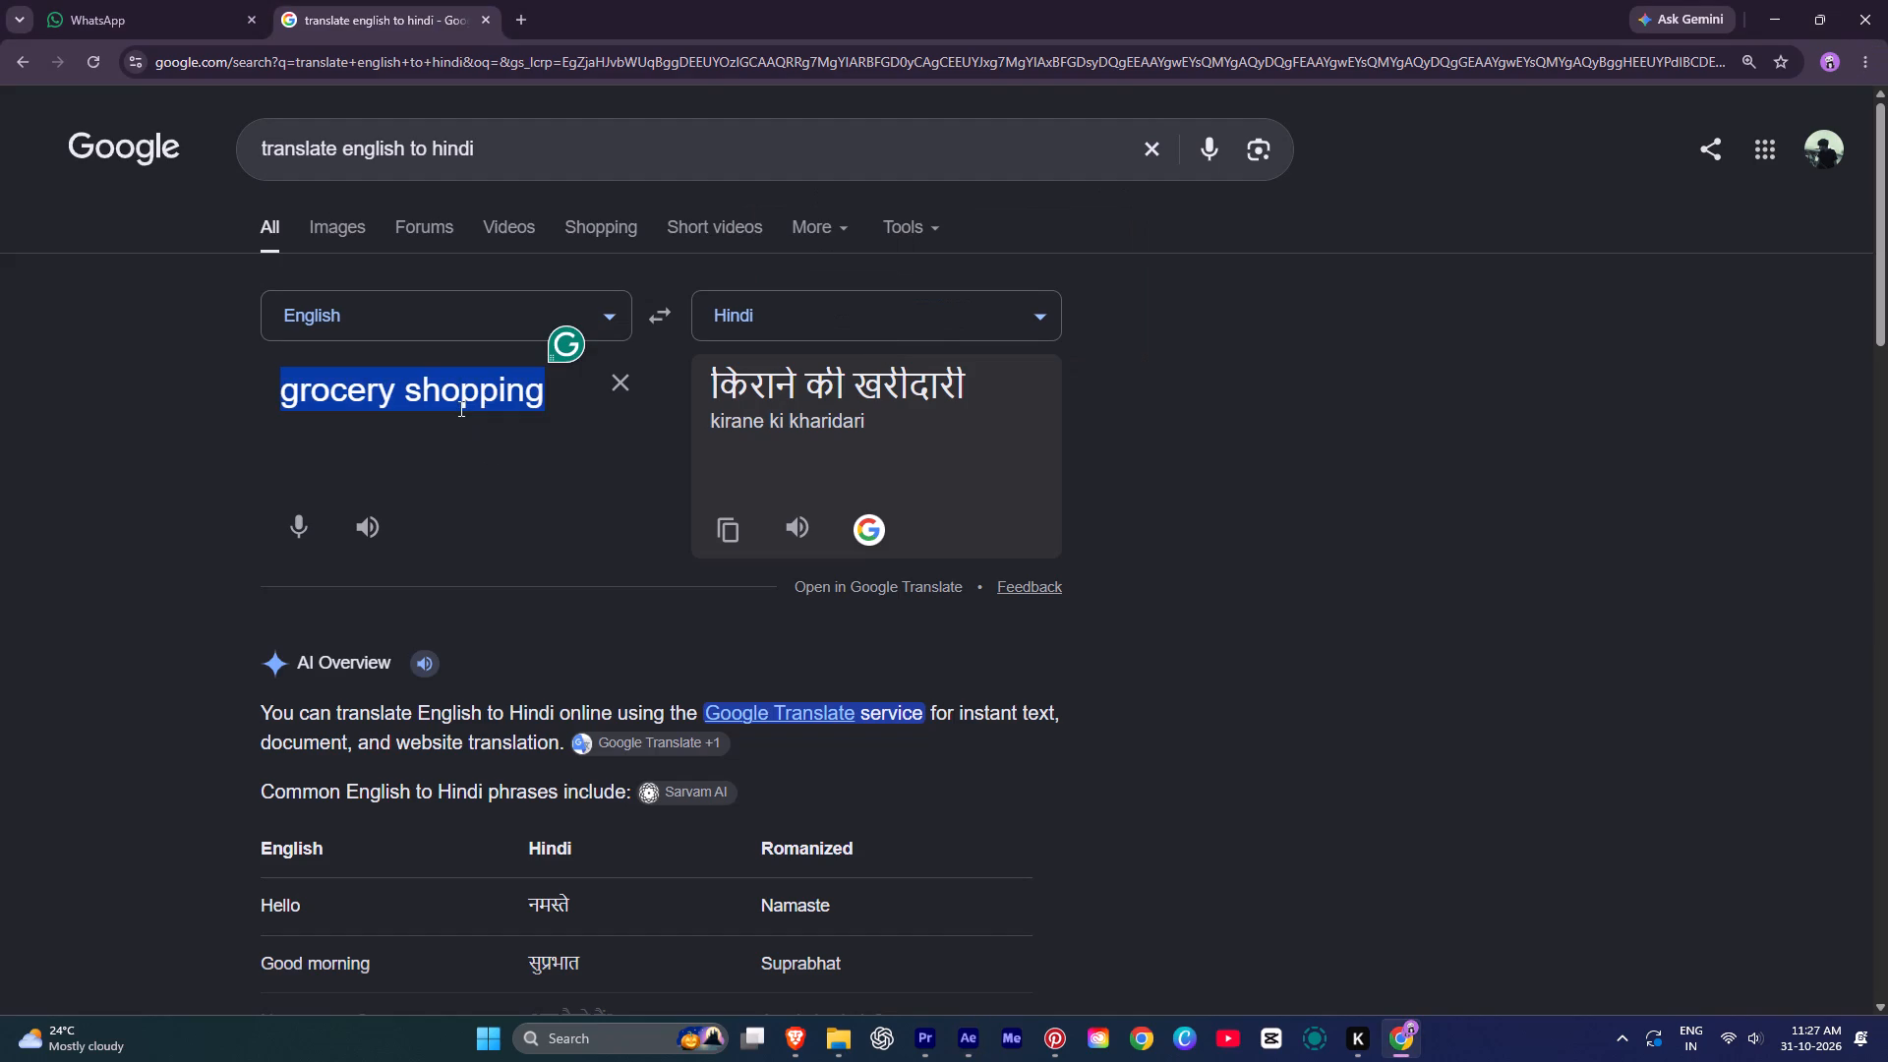
key("BackSpace")
type("pe")
type("rsonal care")
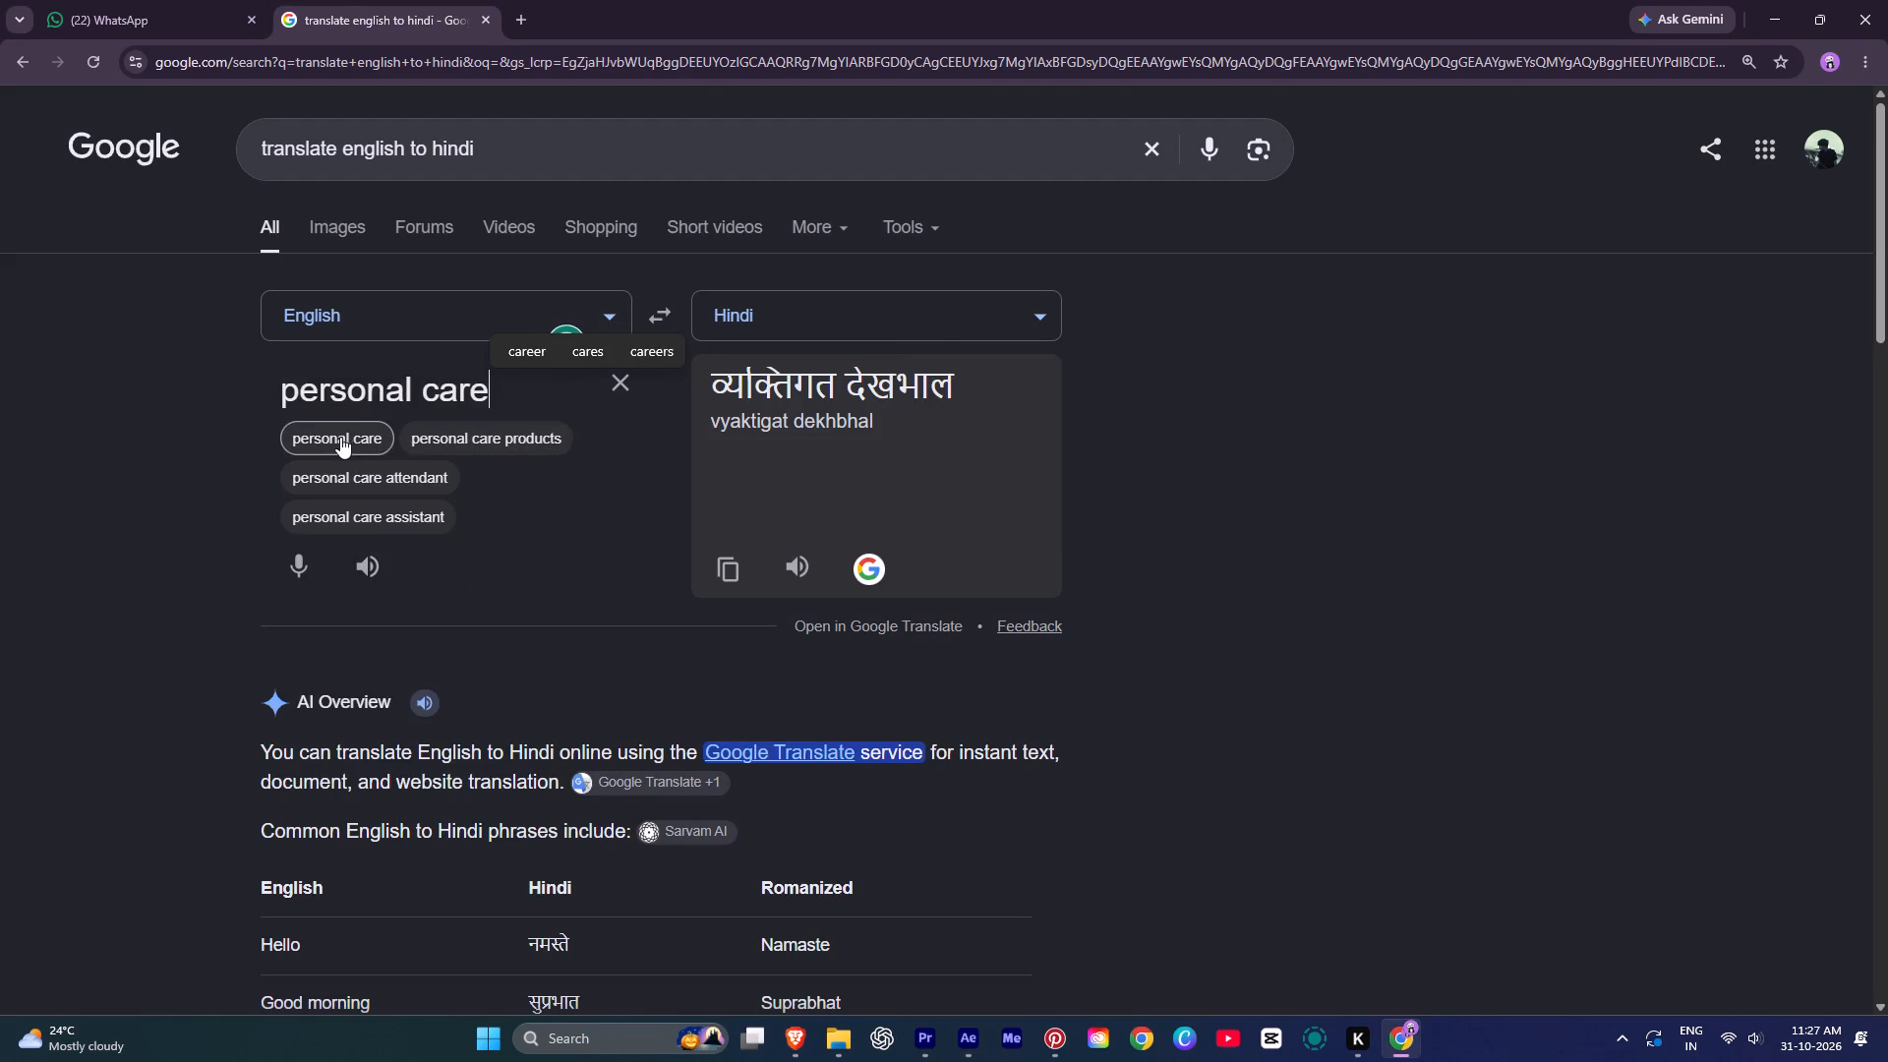
left_click(337, 437)
left_click_drag(488, 400, 197, 396)
key("ctrl+c")
key("ctrl+c")
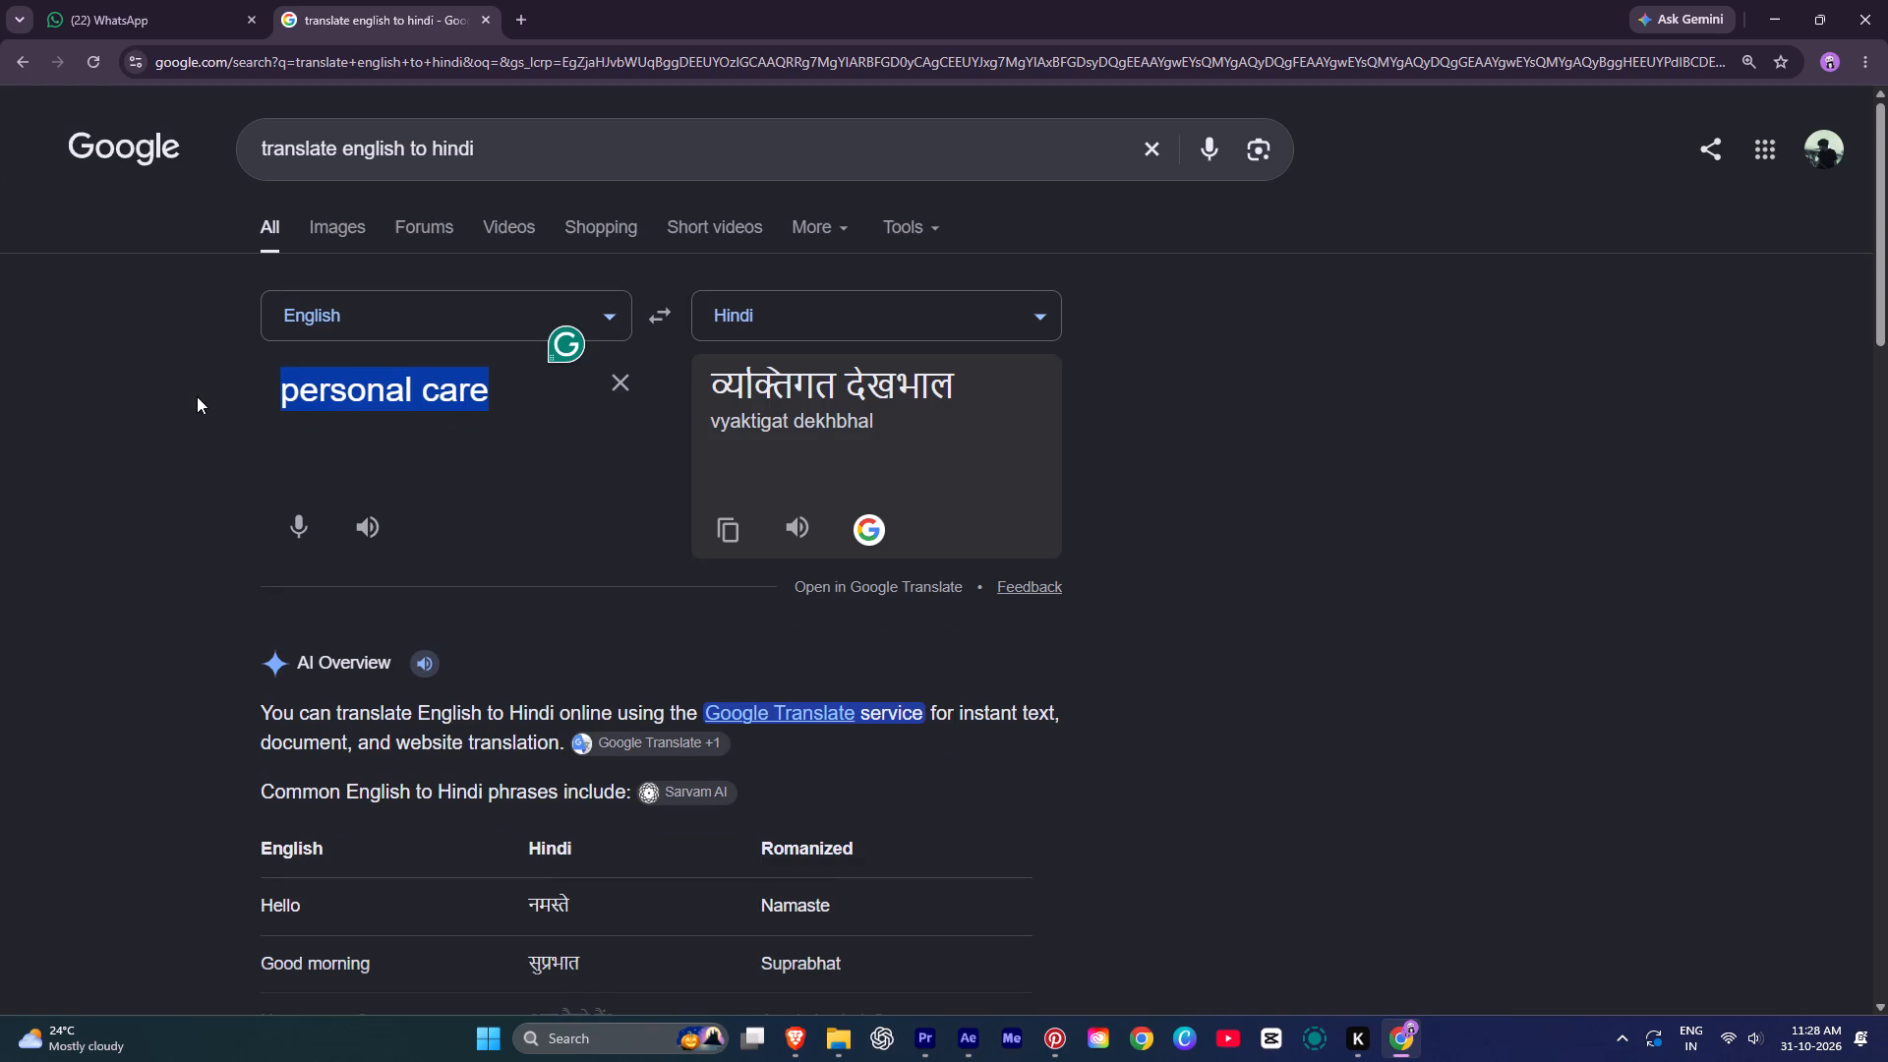
Switch to After Effects, replace the second SMART WATCH title (layer traditional 6) with the copied "PERSONAL CARE", and preview it.
key("alt+Tab")
left_click(929, 319, "alt")
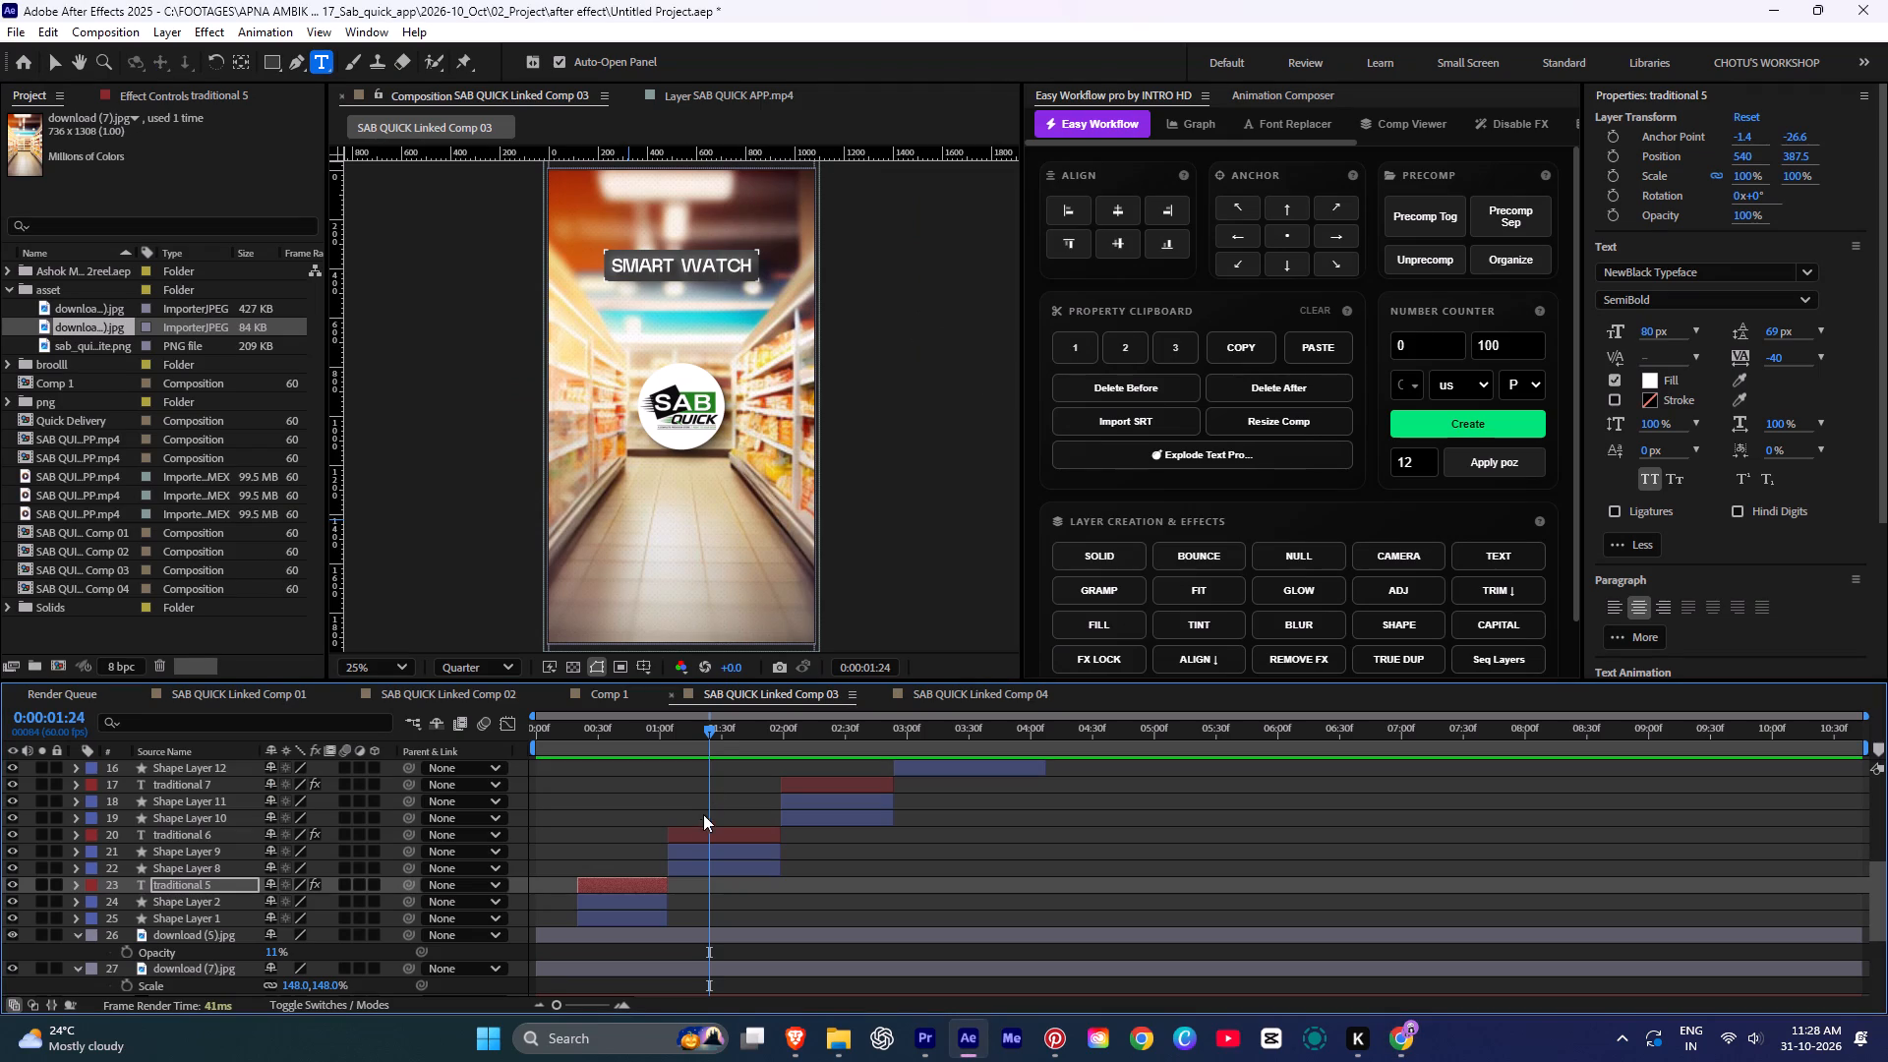
left_click(699, 832)
double_click(699, 835)
key("ctrl+v")
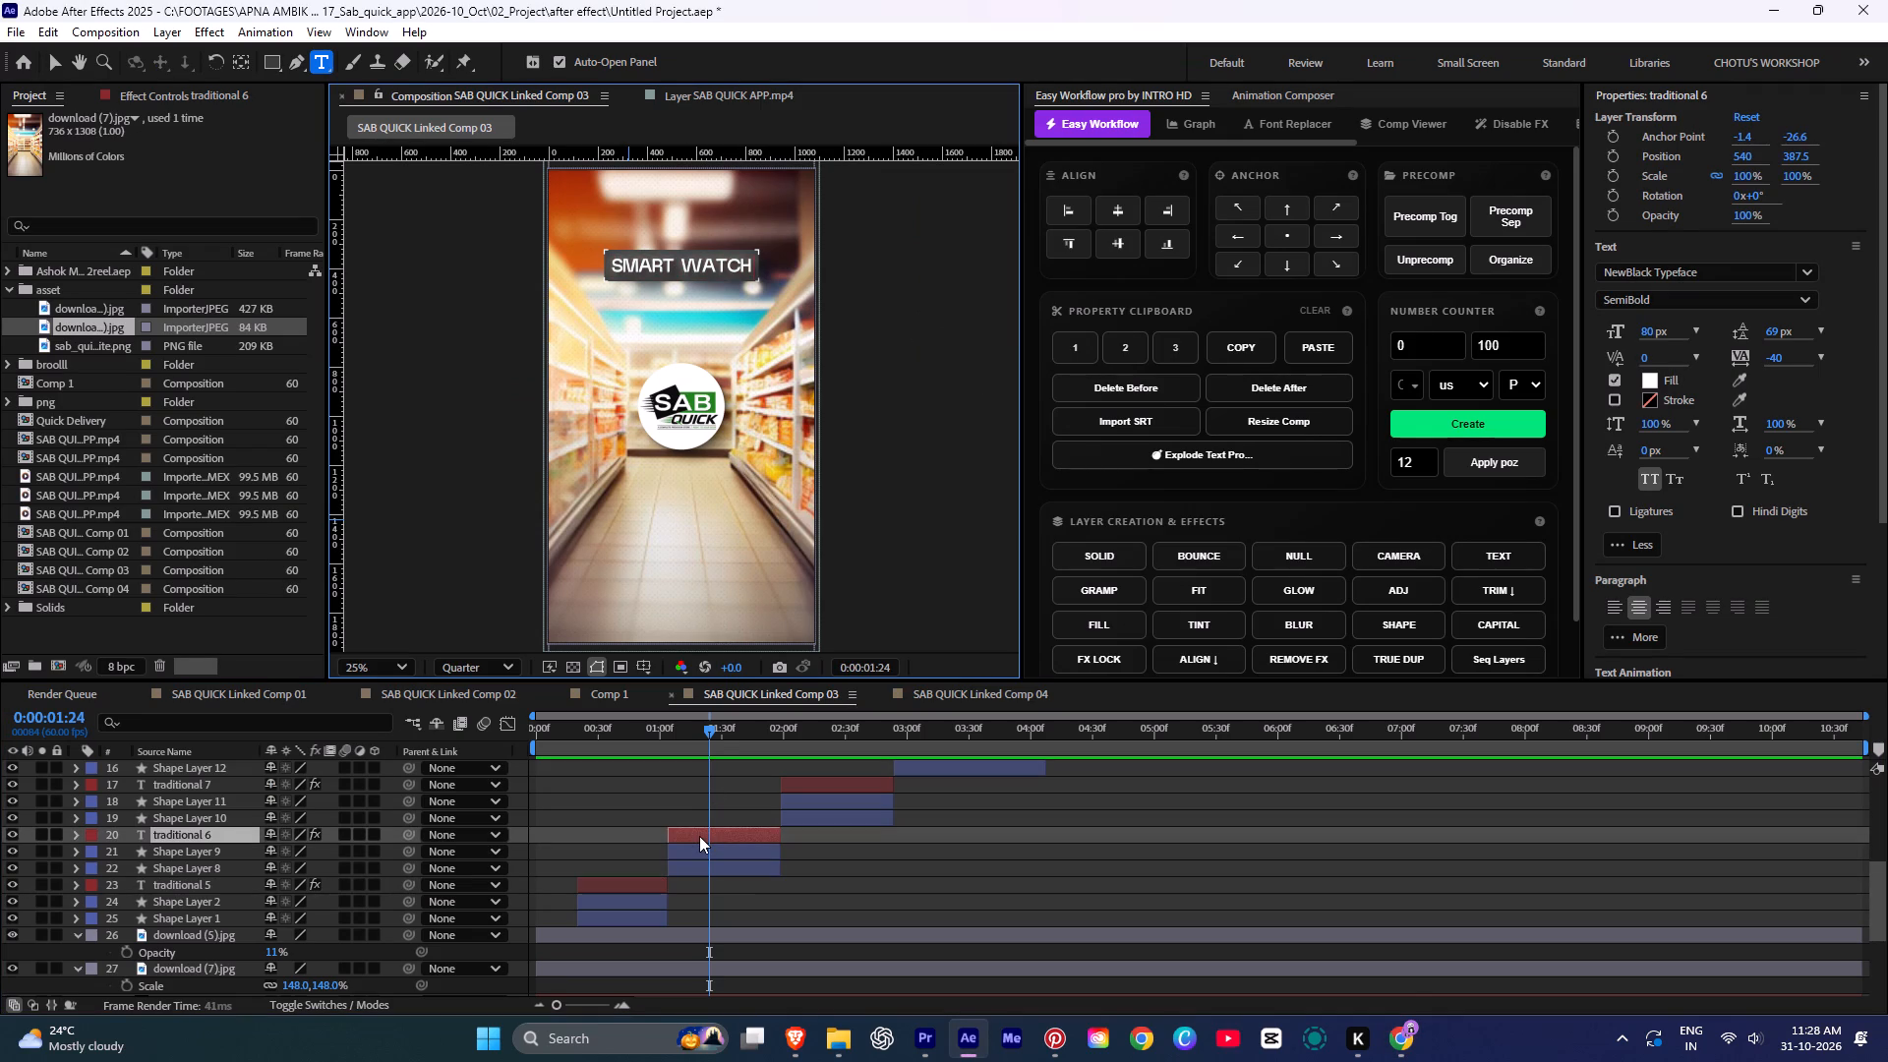
left_click(743, 816)
left_click(771, 735)
key("space")
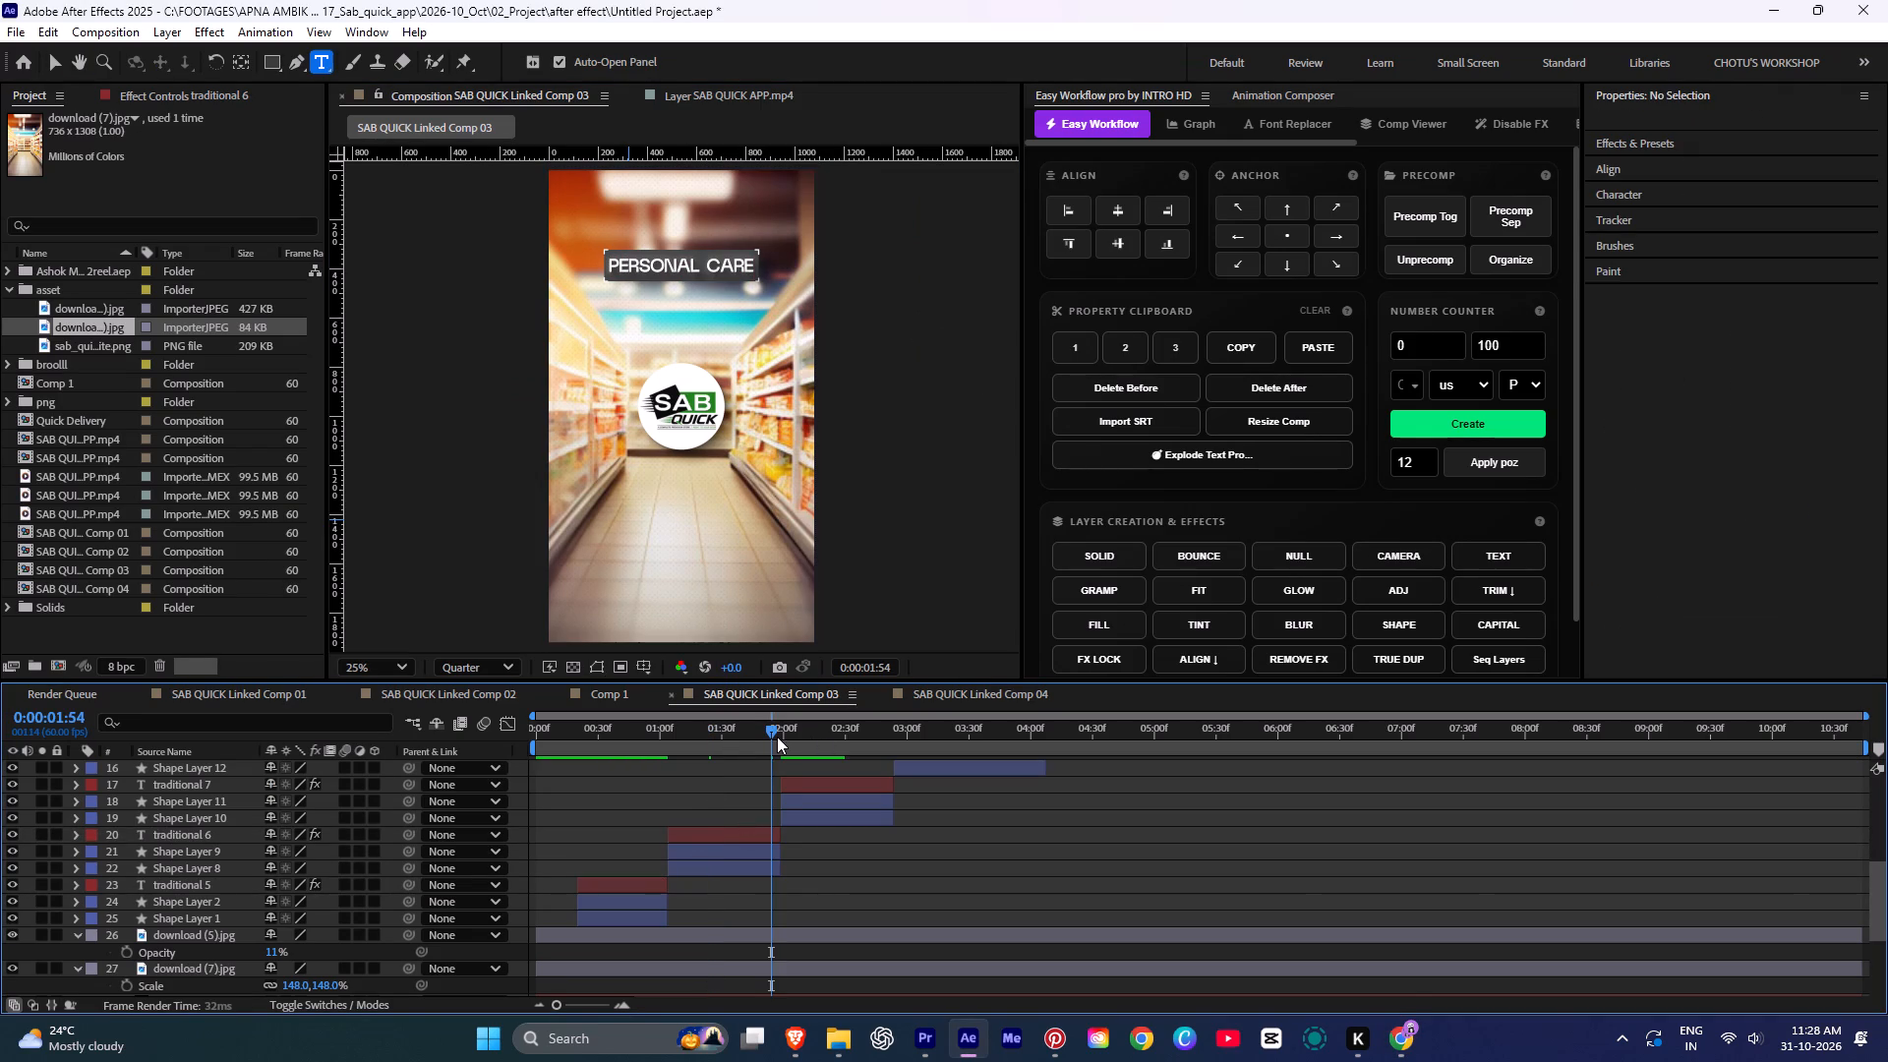
Move to the third SMART WATCH title (layer traditional 7) at about 02:13 and replace its text with "home".
left_click(807, 737)
double_click(829, 783)
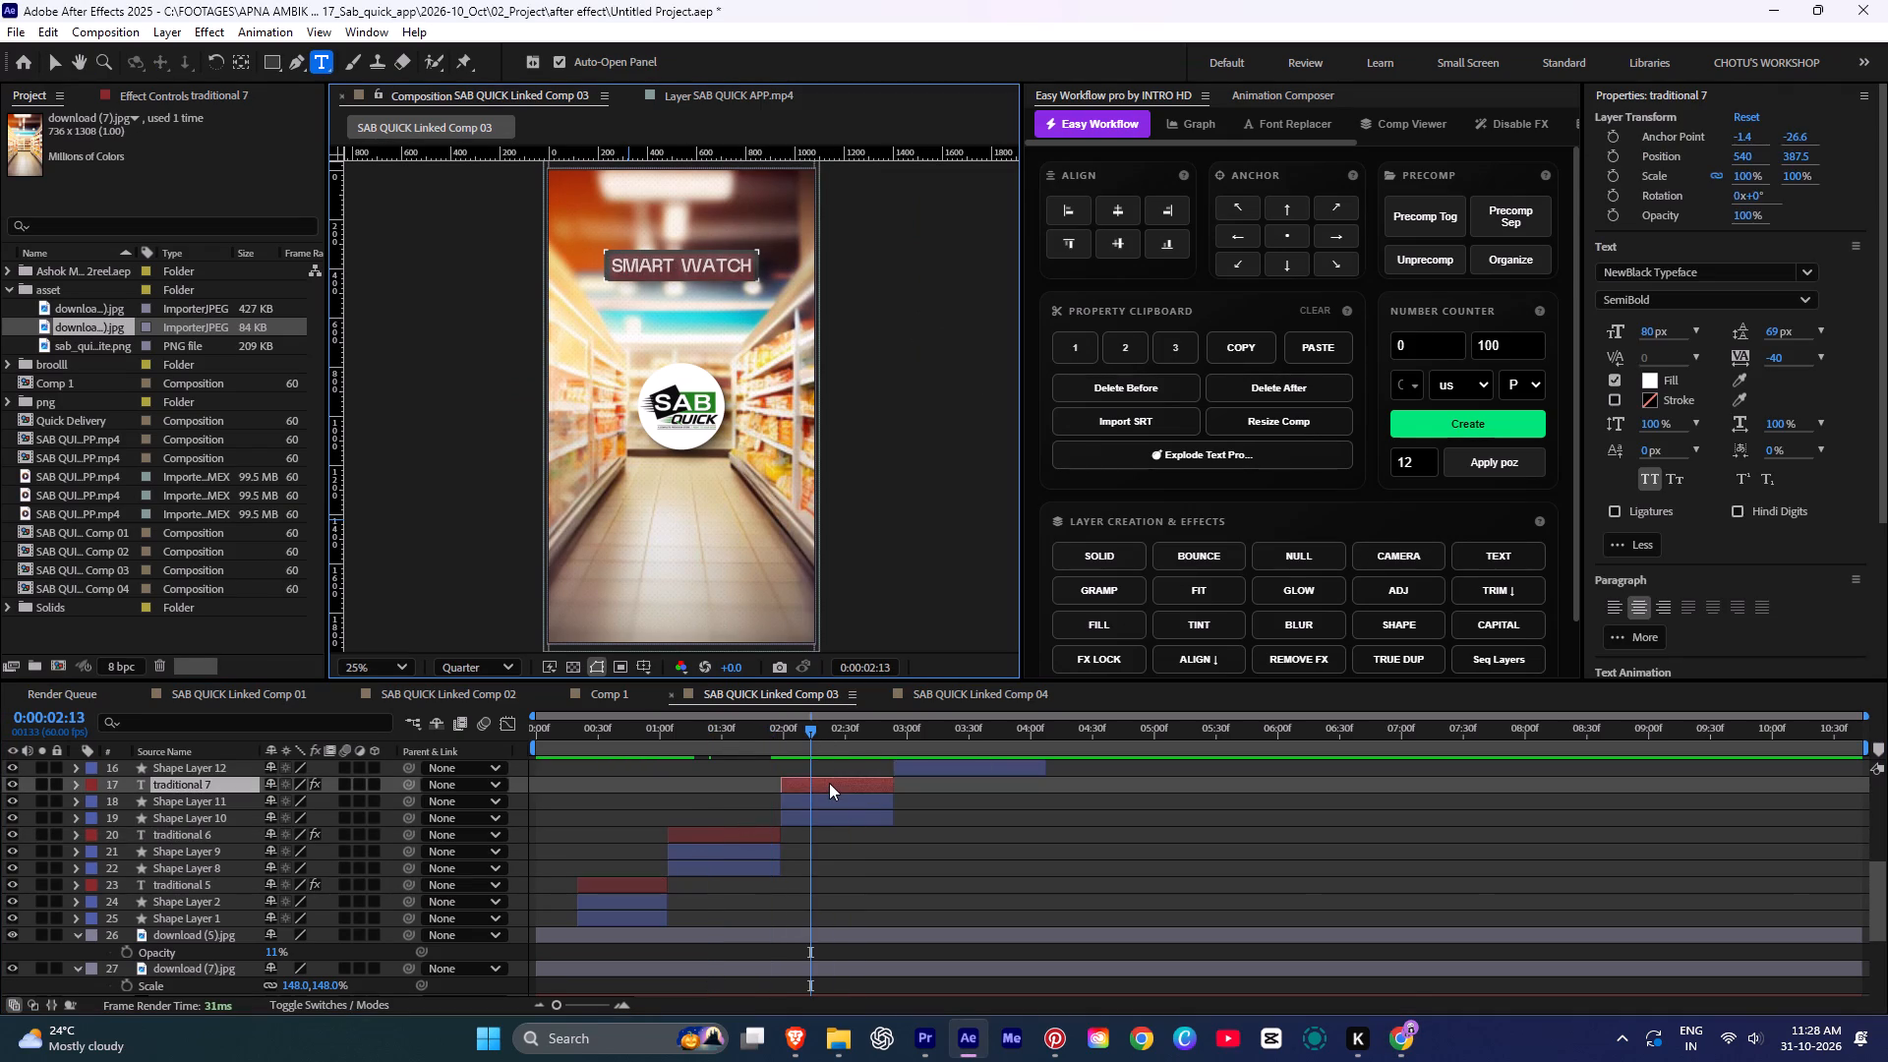
key("alt+Tab")
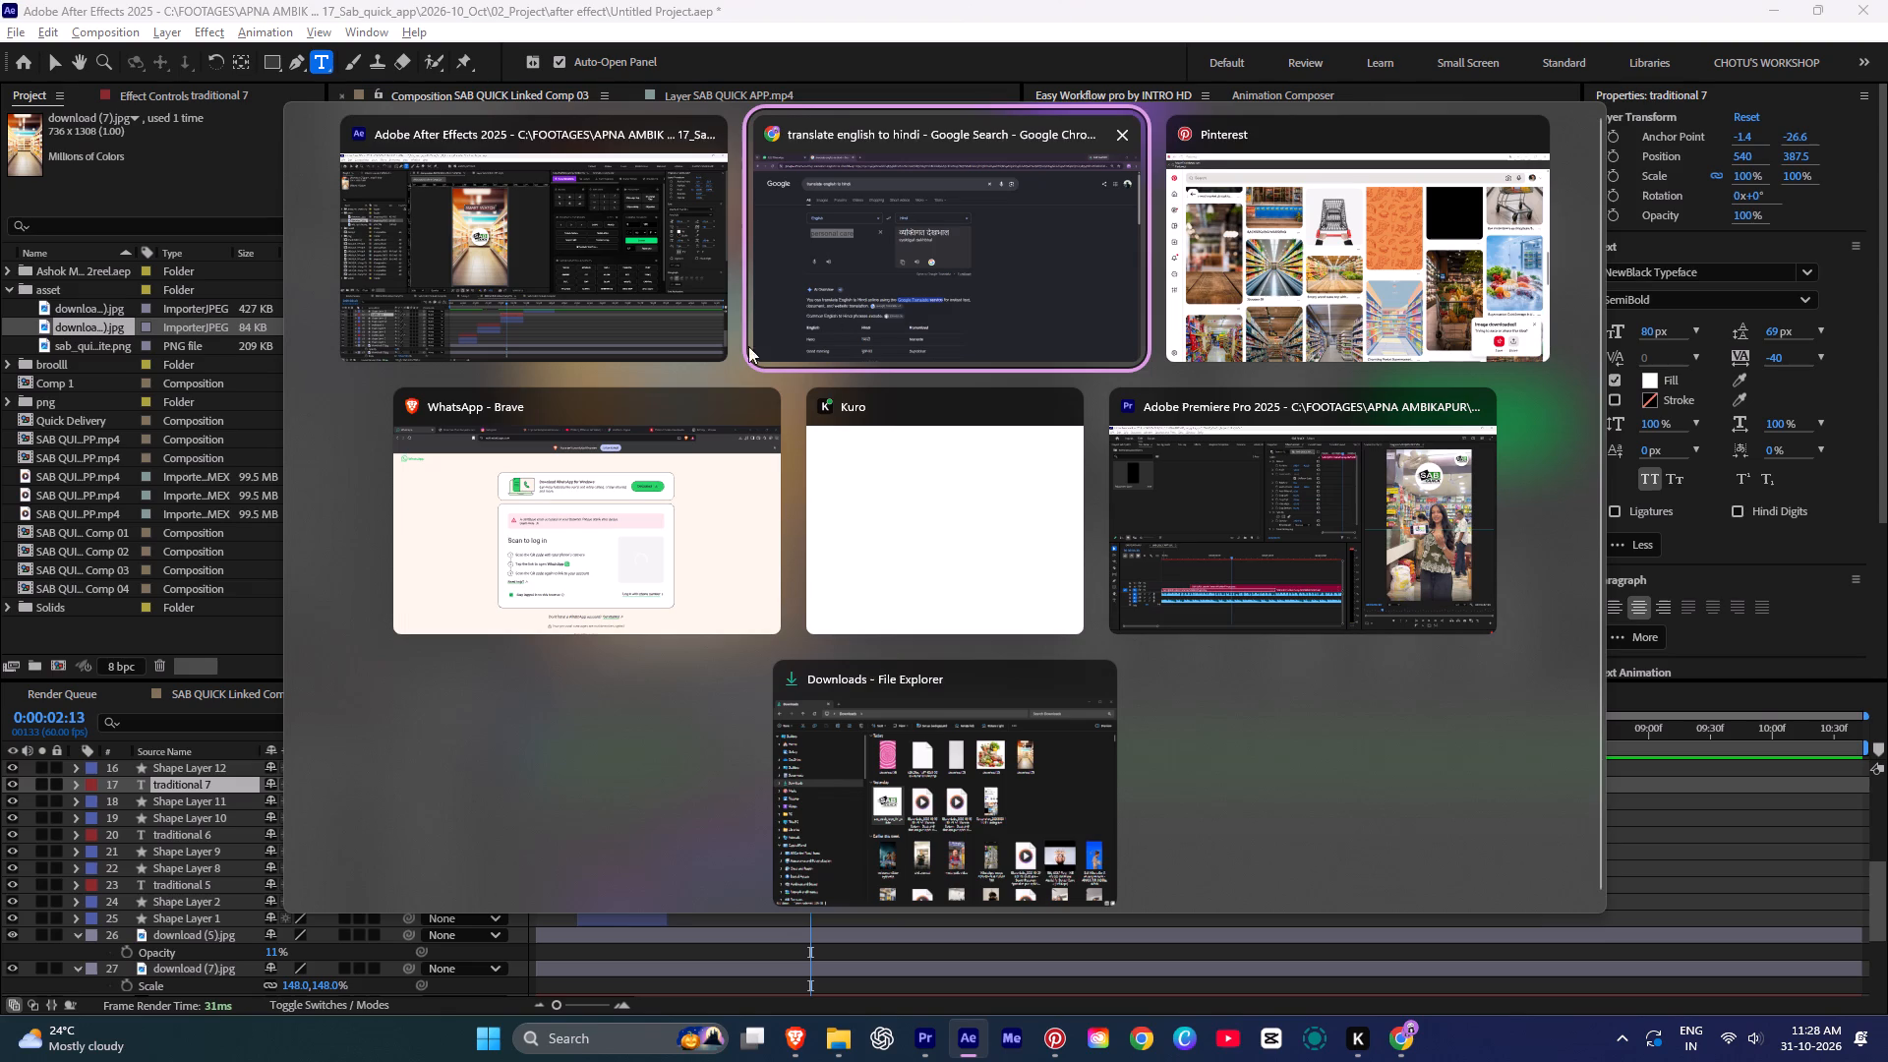
left_click(834, 299, "alt")
key("alt+Tab")
left_click(878, 311, "alt")
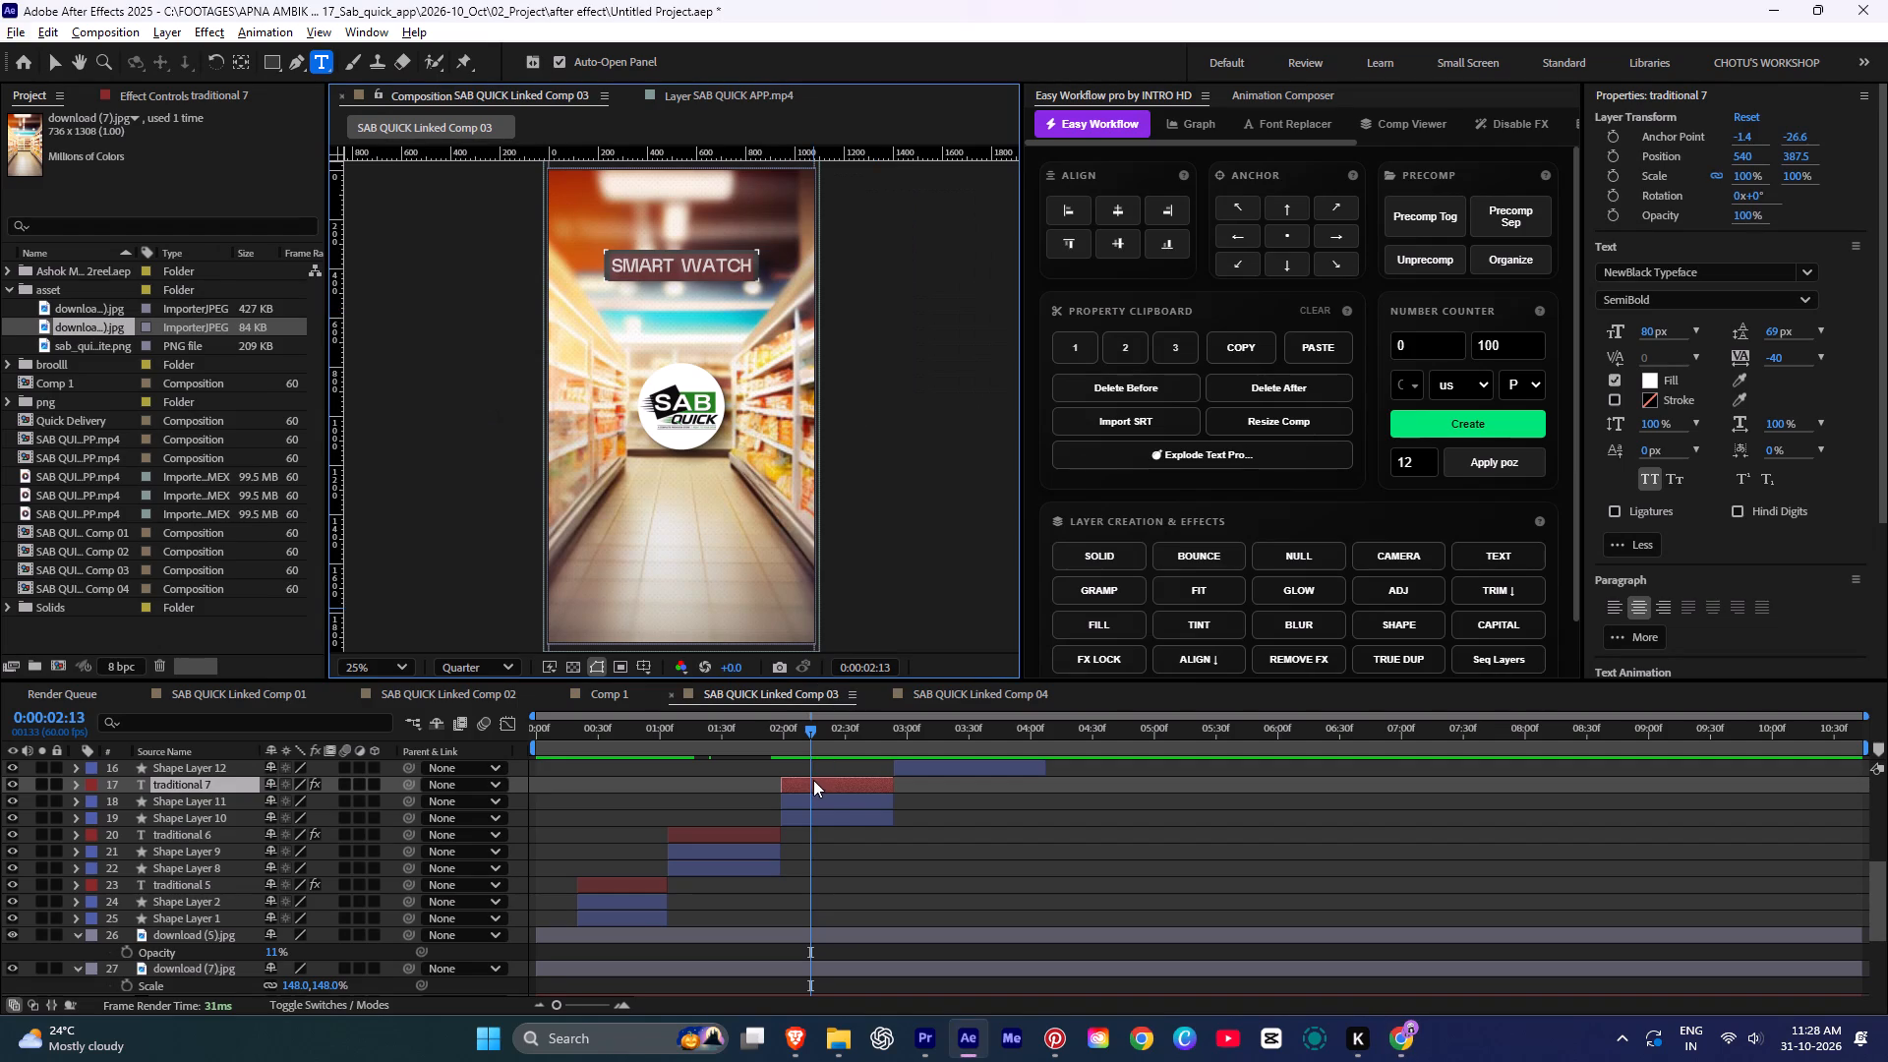
left_click(813, 783)
left_click(813, 783)
type("home")
left_click(888, 841)
scroll(850, 869, "up", 4)
scroll(846, 803, "down", 1, "ctrl")
key("alt+Tab")
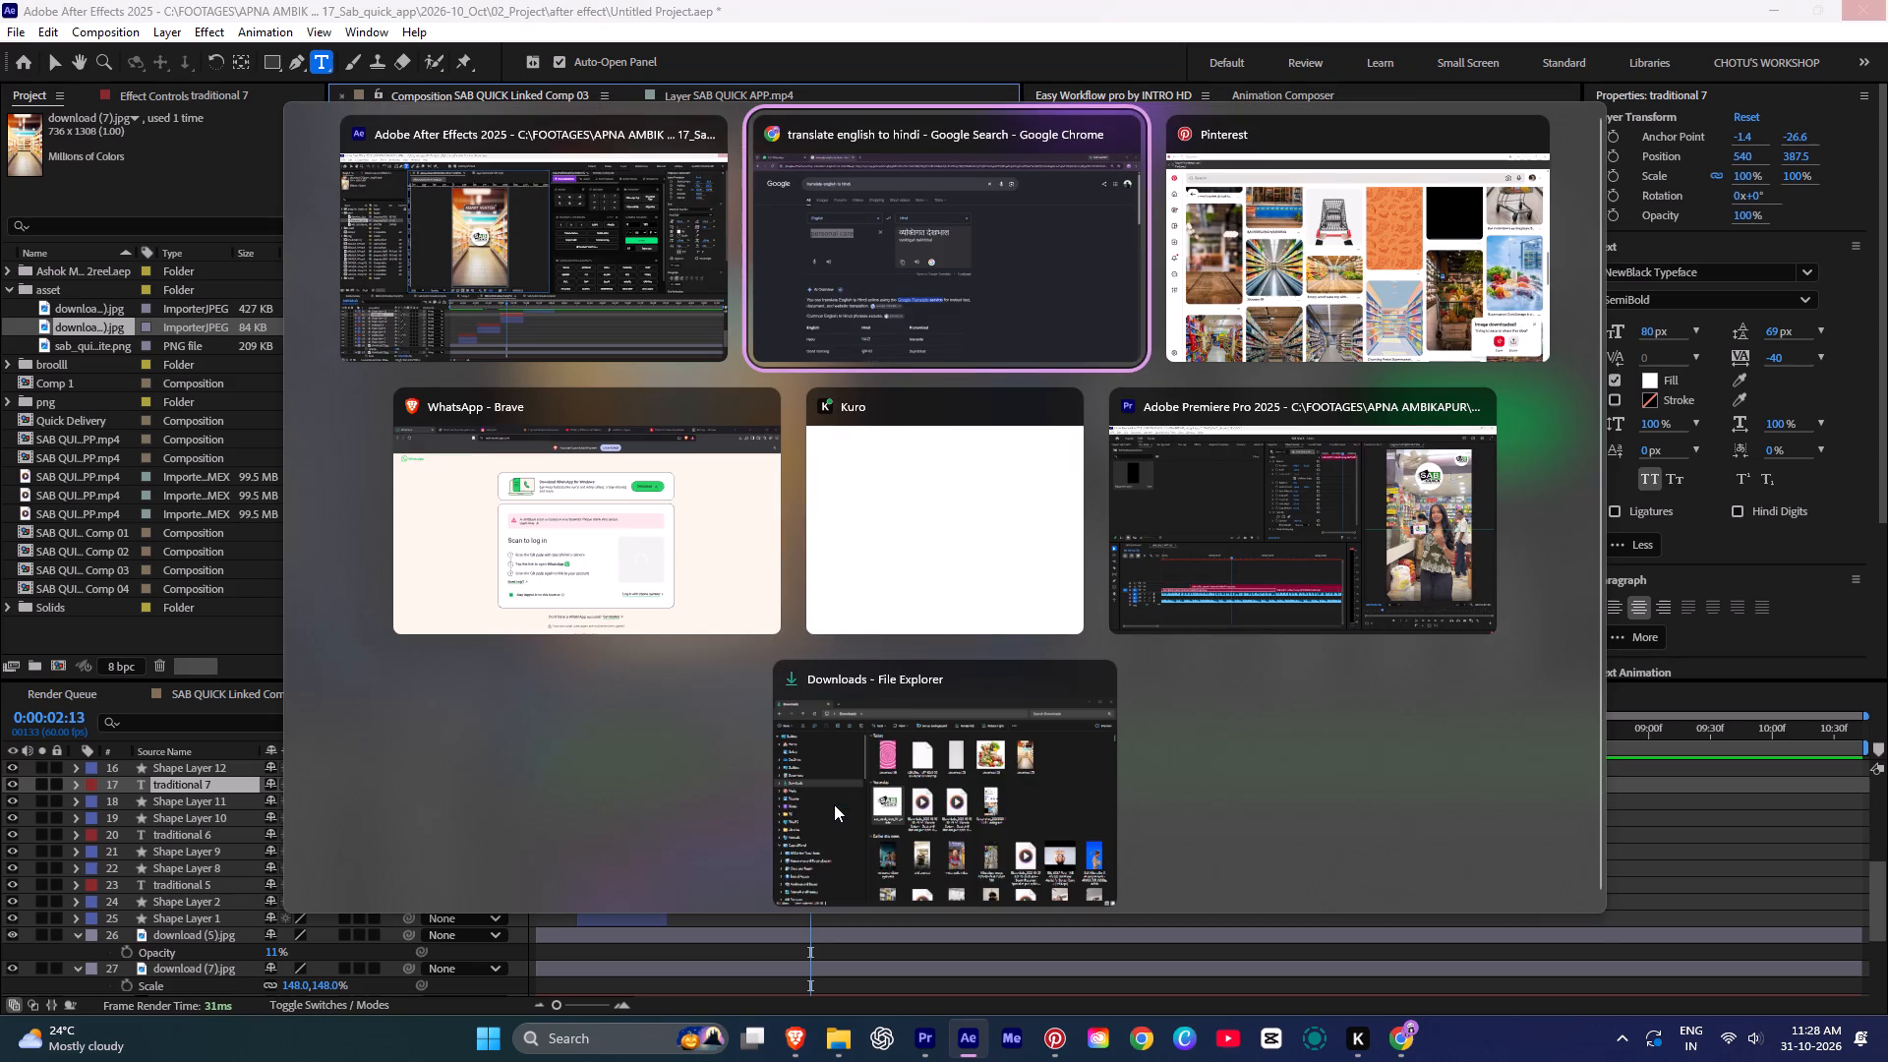
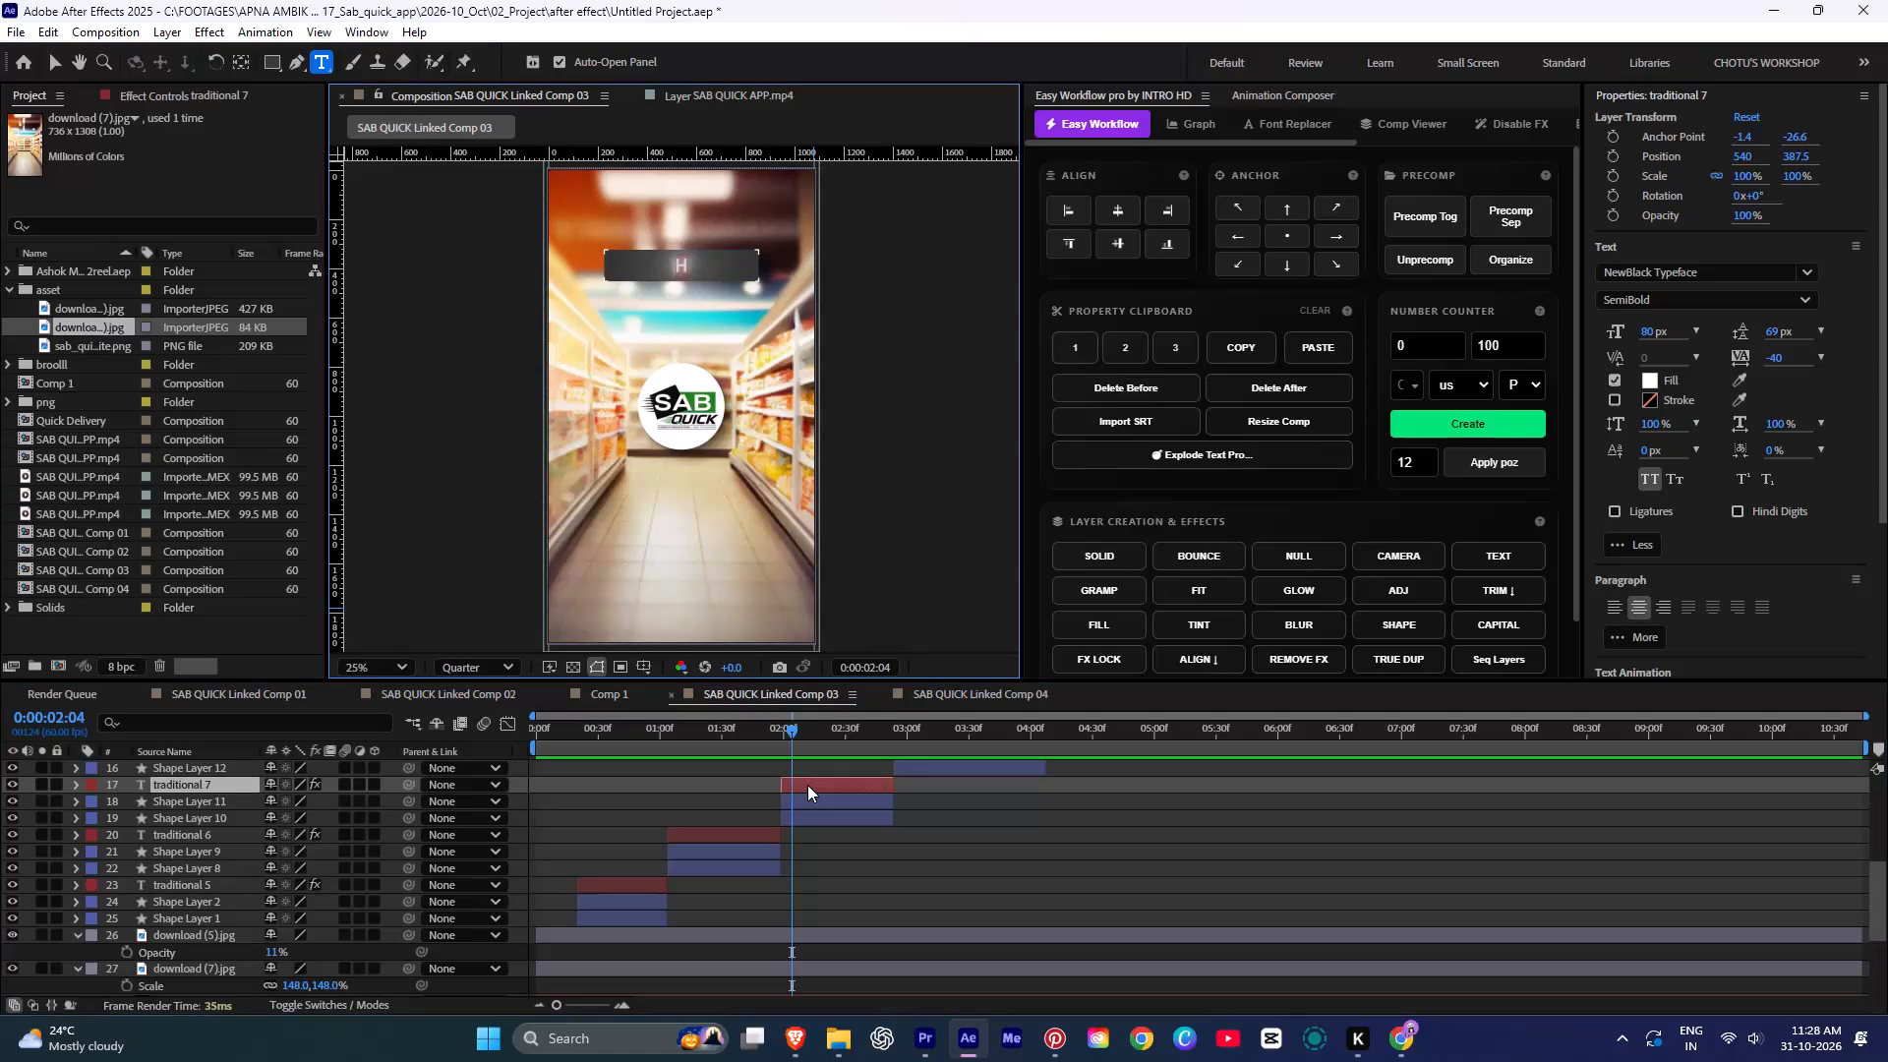
Replace the third title's text (layer traditional 7) with "home care".
type("home care")
left_click(891, 846, "alt")
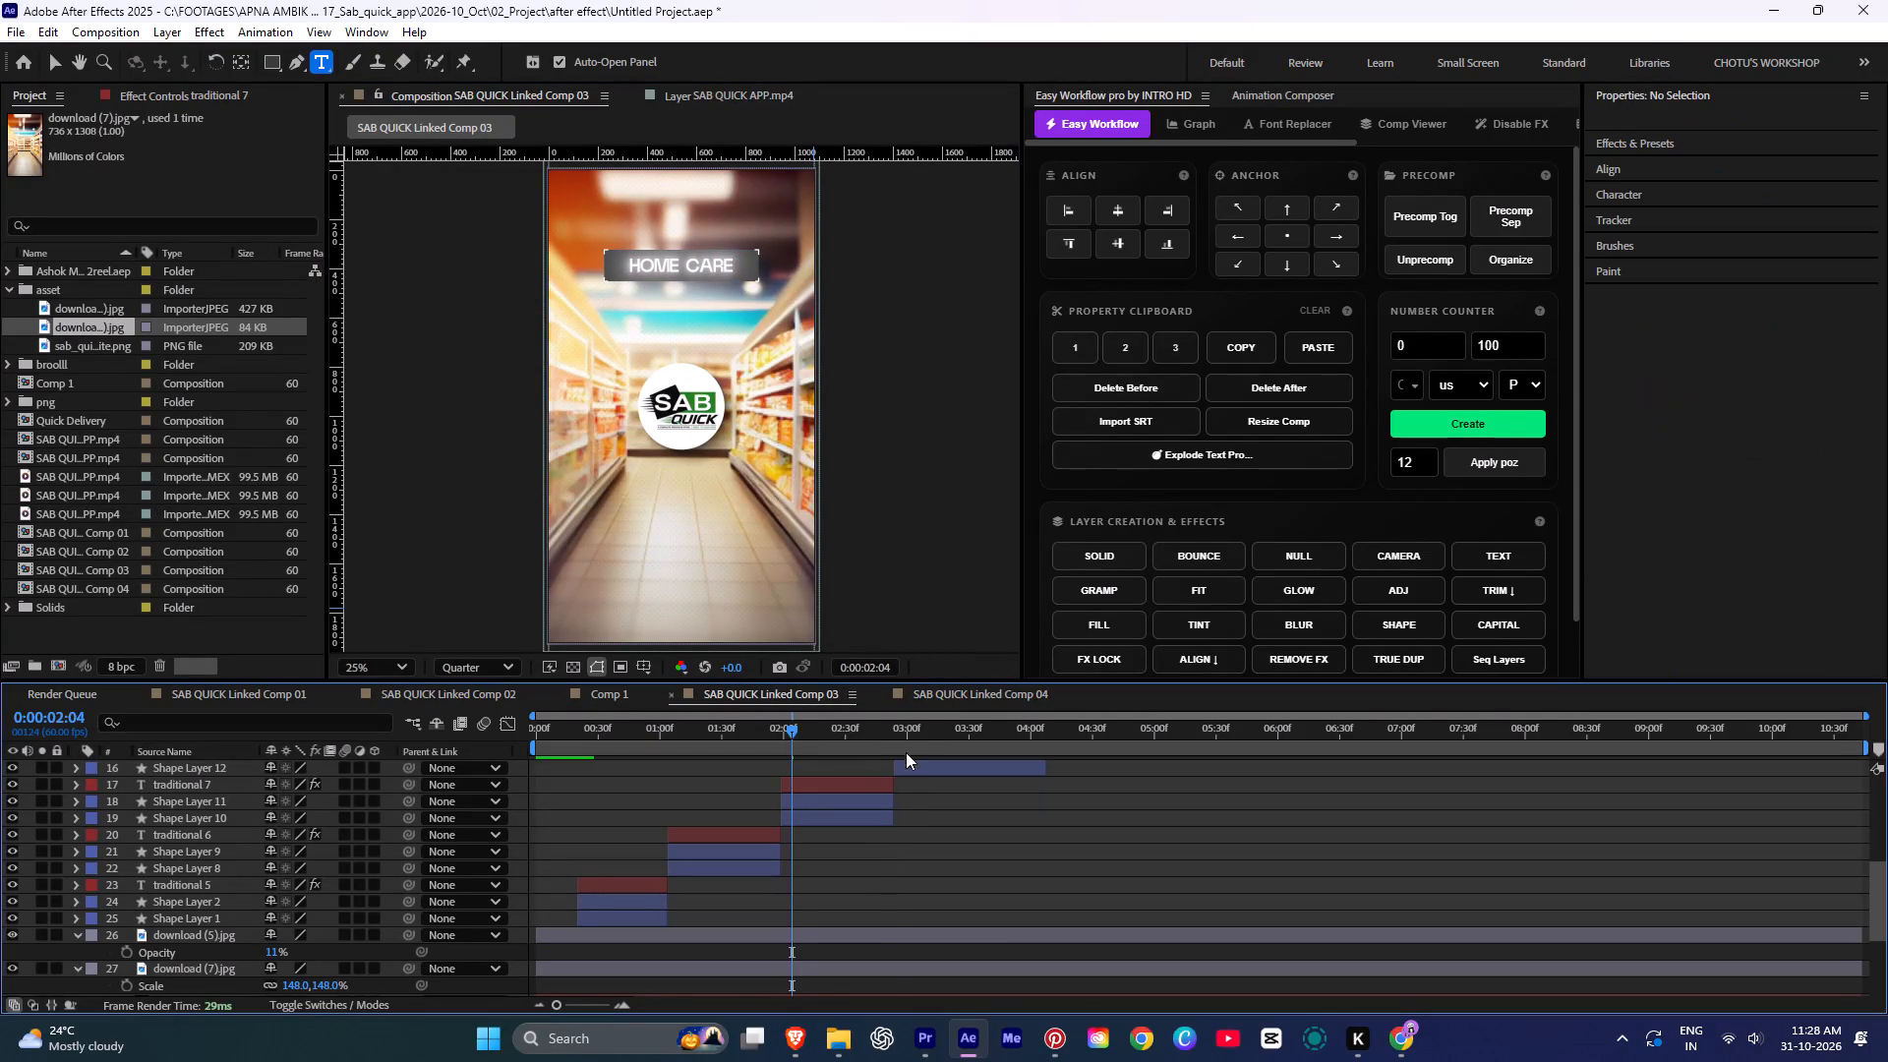
Select the fourth SMART WATCH title (traditional 8) at 04:00, switch to the Chrome translator and enter "beauty & cosmetics", accepting the suggested spelling.
left_click(896, 726, "alt")
key("space")
scroll(902, 860, "up", 2, "alt")
key("space")
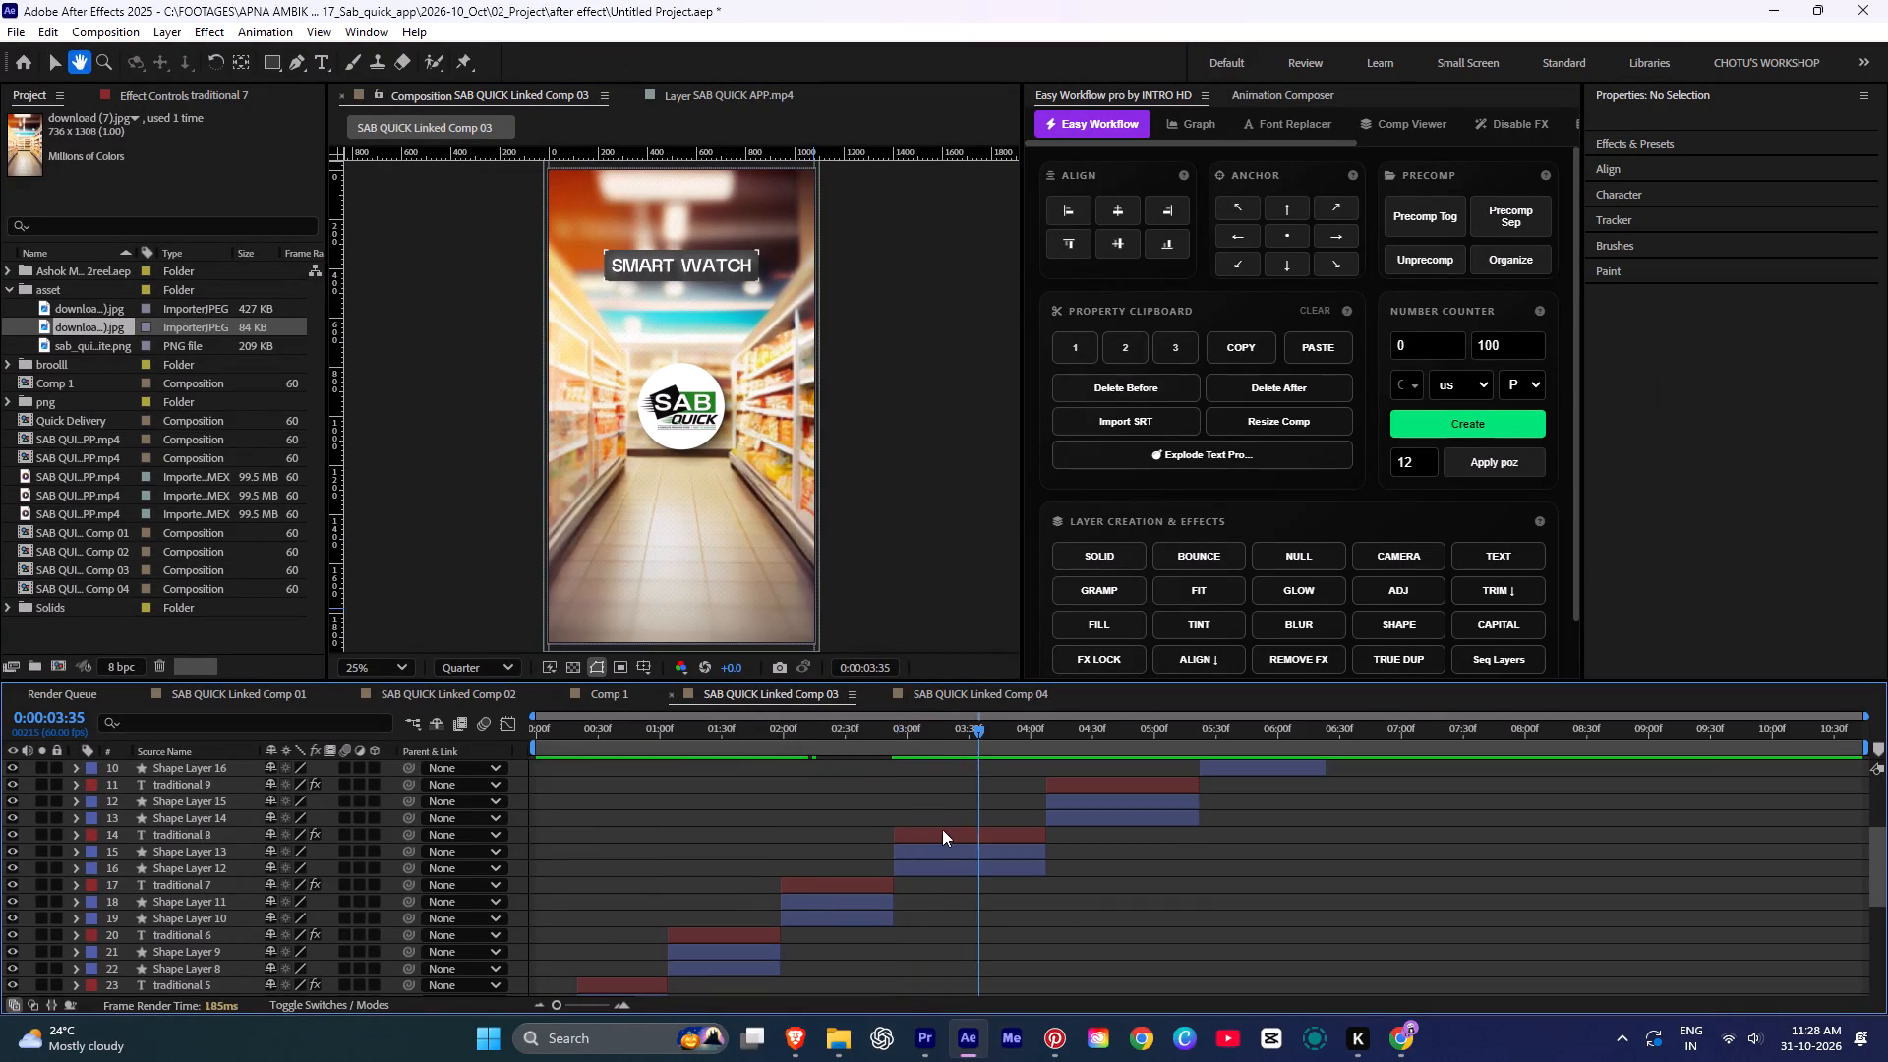
key("space")
key("space")
left_click(965, 832, "alt")
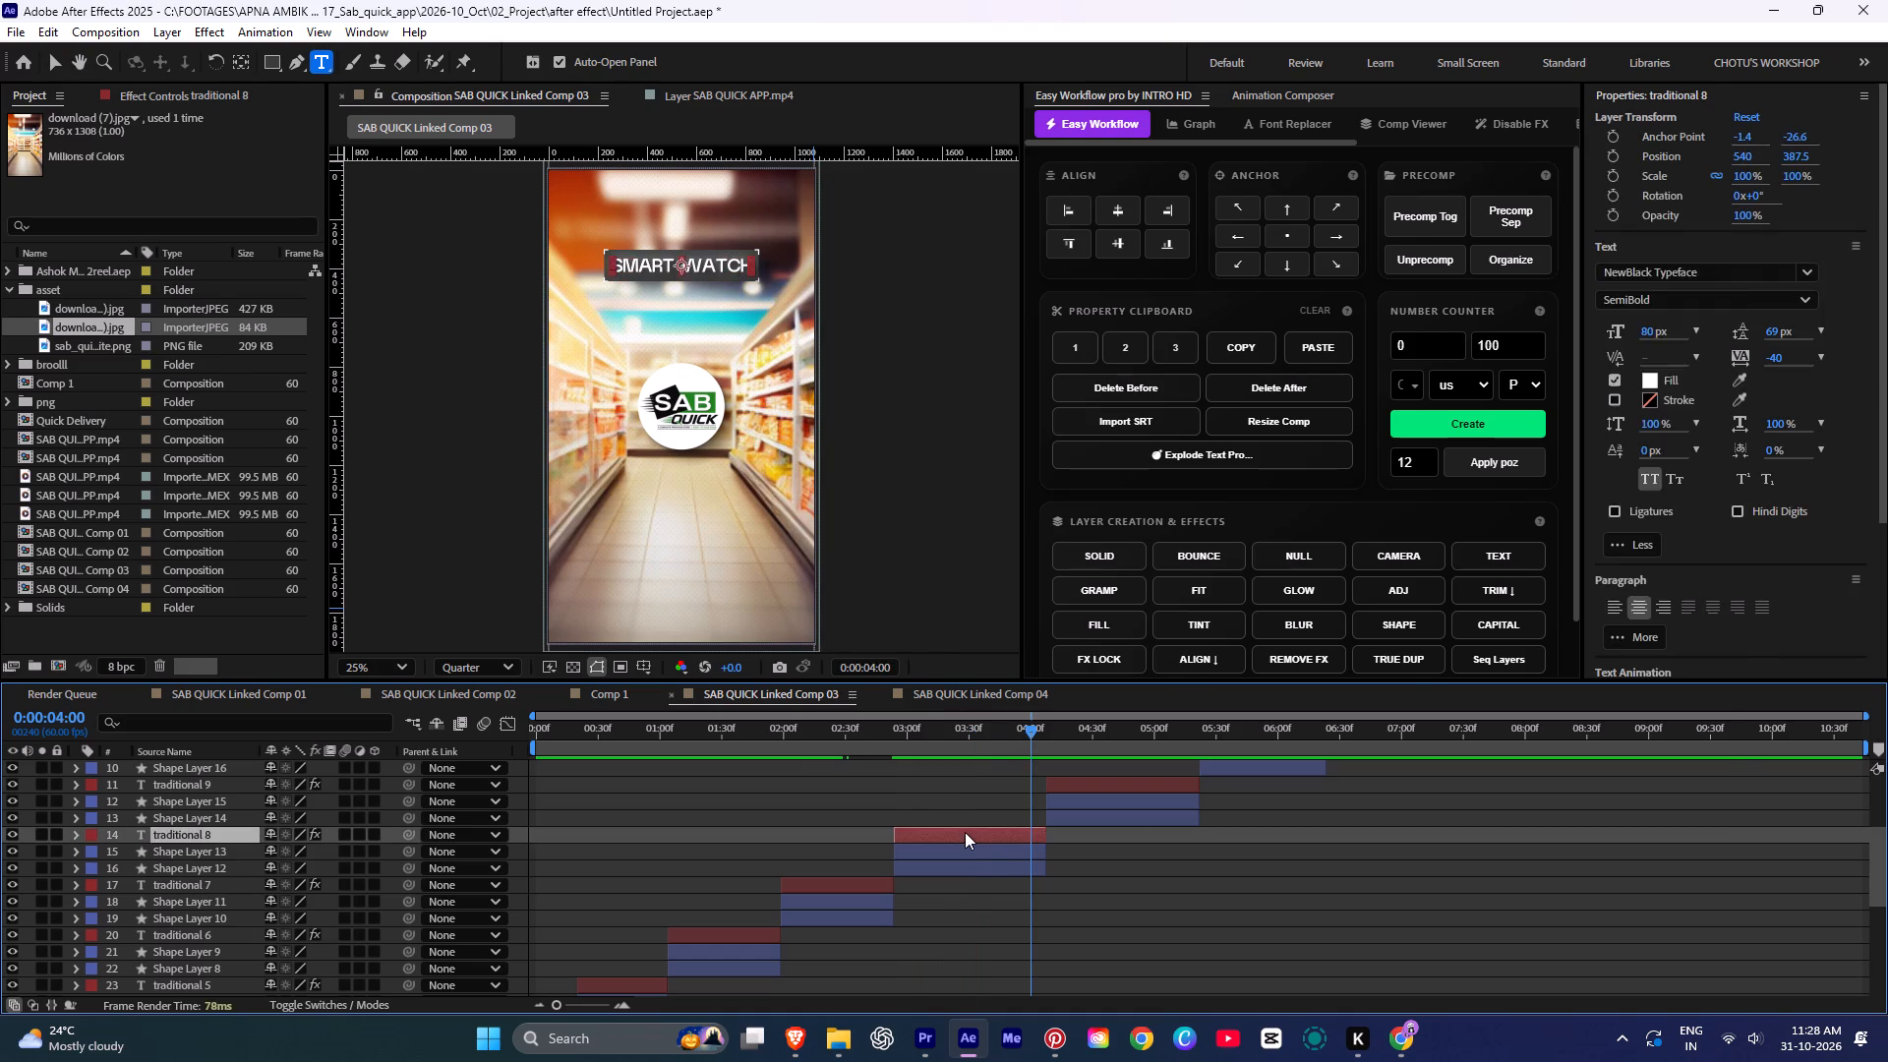
key("alt+Tab")
left_click(1029, 394, "alt")
left_click(489, 398)
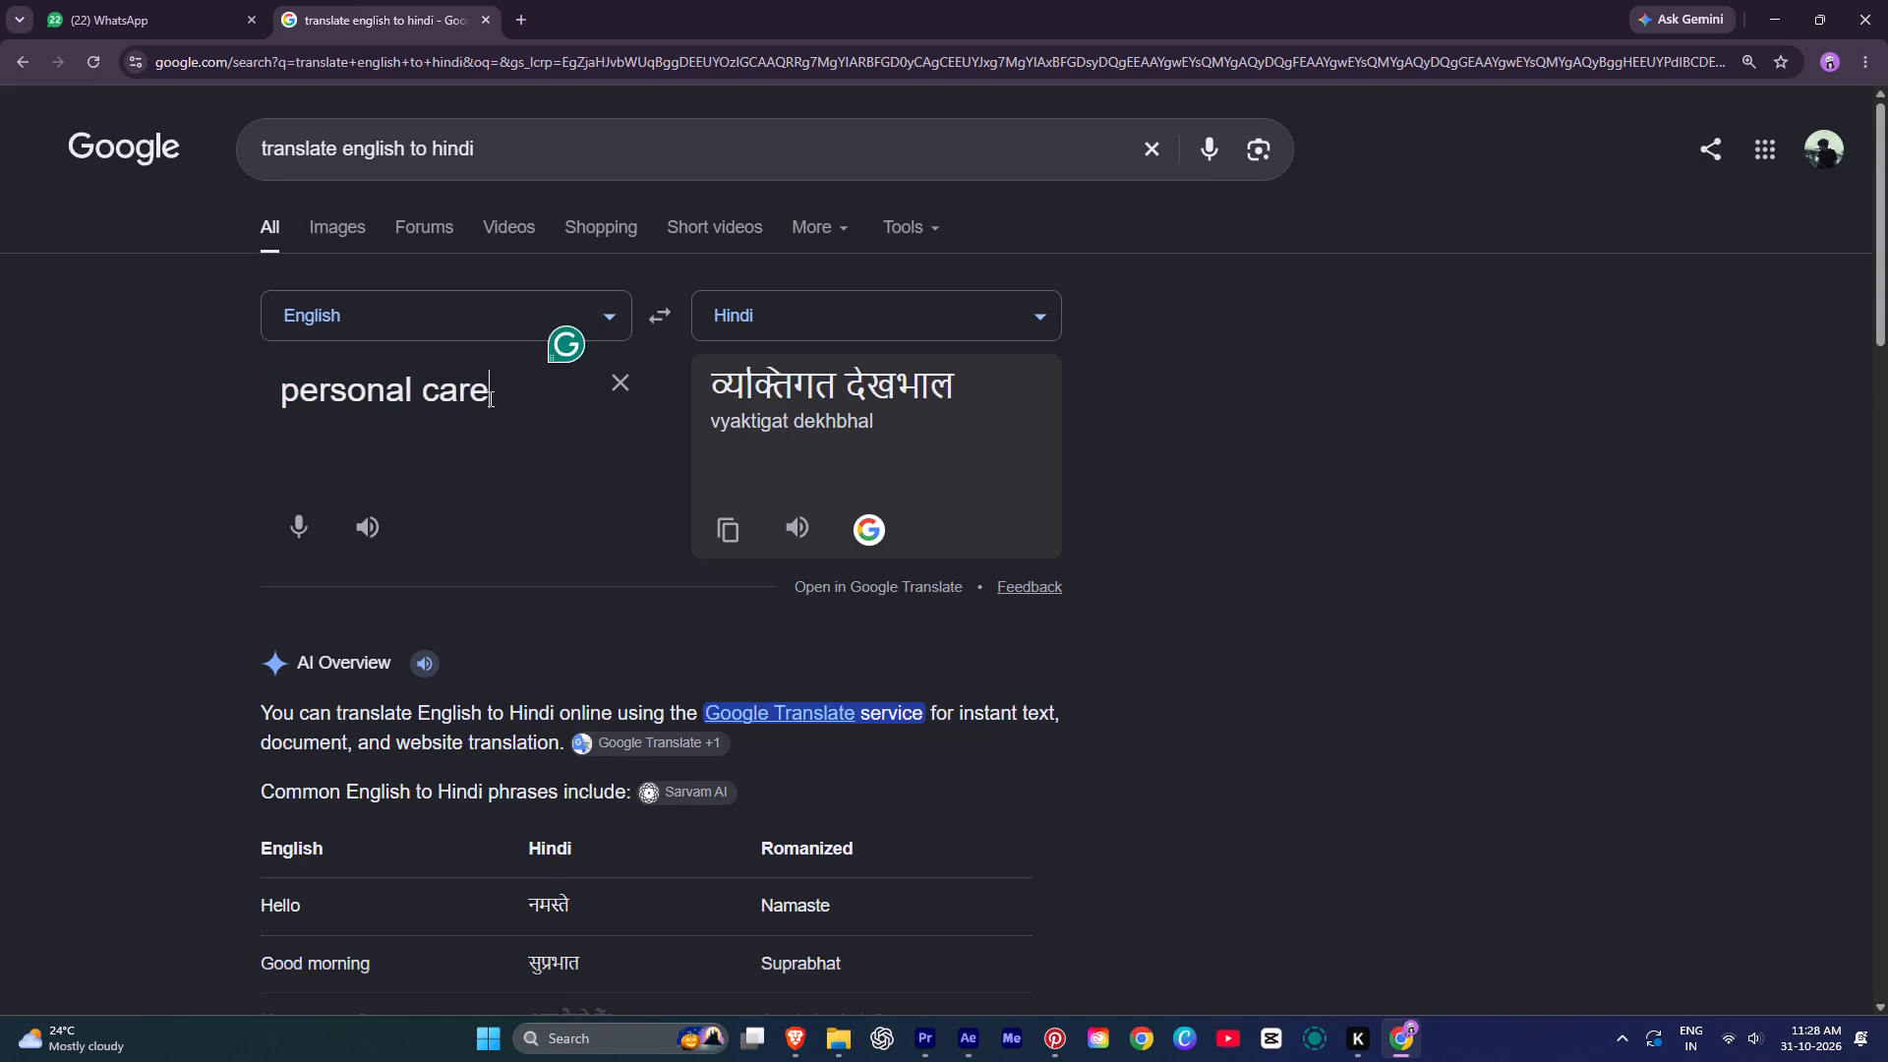
key("ctrl+a")
key("BackSpace")
key("BackSpace")
type("bua")
key("BackSpace")
type("eaty")
key("space")
type("& cosmatic")
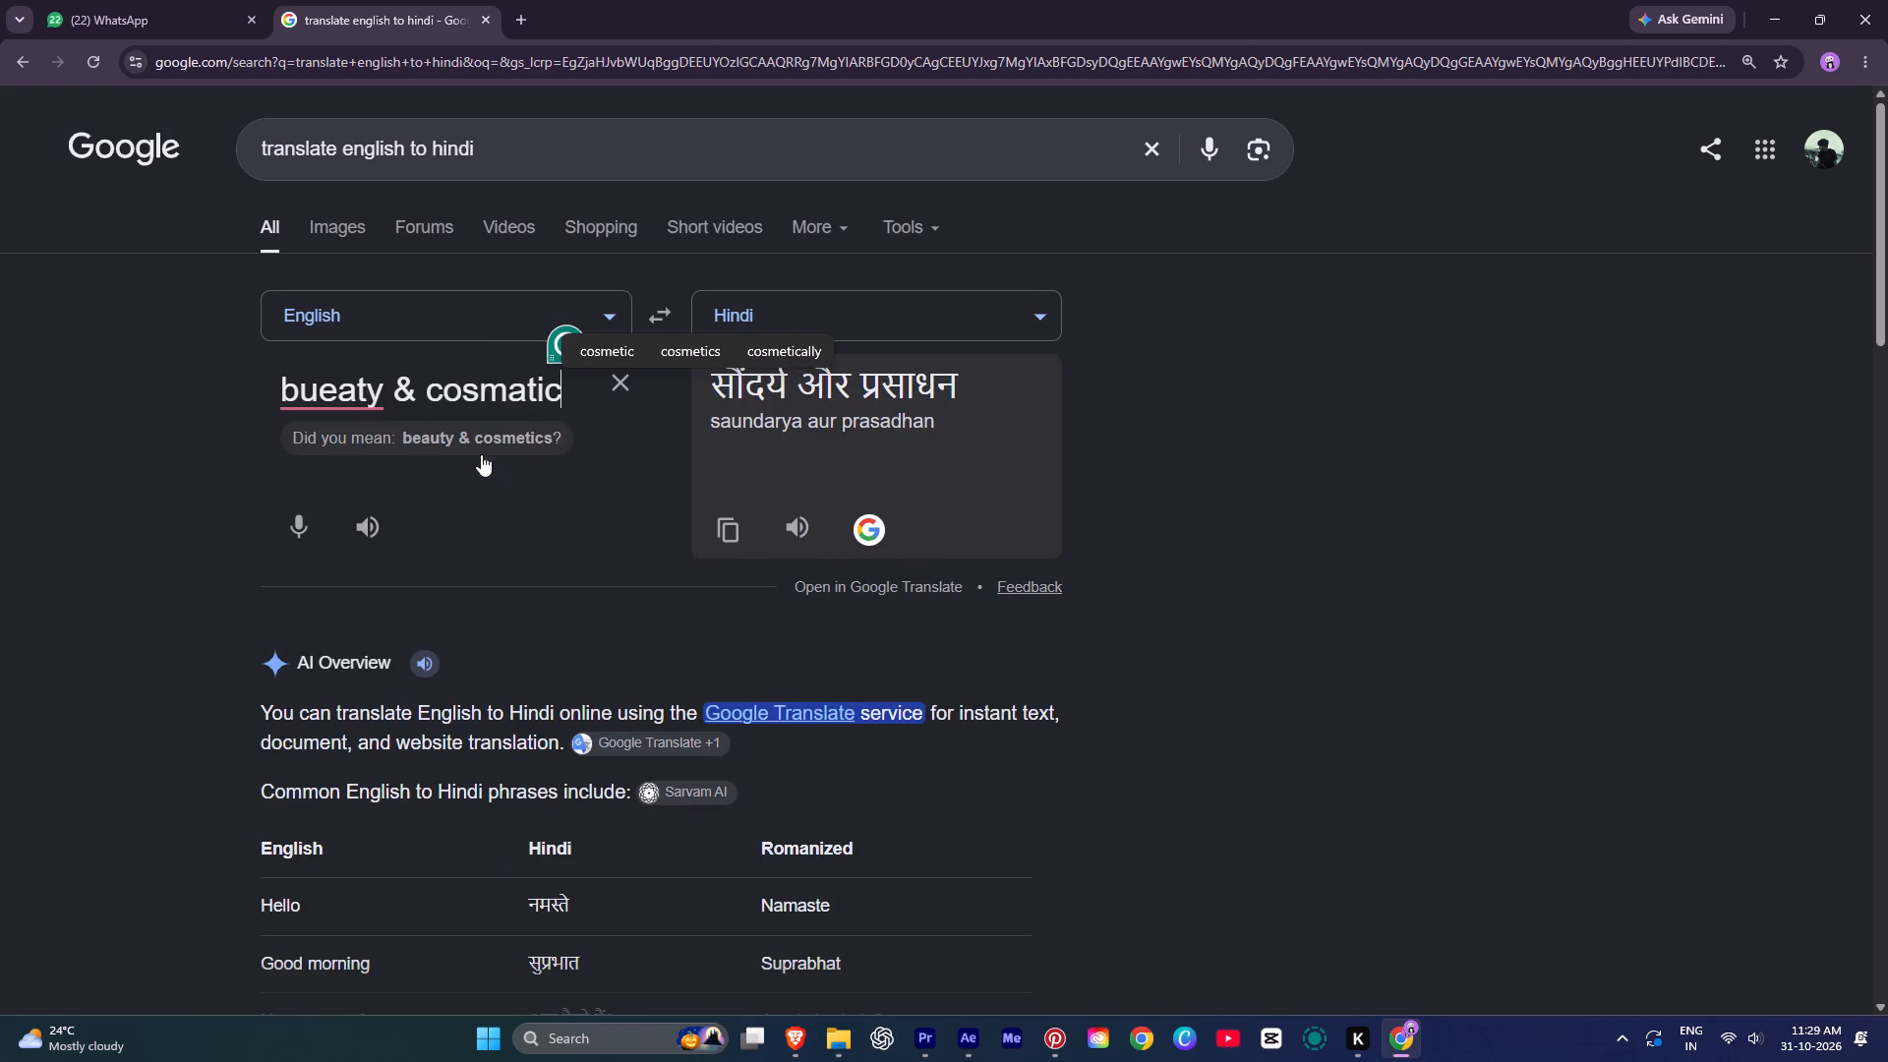
left_click(474, 440)
Copy "beauty & cosmetics", switch to After Effects, replace the fourth title's text (traditional 8) with it, and check it at about 03:19.
left_click_drag(580, 397, 230, 389)
key("ctrl+c")
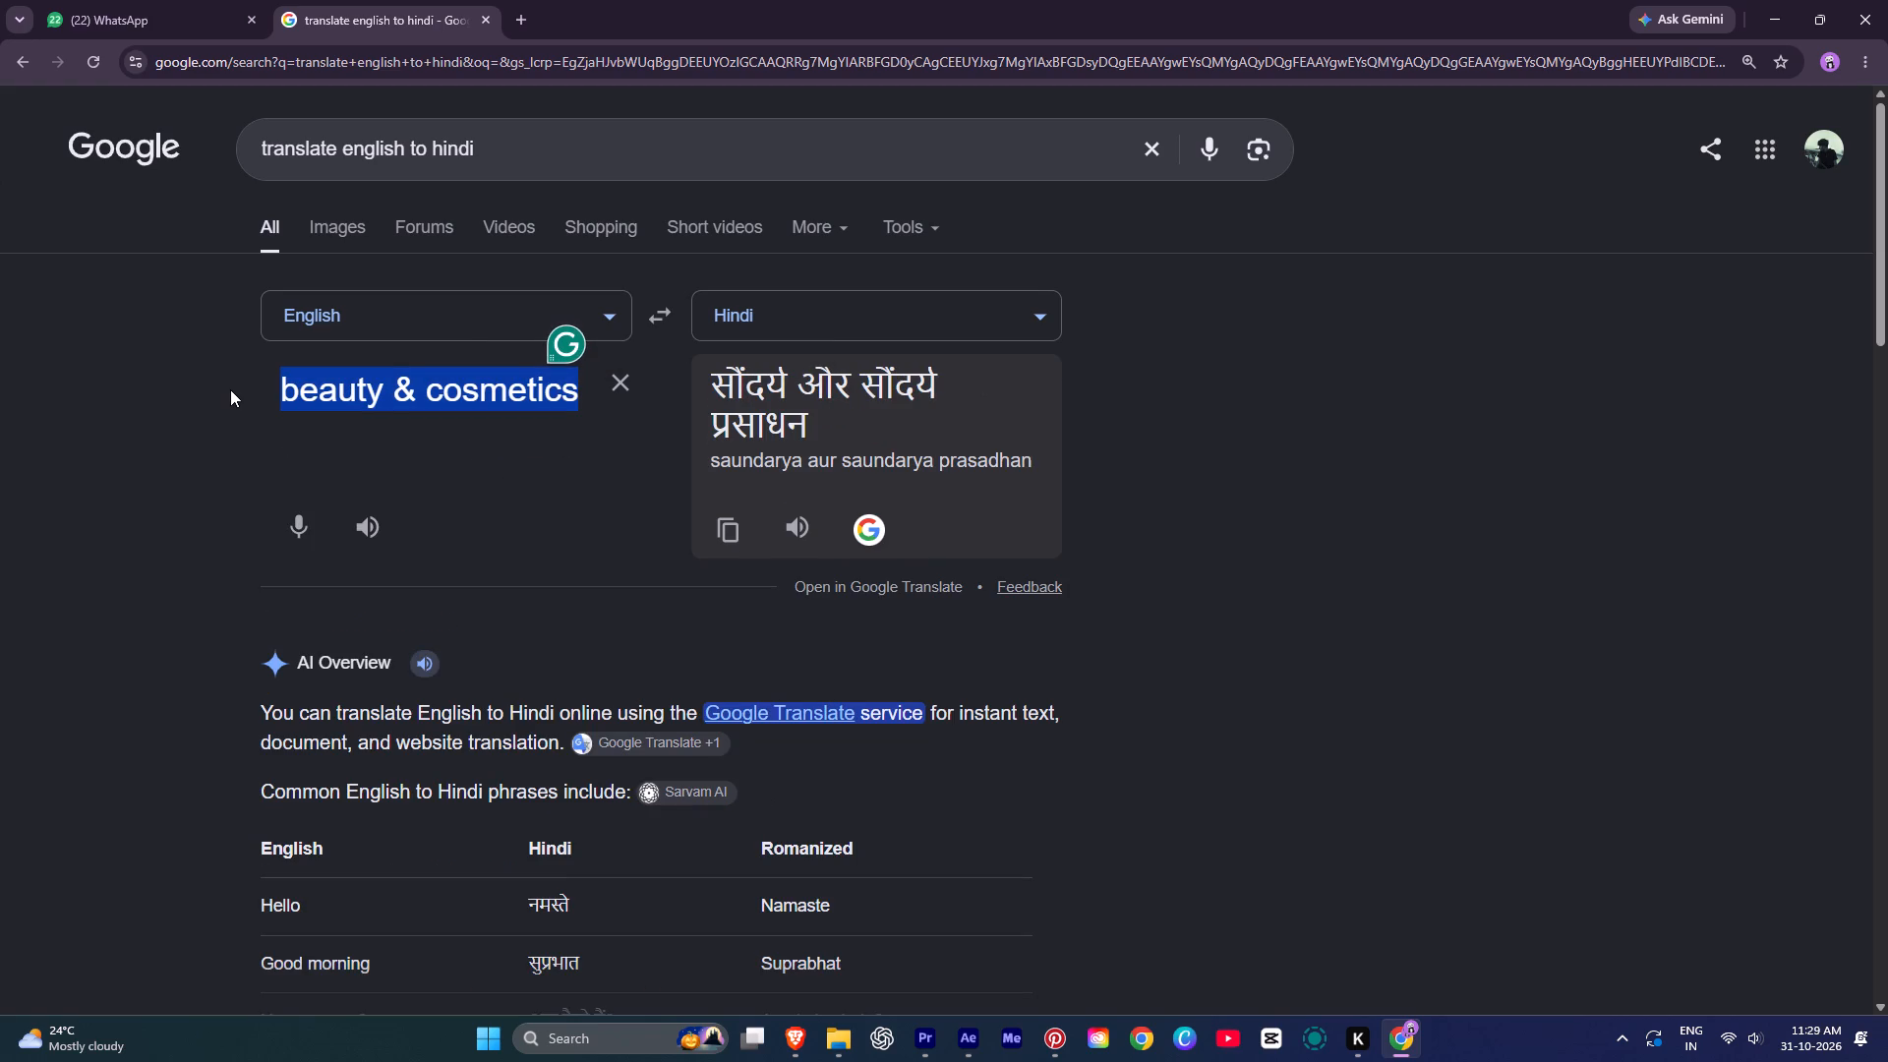
key("alt+Tab")
left_click(872, 417, "alt")
double_click(943, 839)
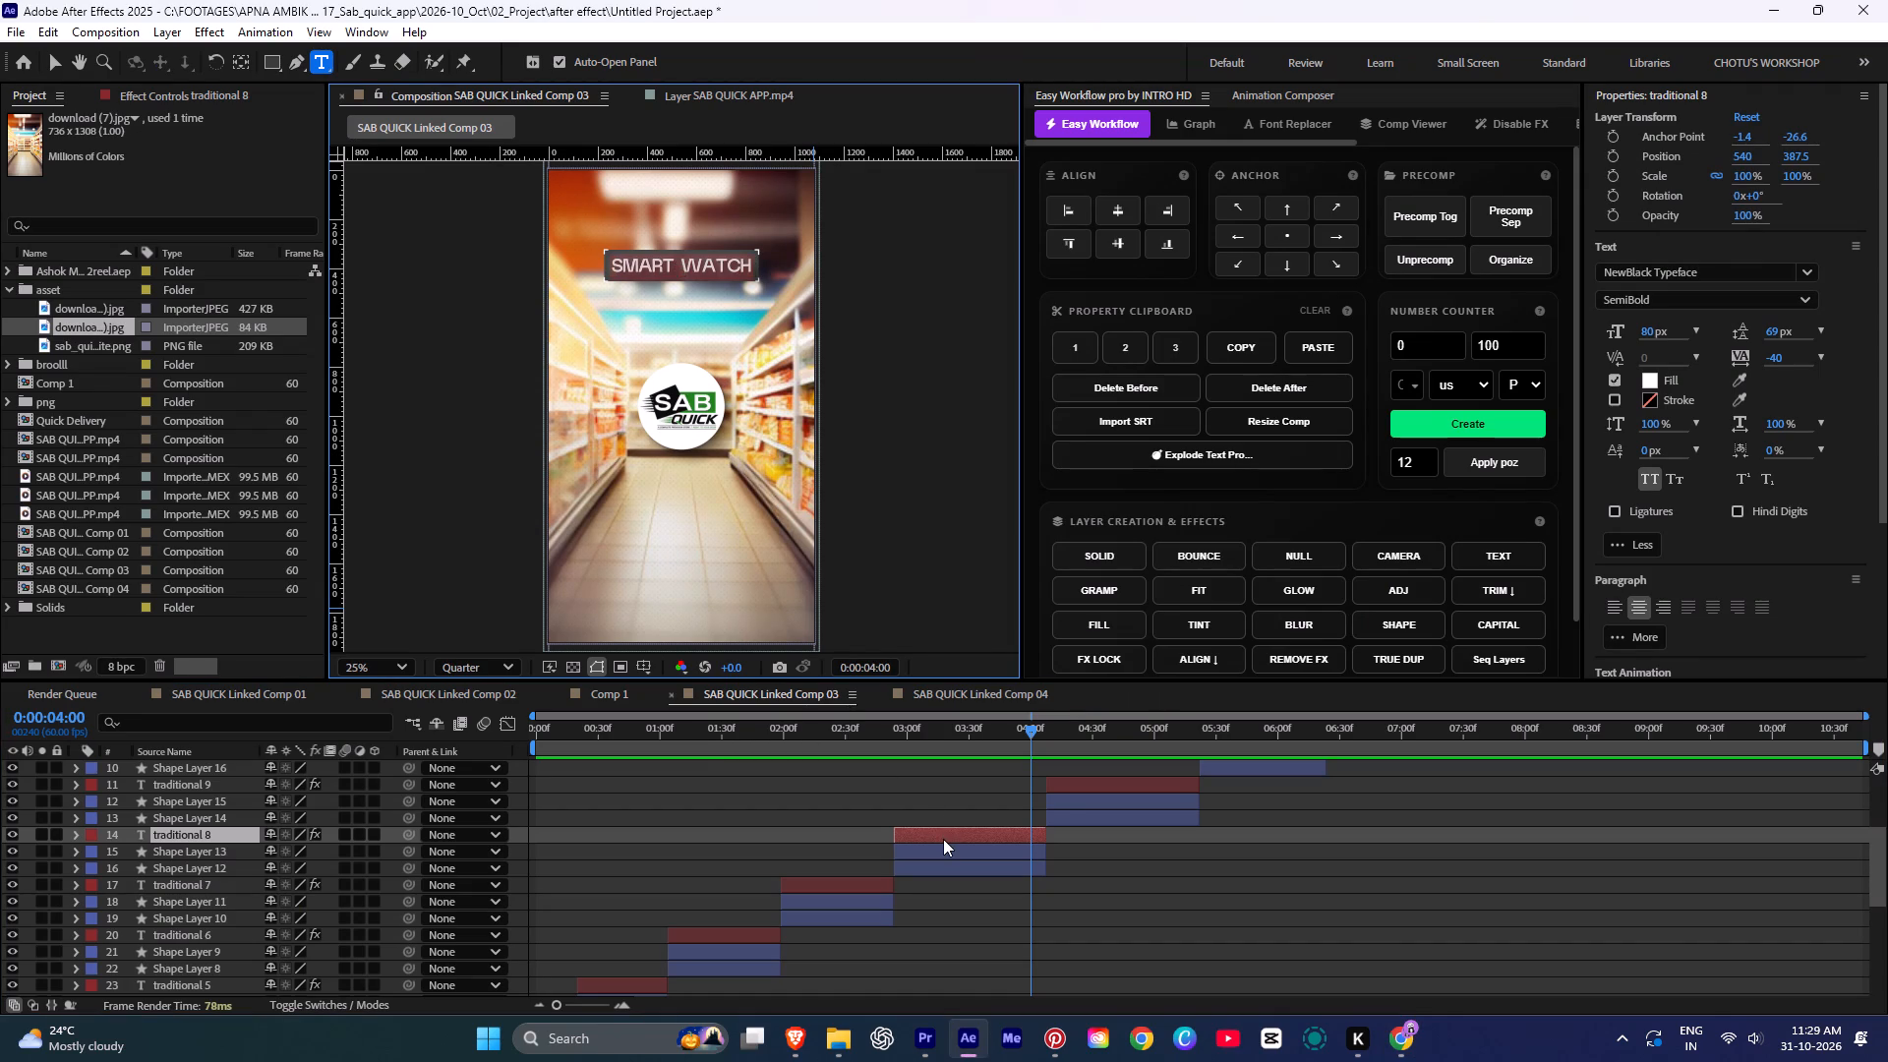
key("ctrl+v")
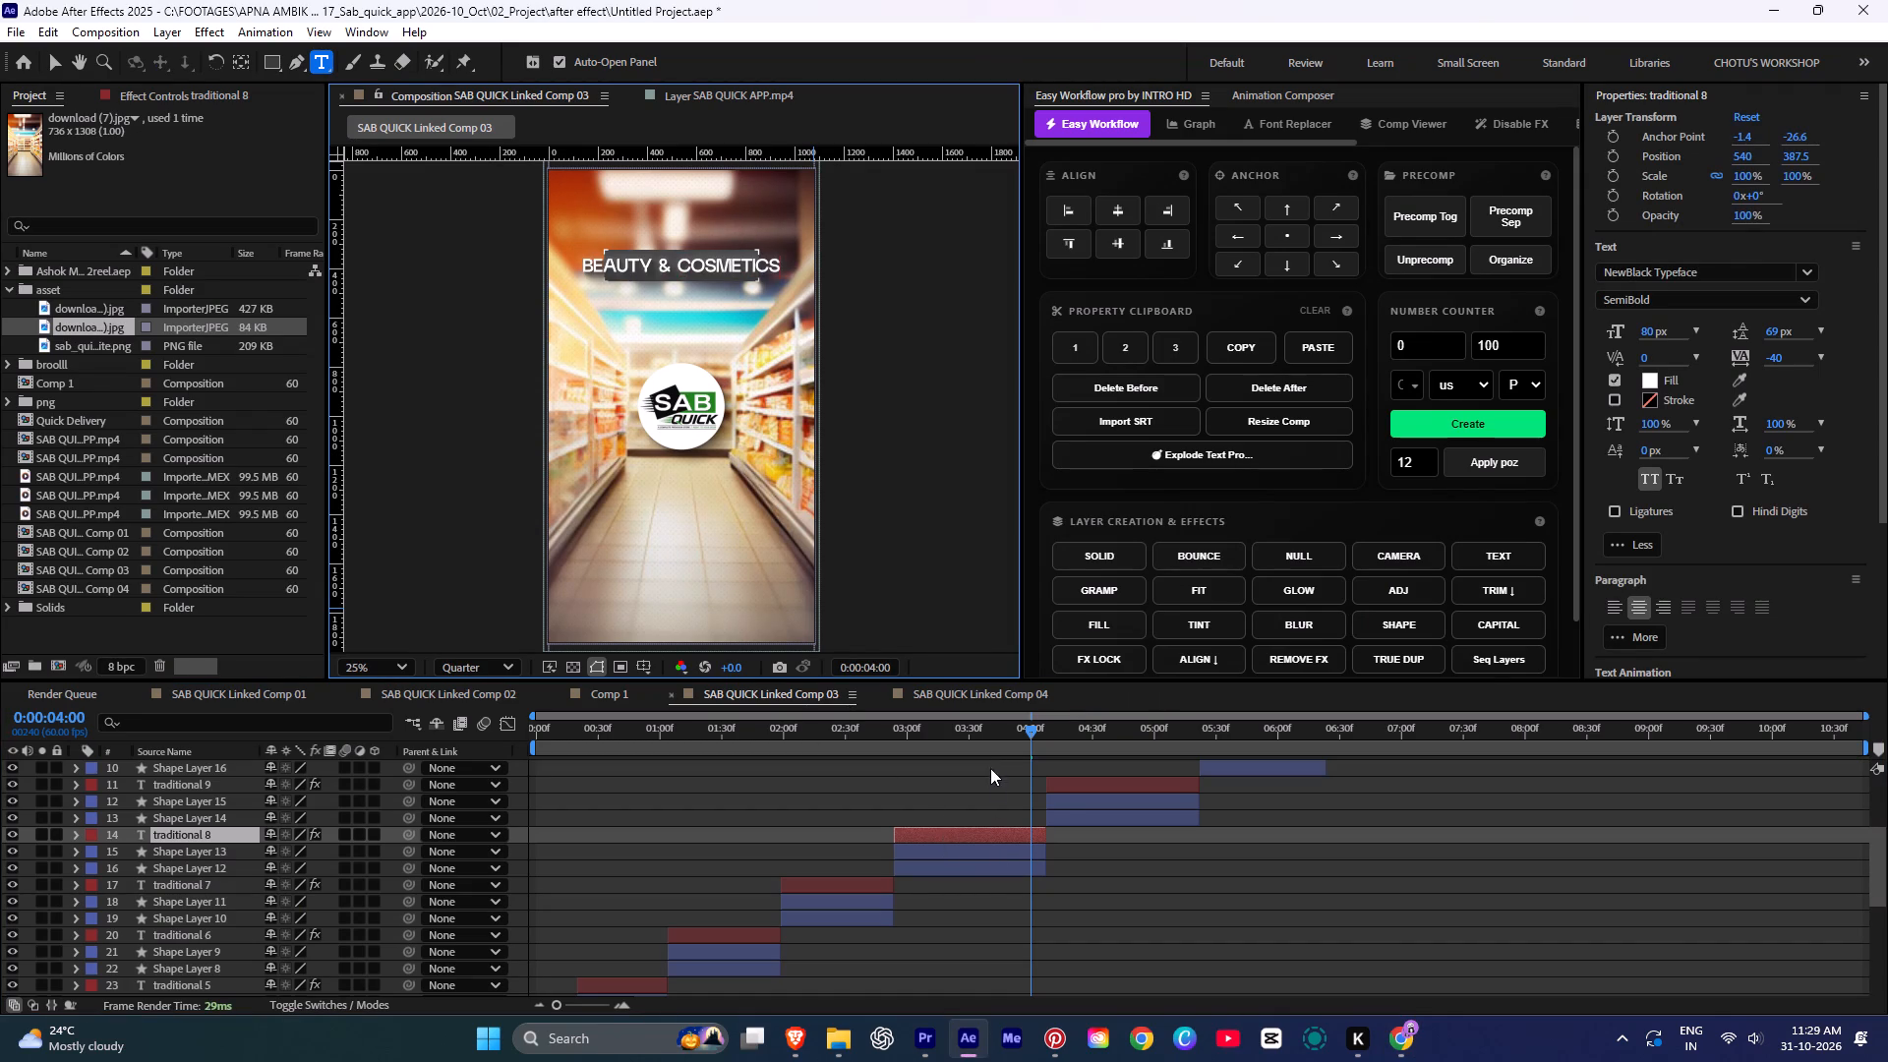
left_click_drag(990, 737, 973, 740)
left_click_drag(973, 737, 947, 739)
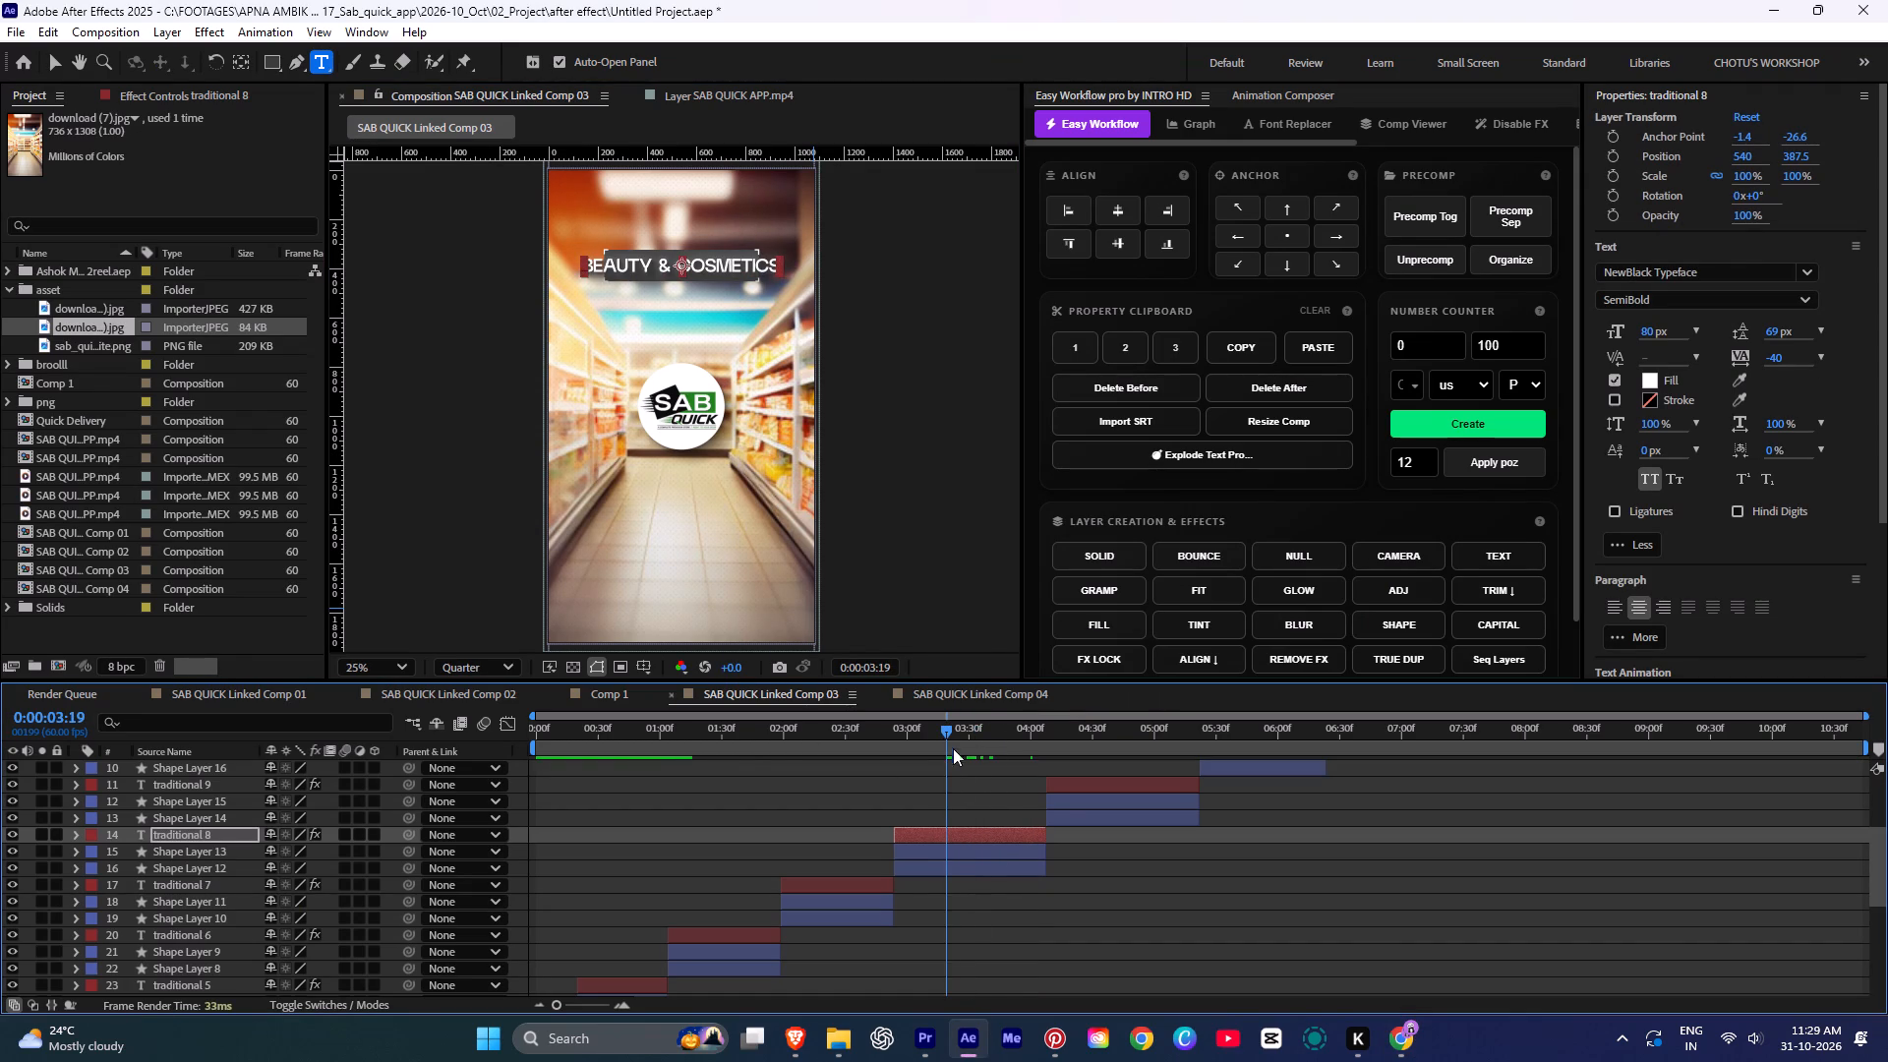
Widen the fourth title's background shapes (Shape Layers 12 and 13) to about 137% horizontally around BEAUTY & COSMETICS, and preview the result.
scroll(627, 317, "up", 1, "ctrl")
scroll(627, 317, "down", 1, "ctrl")
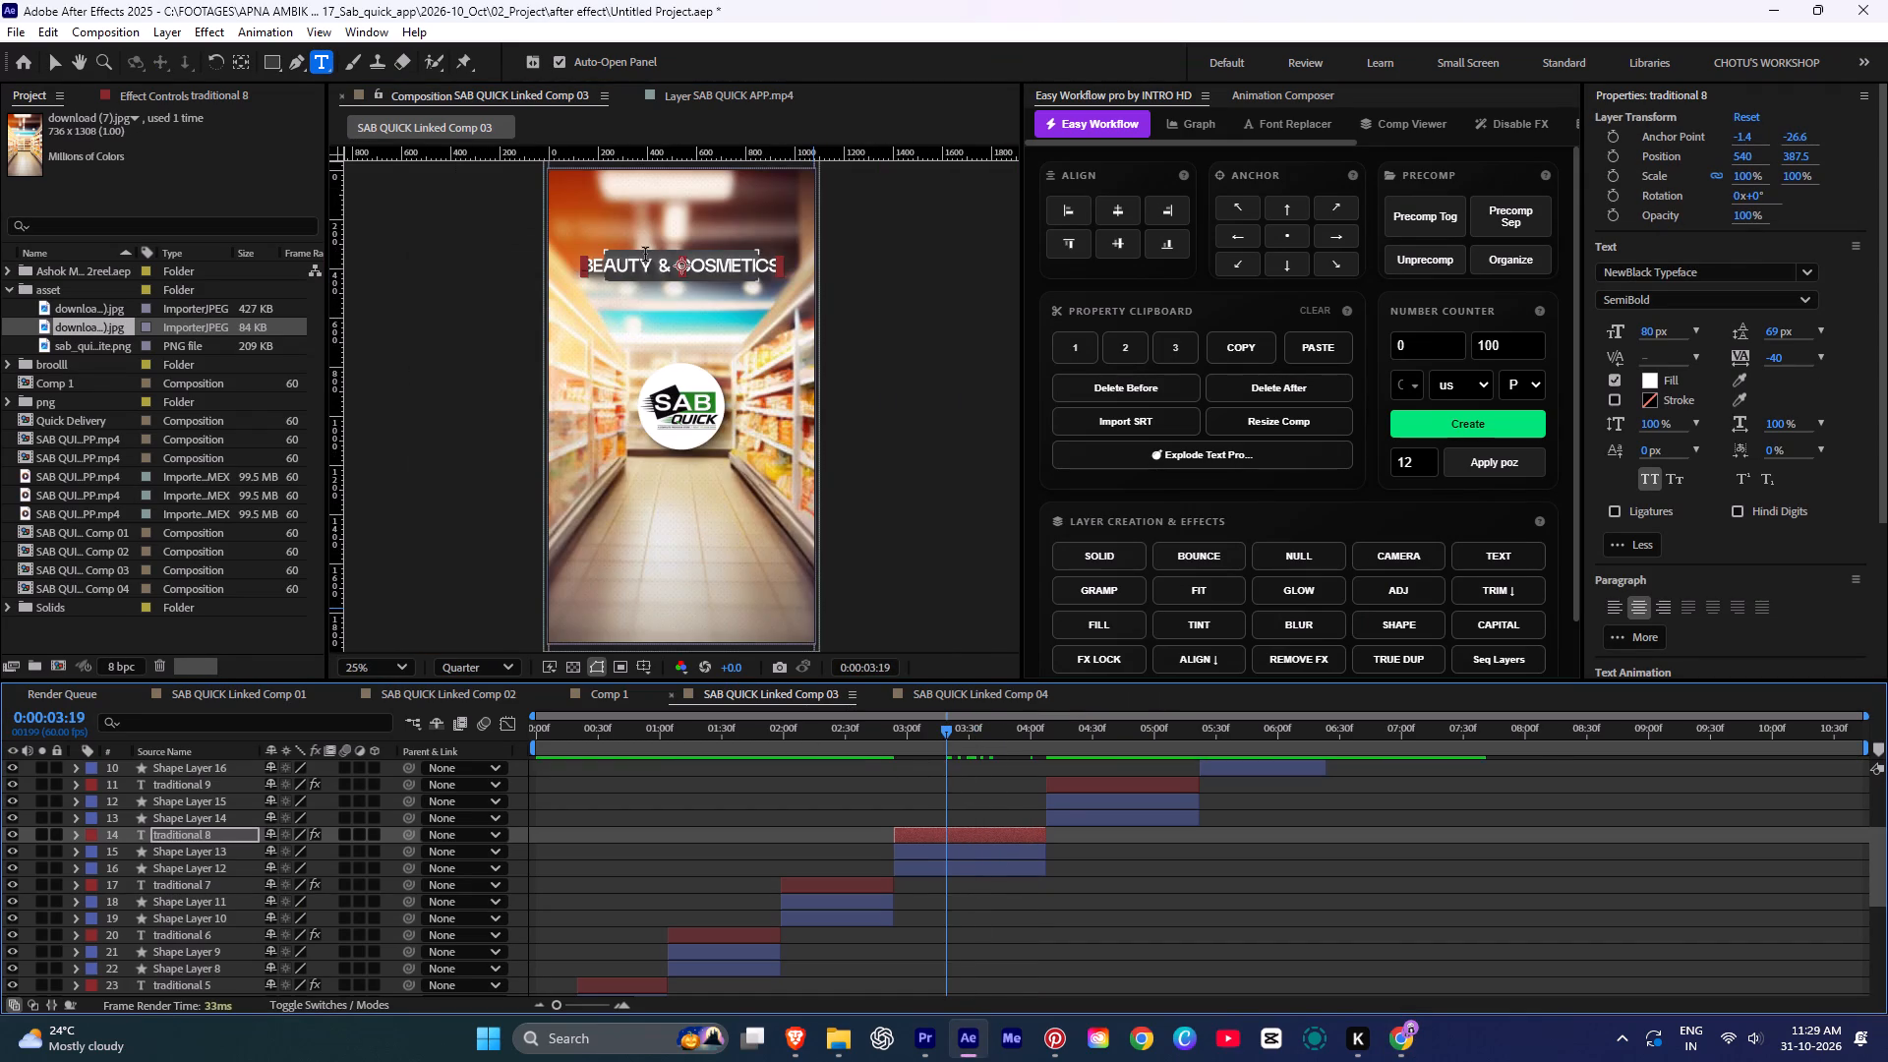
scroll(645, 254, "up", 1, "alt")
left_click(945, 846)
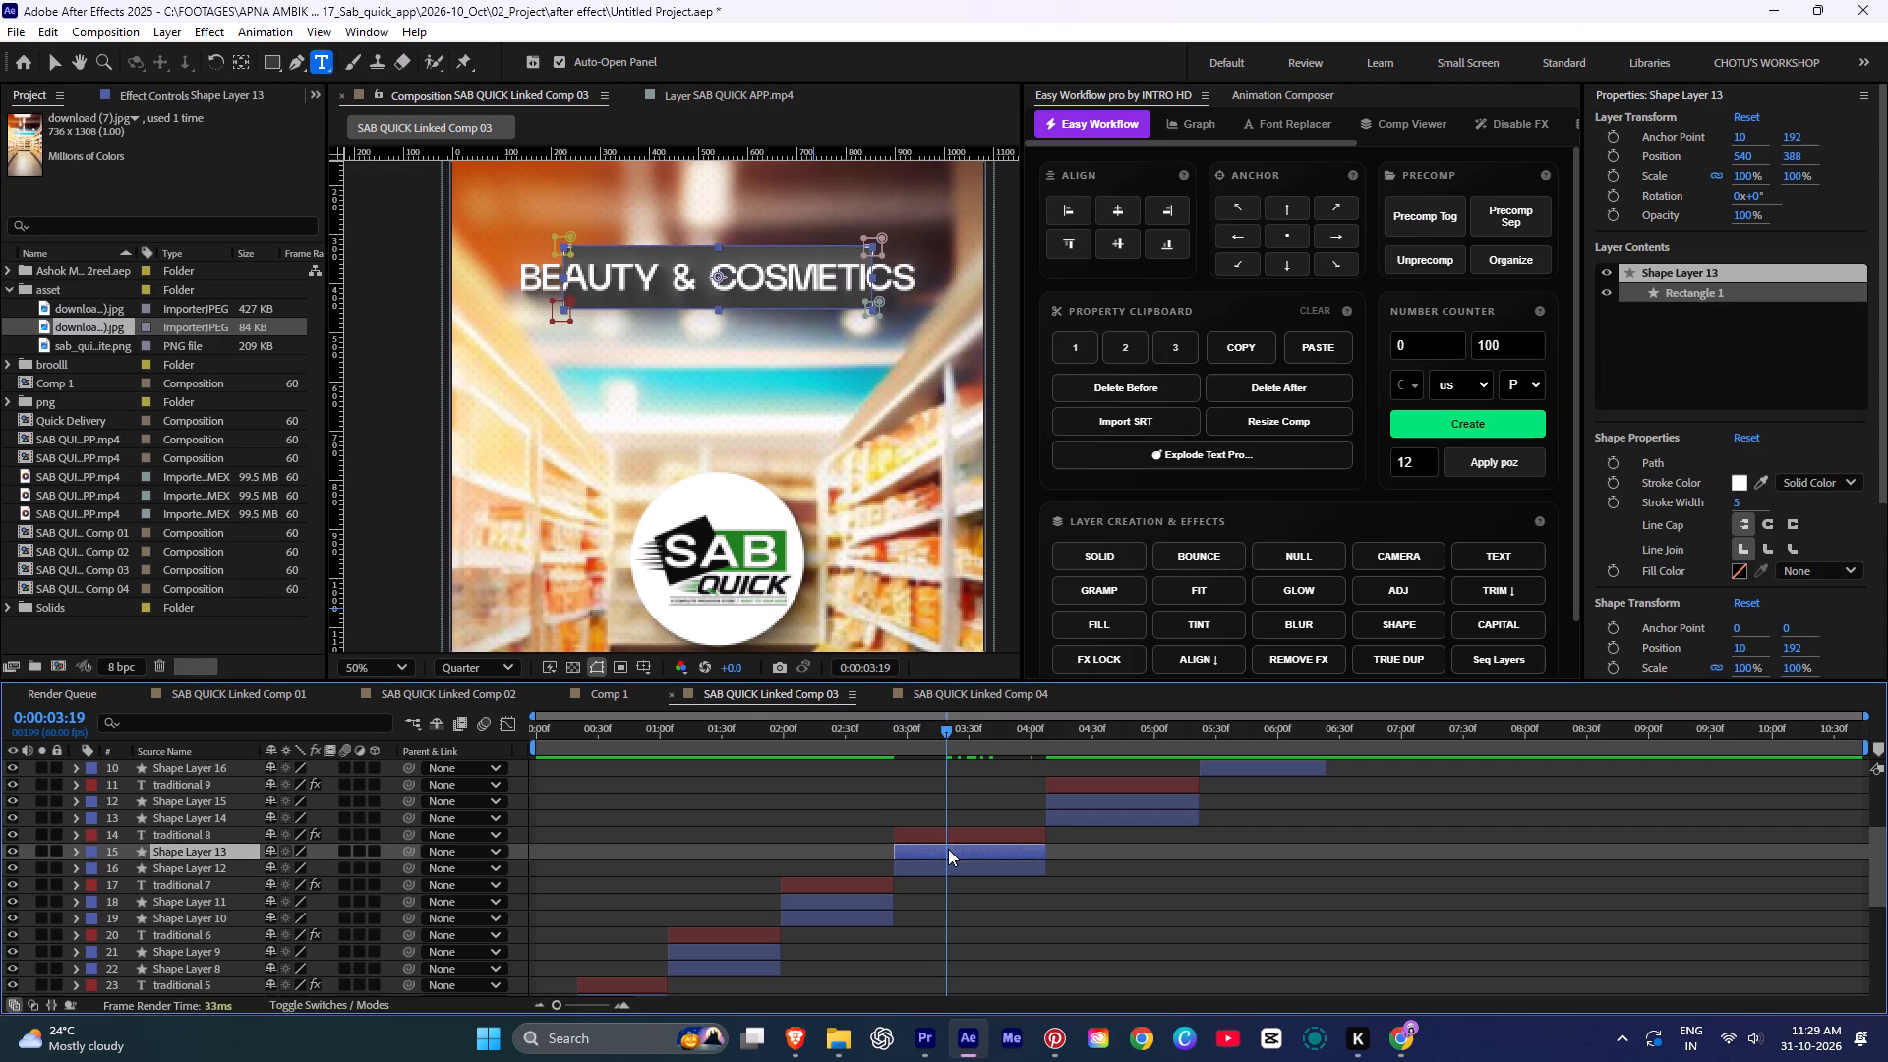
left_click(953, 864, "shift")
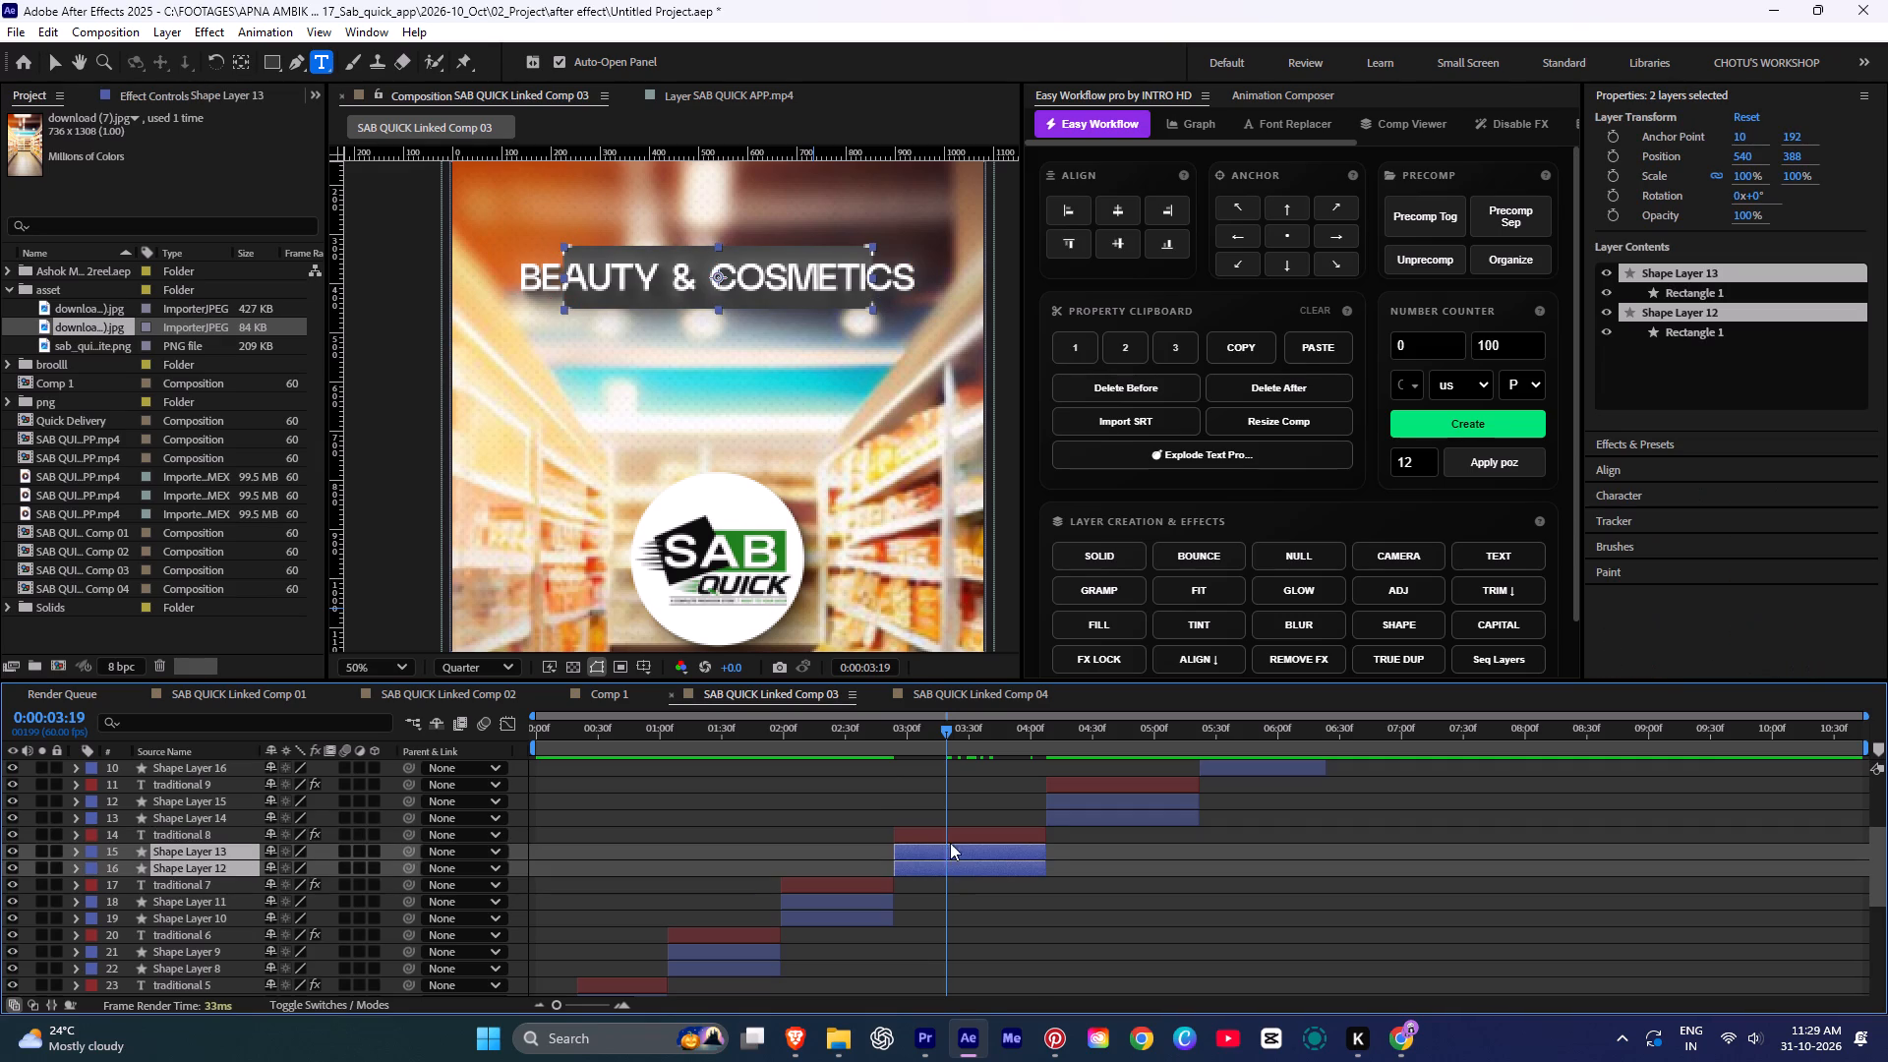
type("cv")
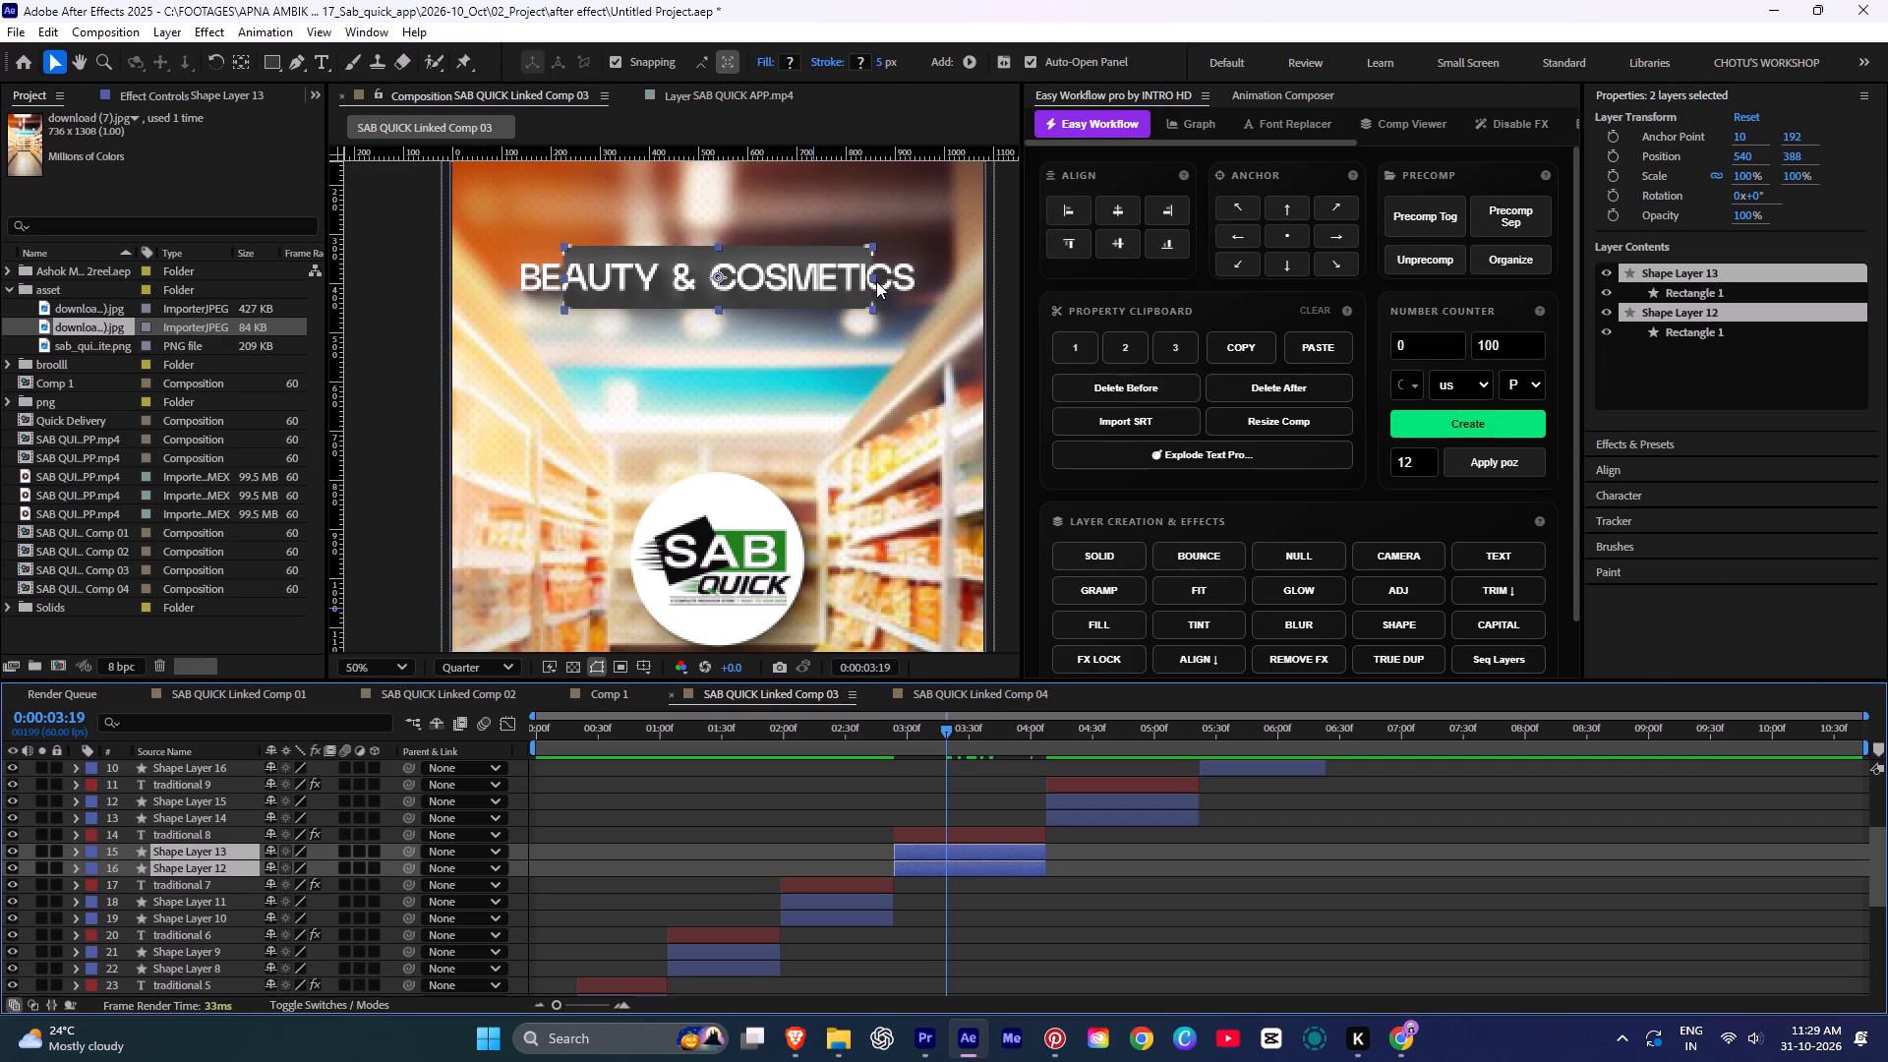
left_click_drag(872, 279, 928, 276)
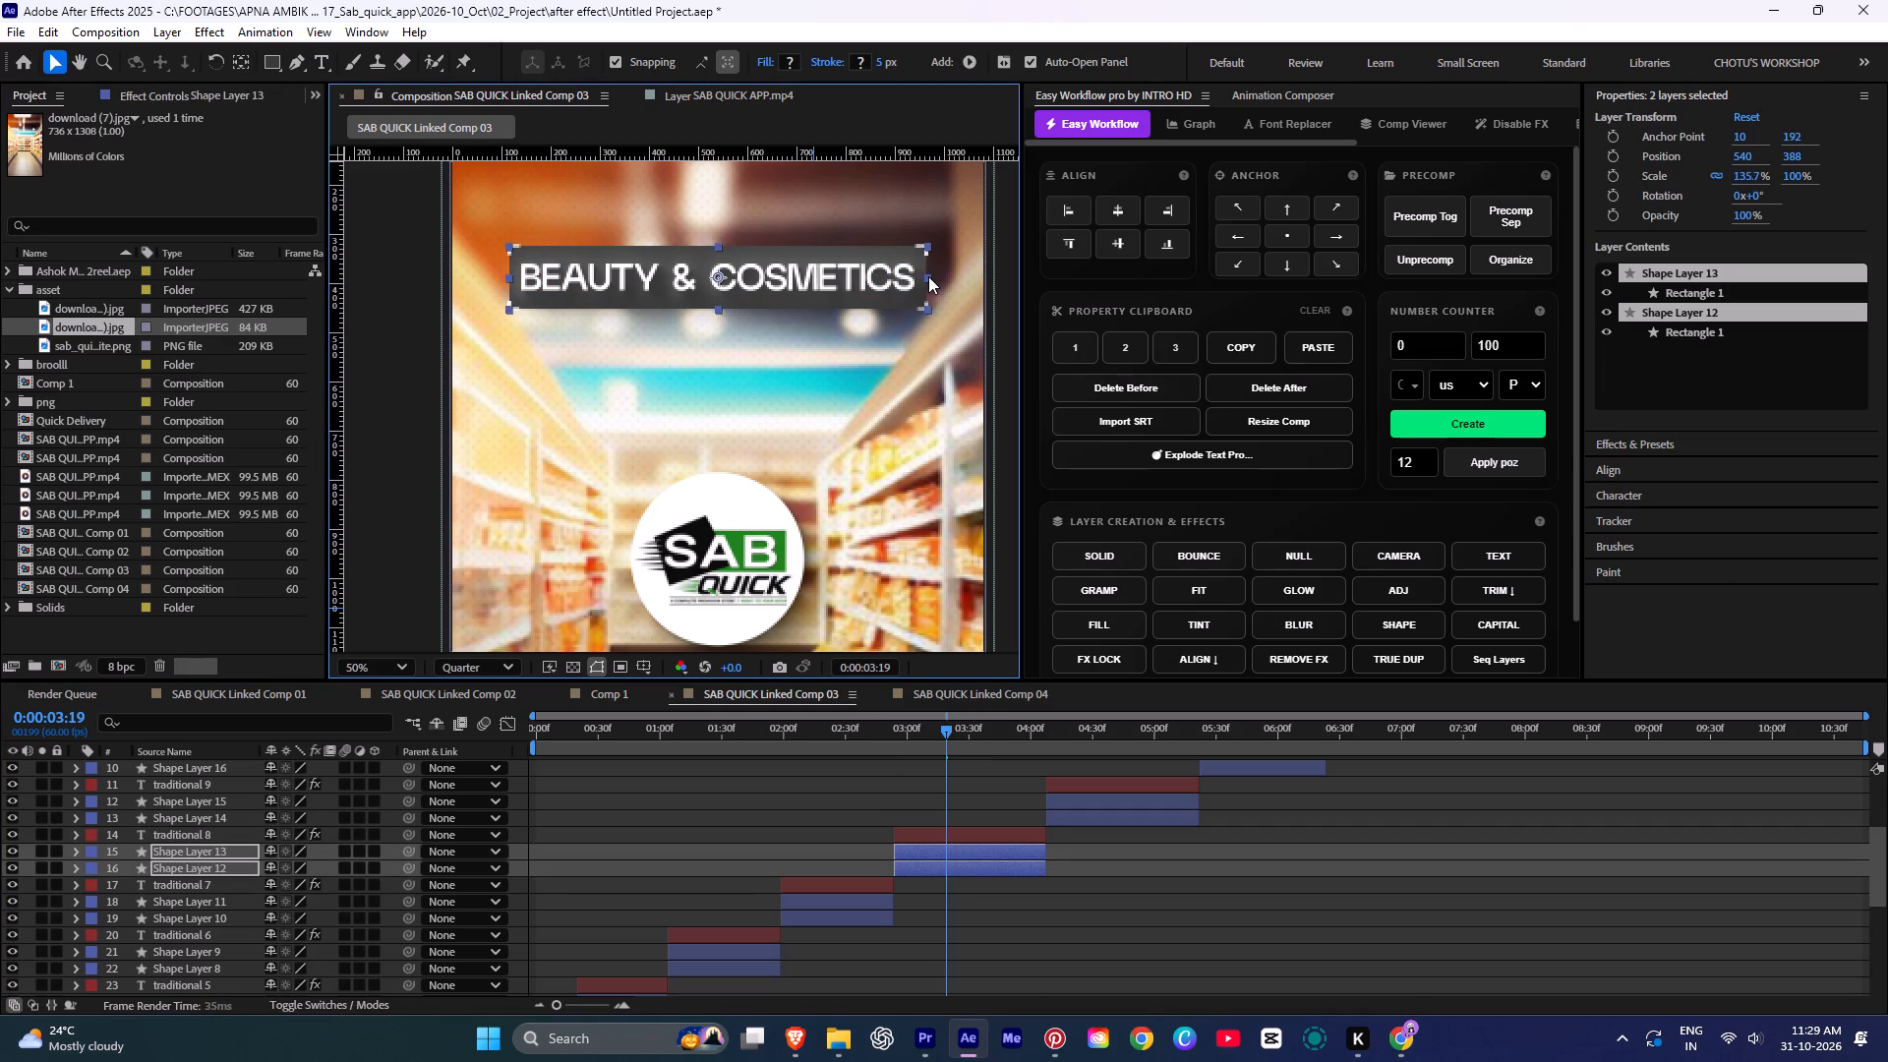
left_click_drag(928, 276, 929, 275)
left_click(1025, 725)
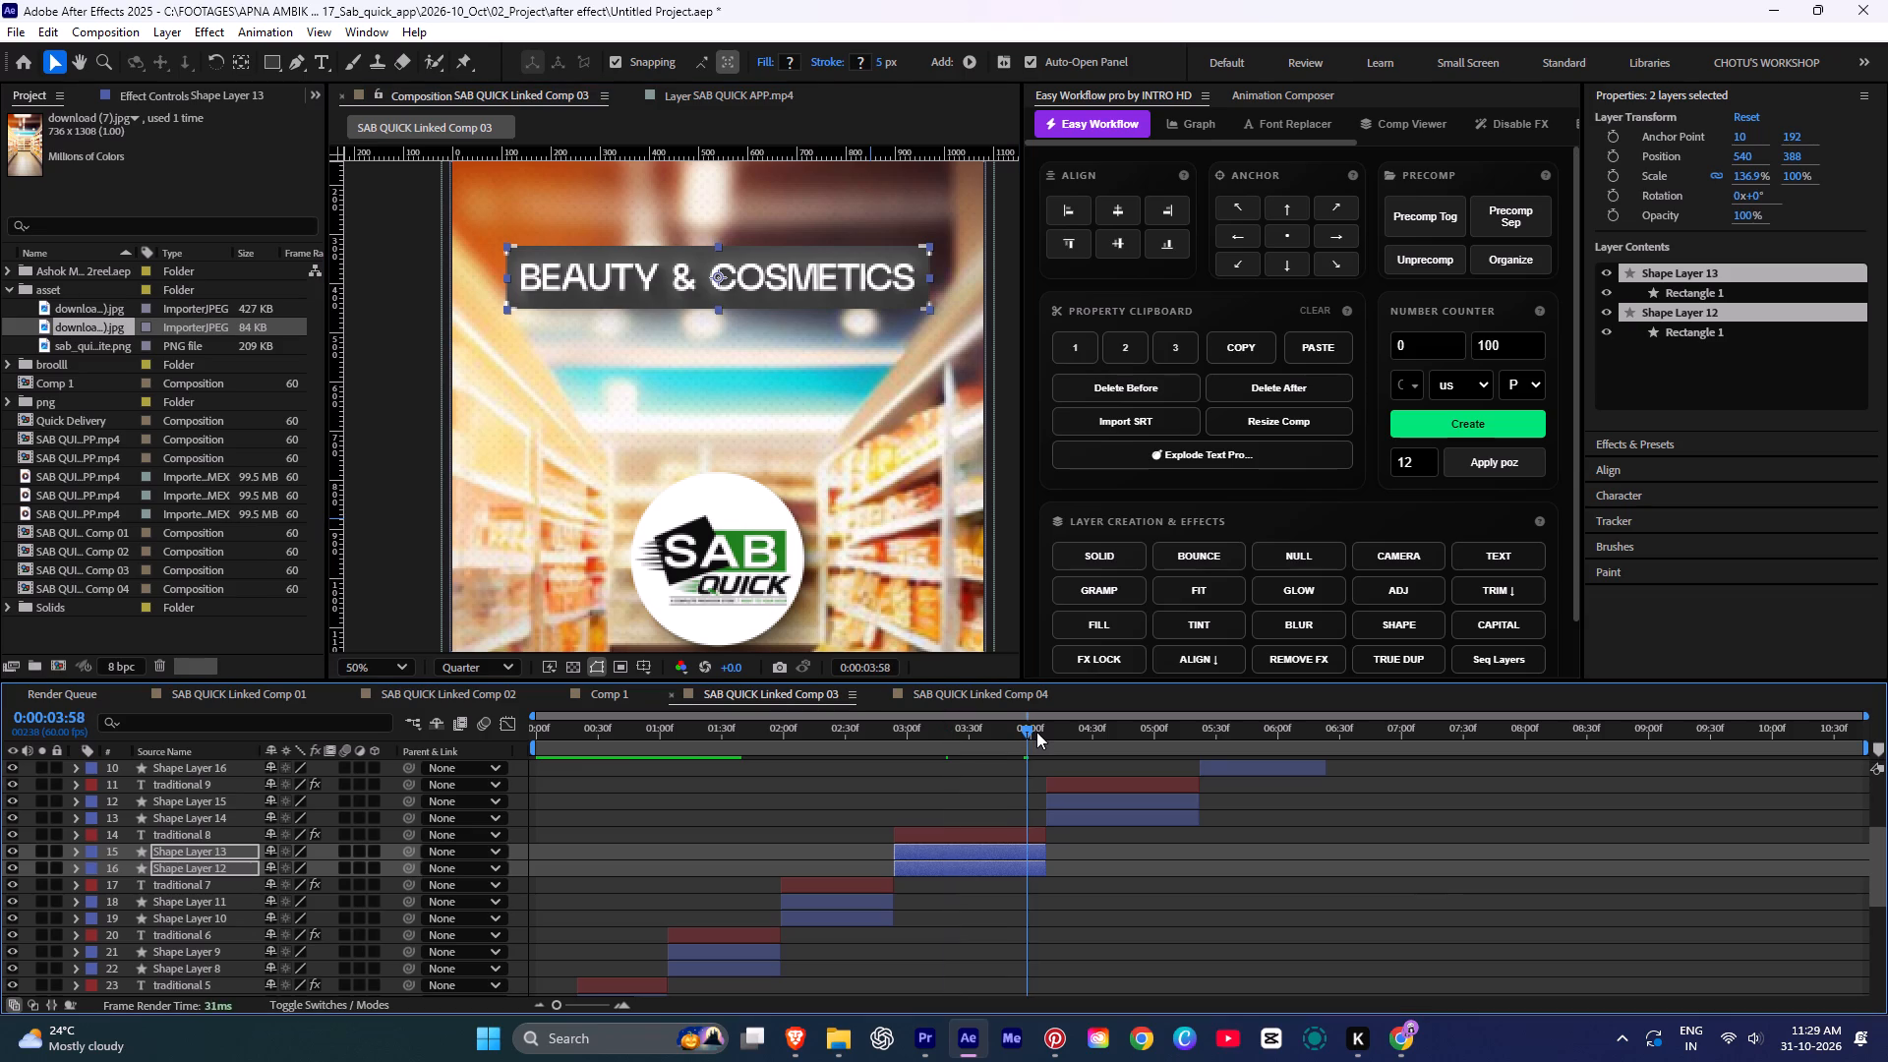
key("space")
Move to the fifth SMART WATCH title, switch to the Chrome translator and replace the source text with "snacks beverages".
left_click_drag(1092, 739, 1115, 744)
key("alt+Tab")
left_click(731, 426, "alt")
left_click(432, 390)
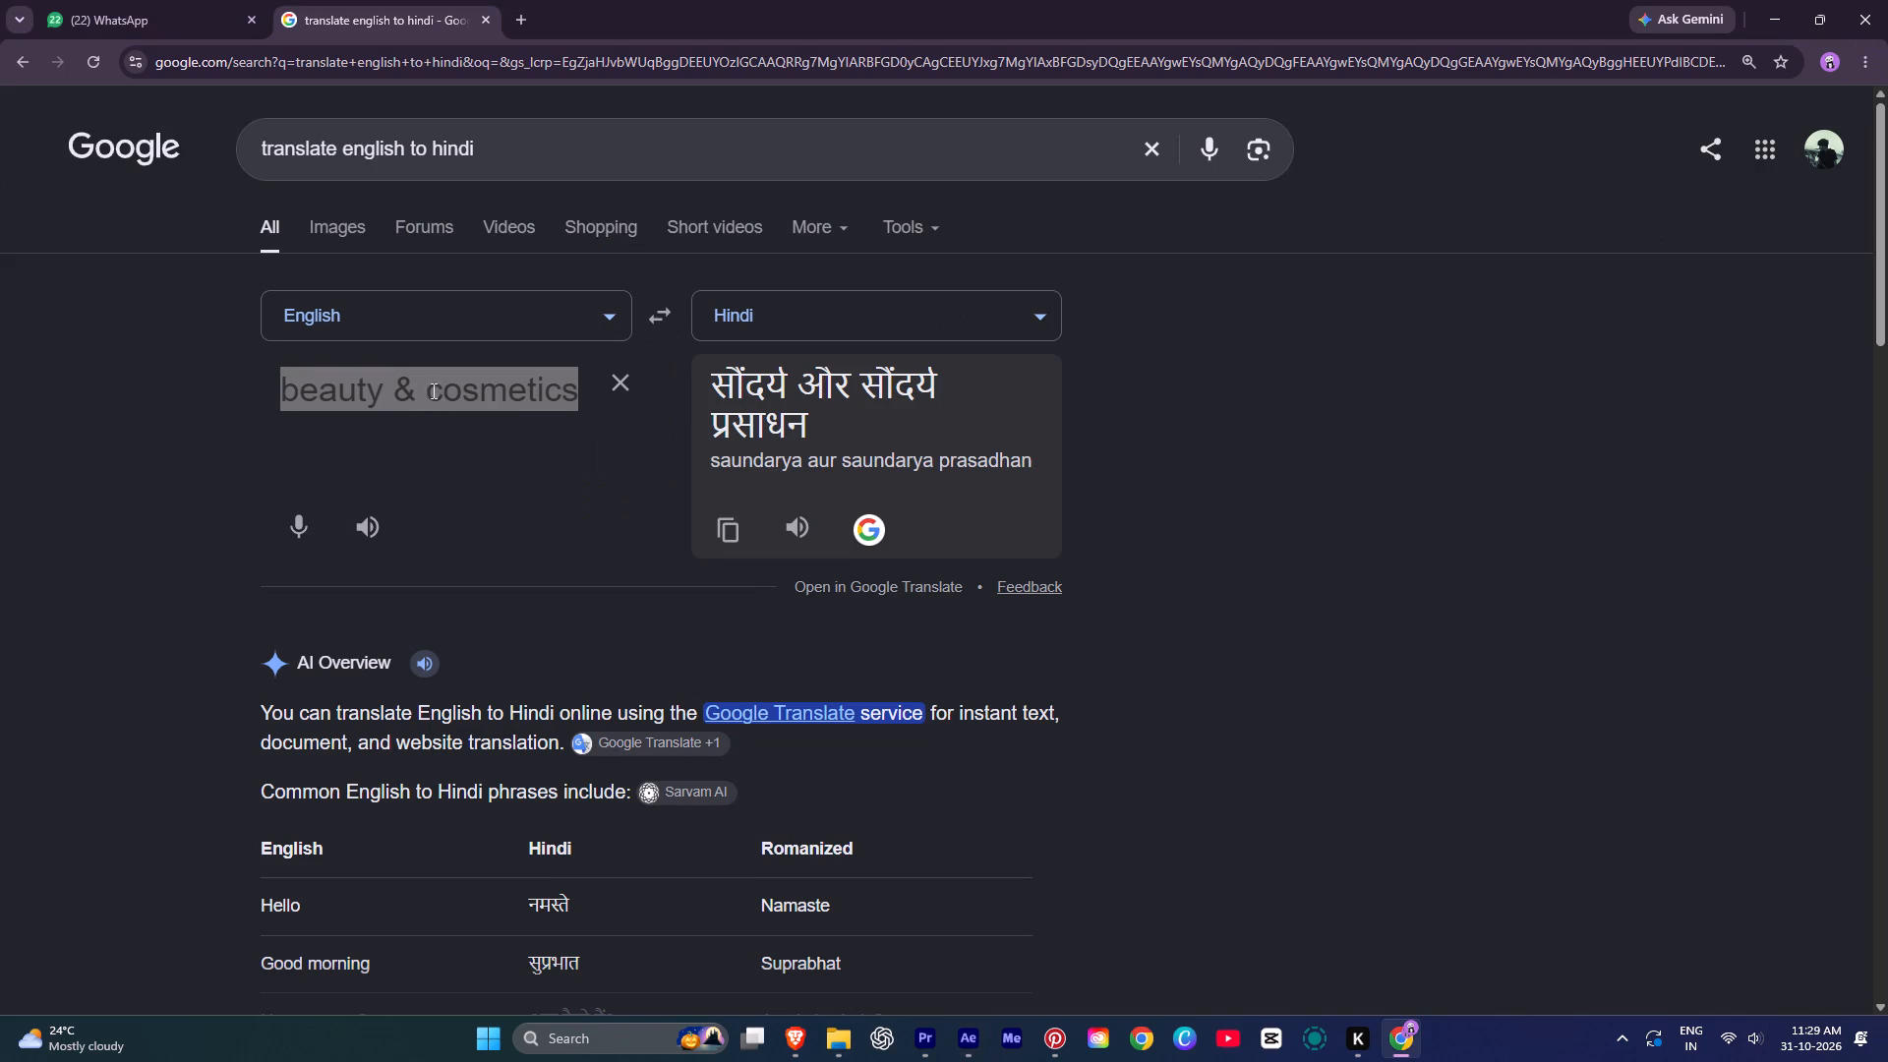
key("ctrl+a")
key("ctrl+BackSpace")
type("snacks be")
key("v")
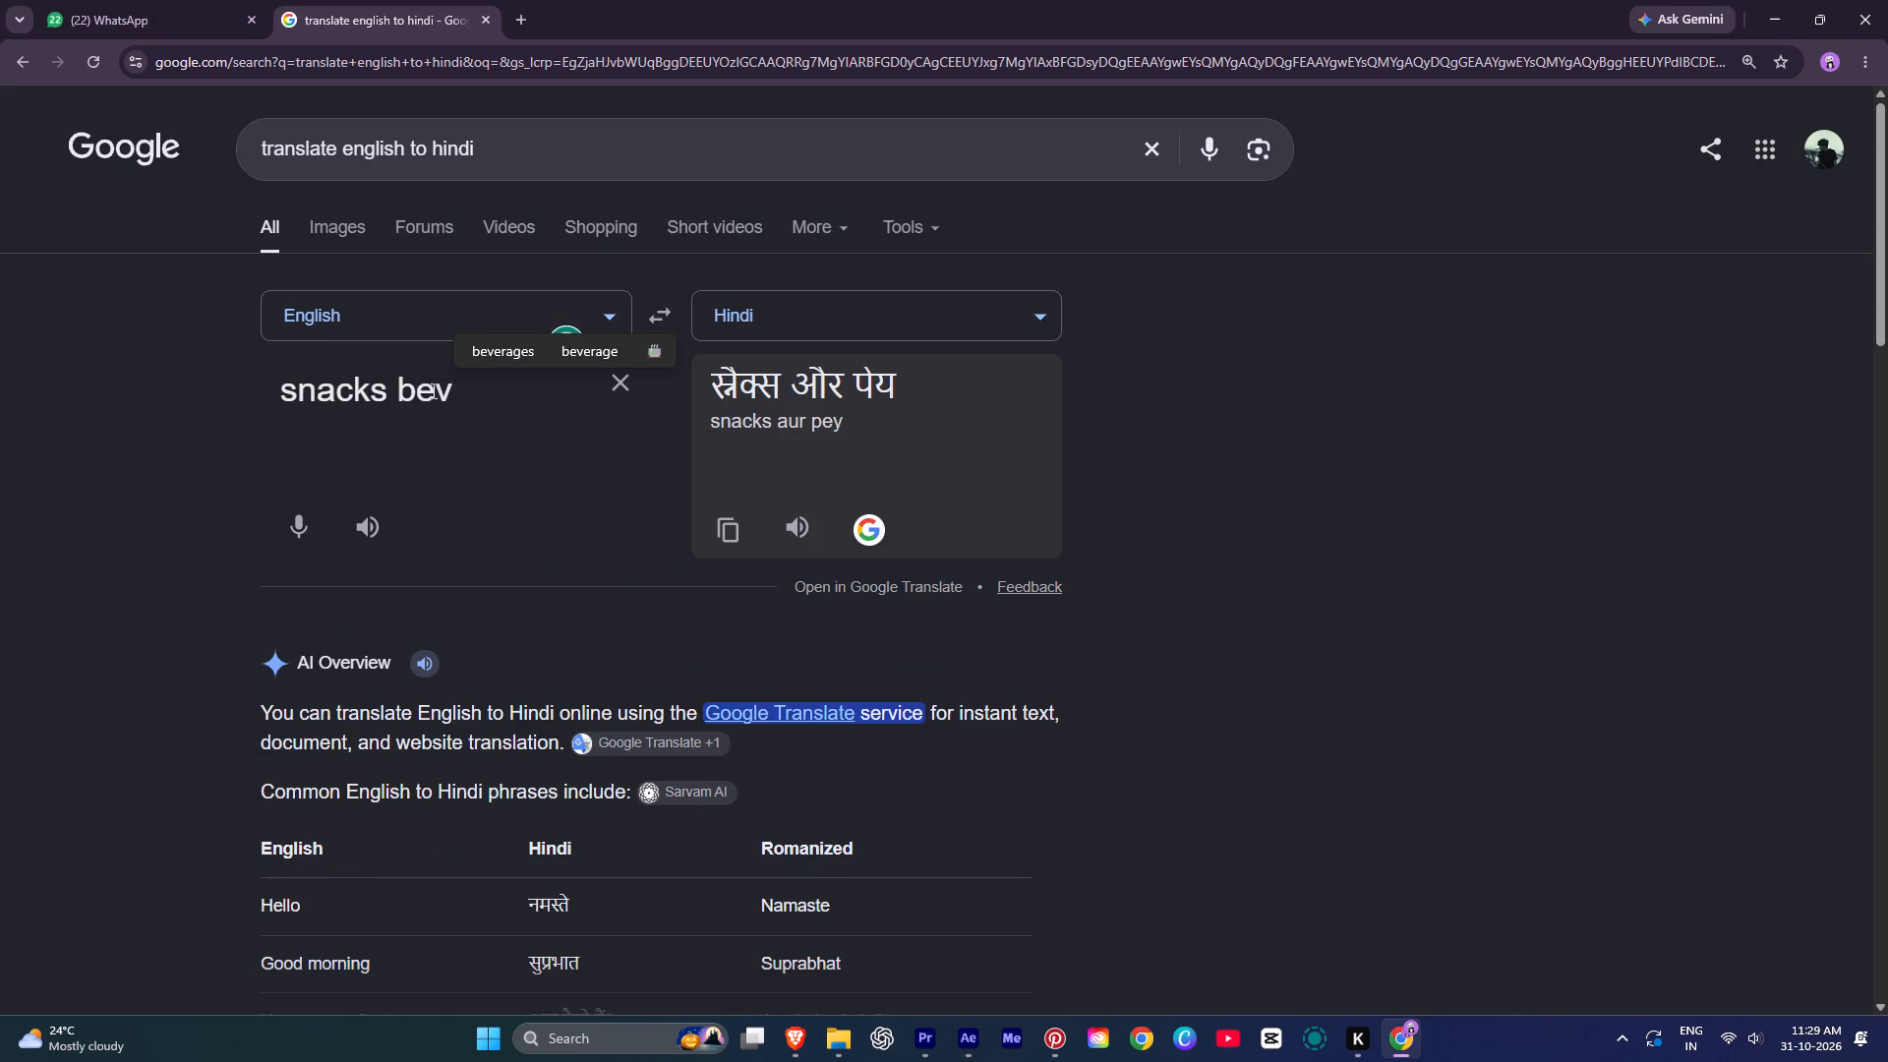
key("Up")
key("Return")
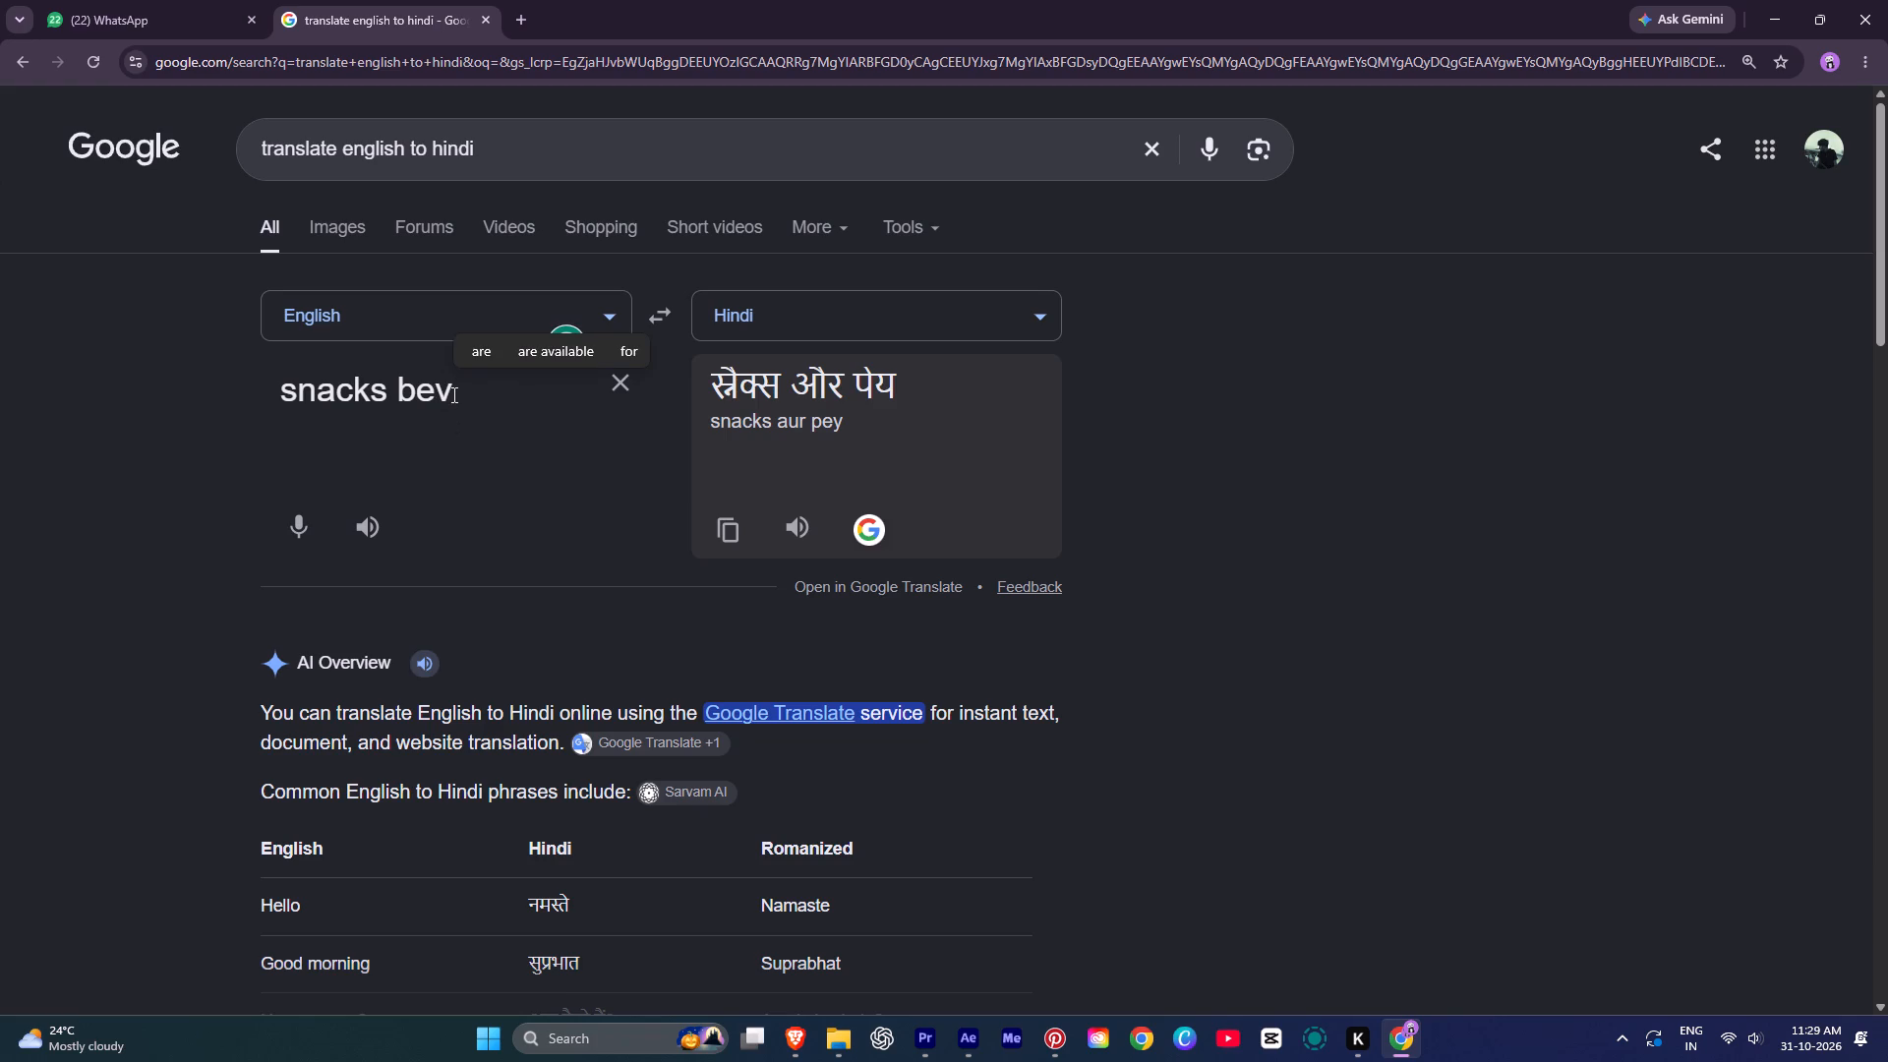
key("BackSpace")
key("BackSpace")
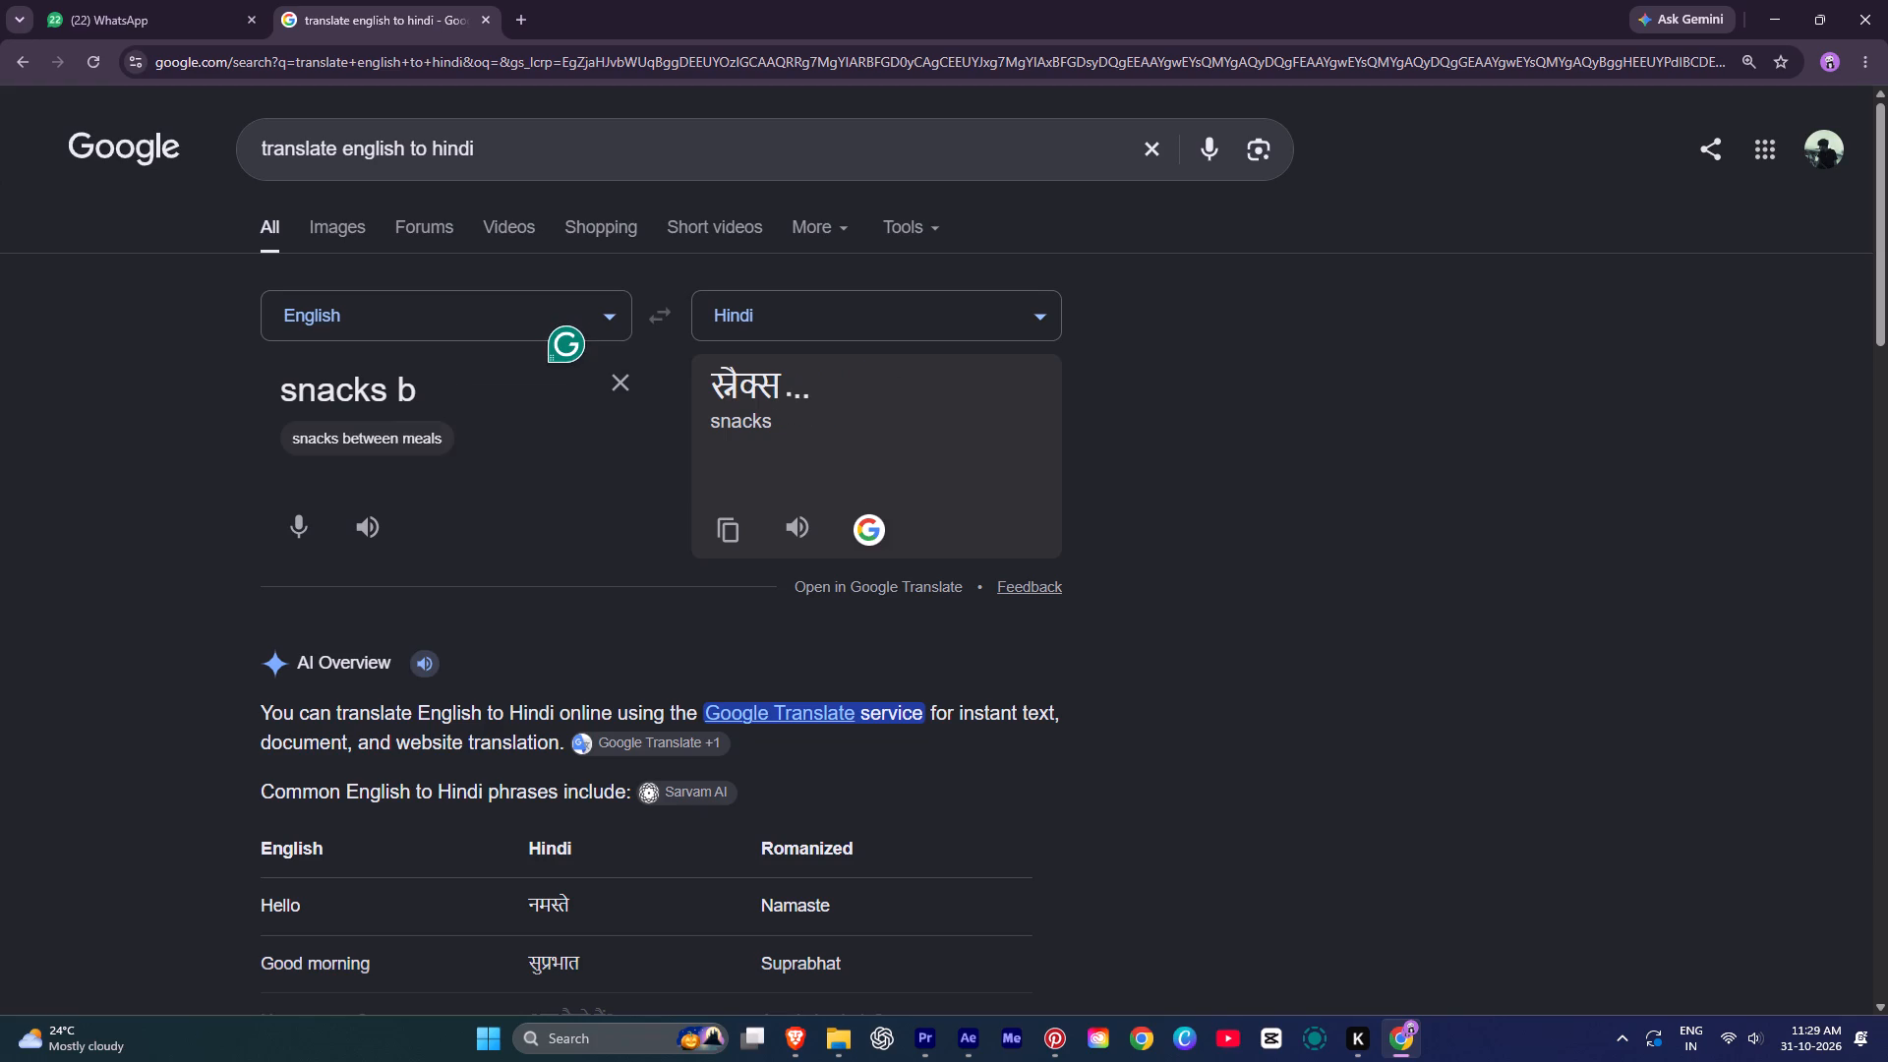
key("BackSpace")
type("be")
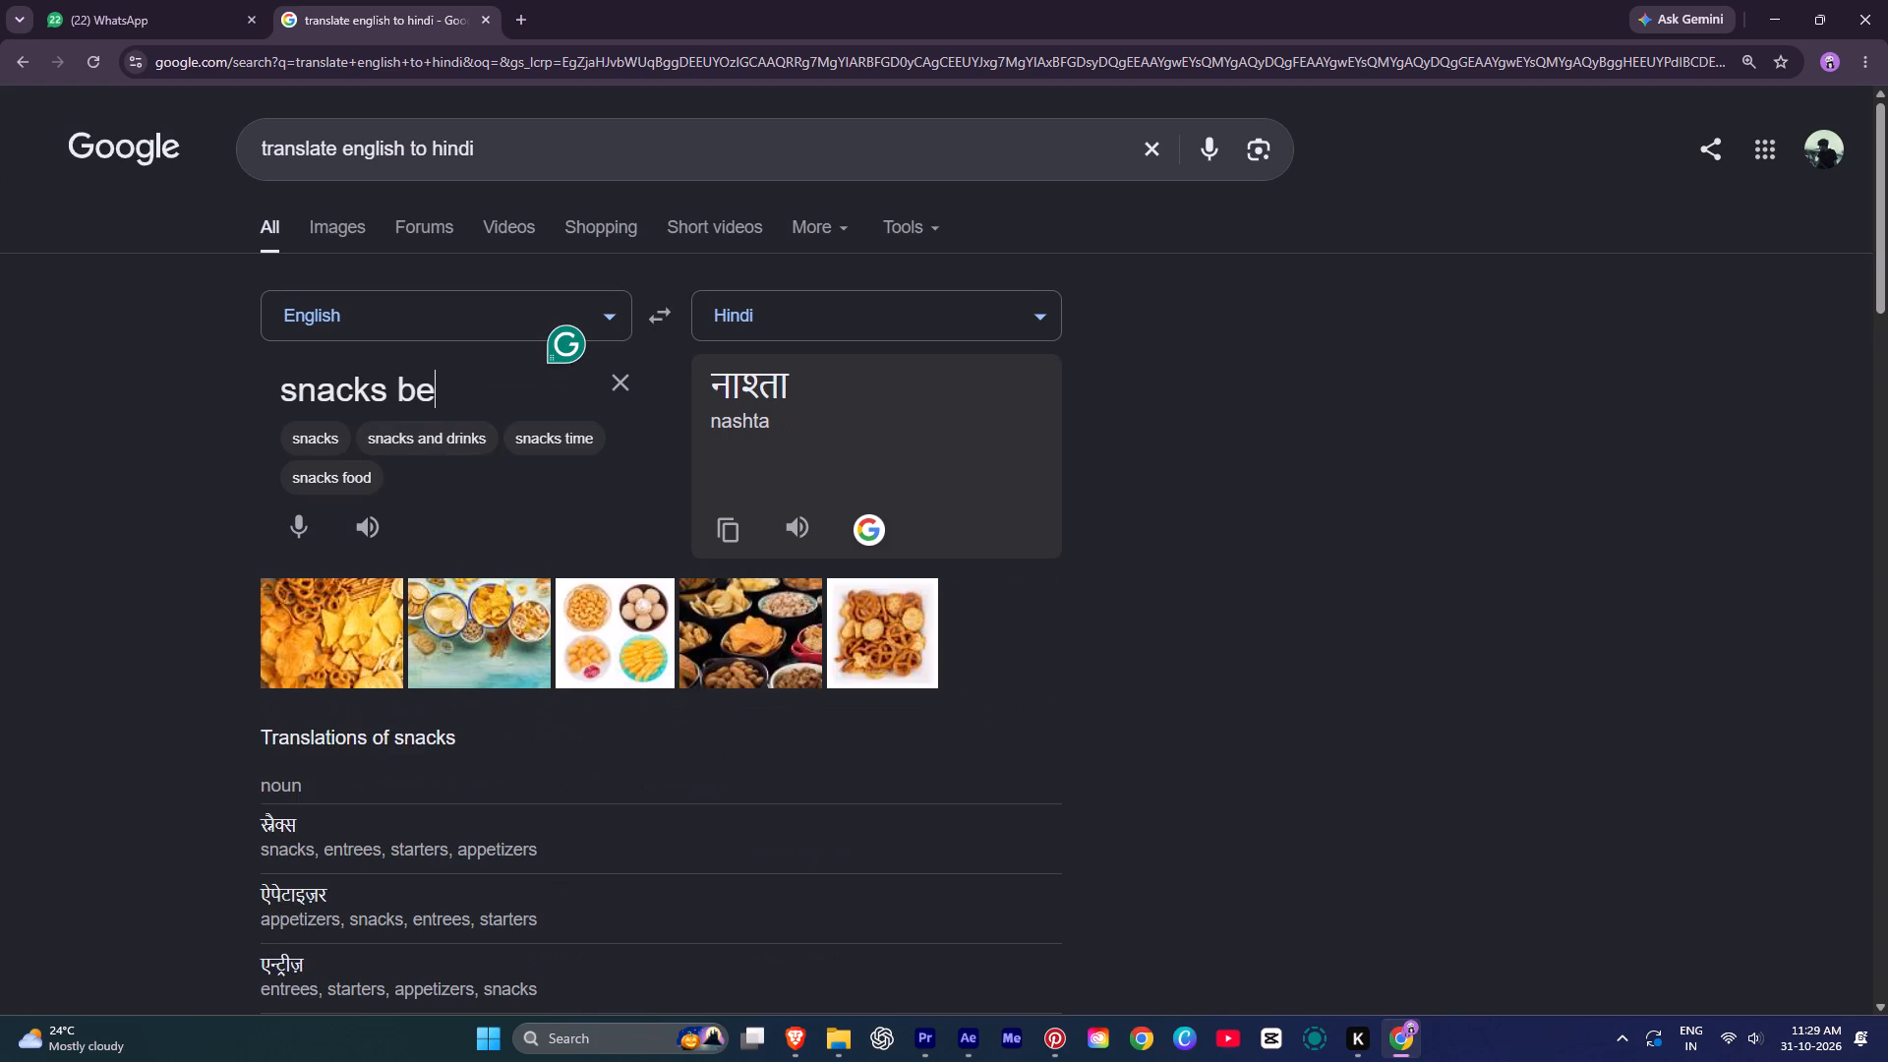
type("vr")
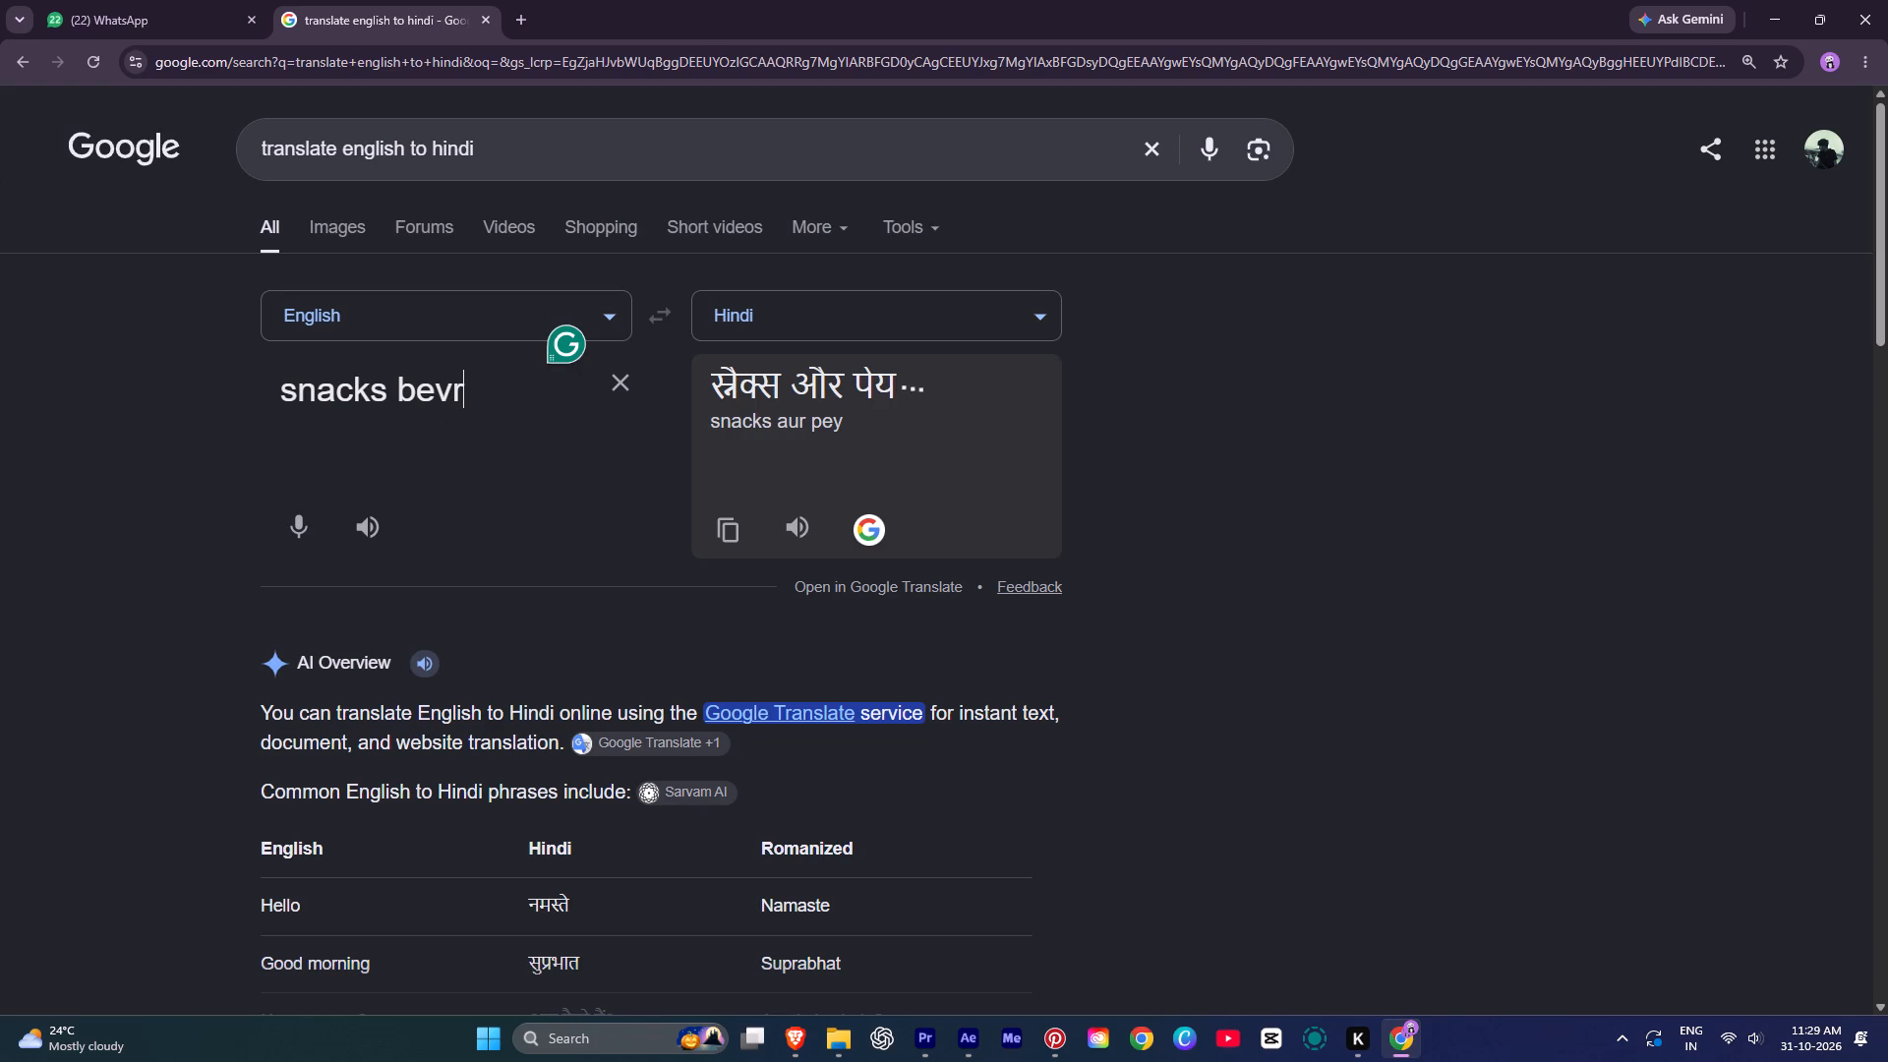
key("BackSpace")
key("e")
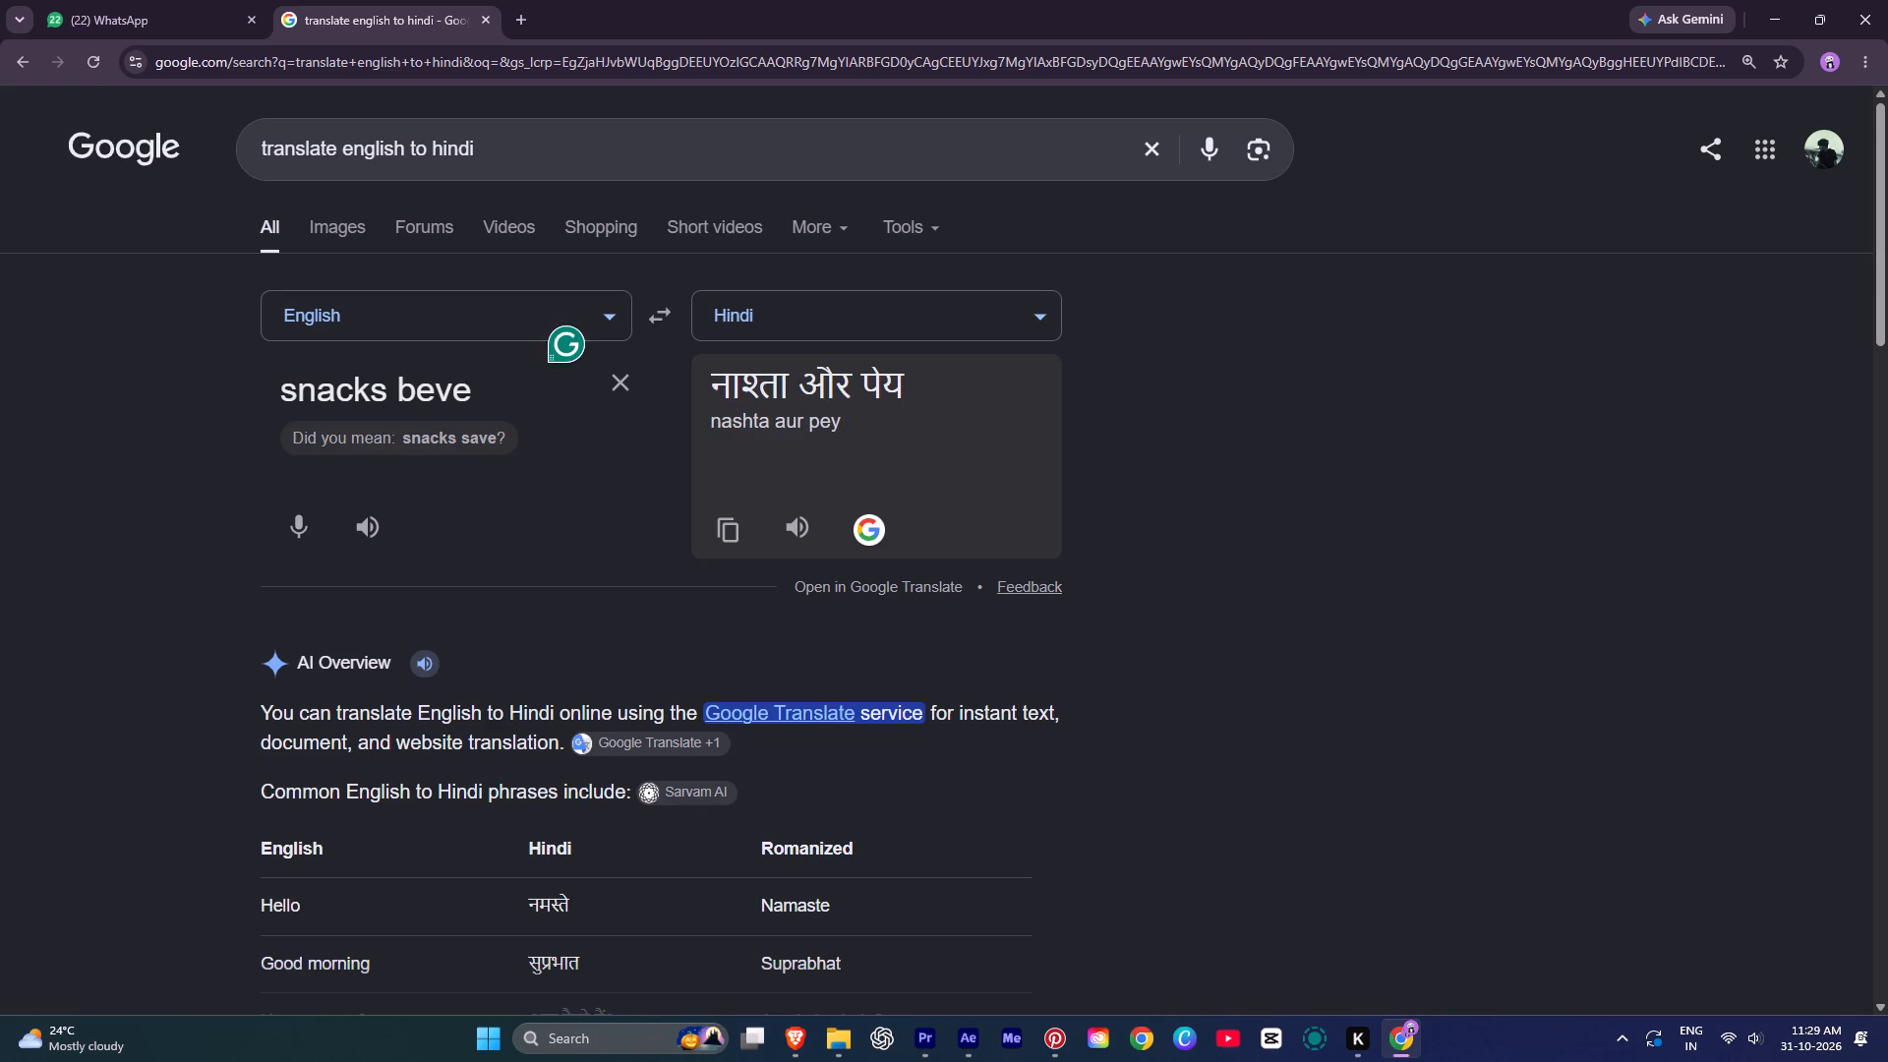
type("rages")
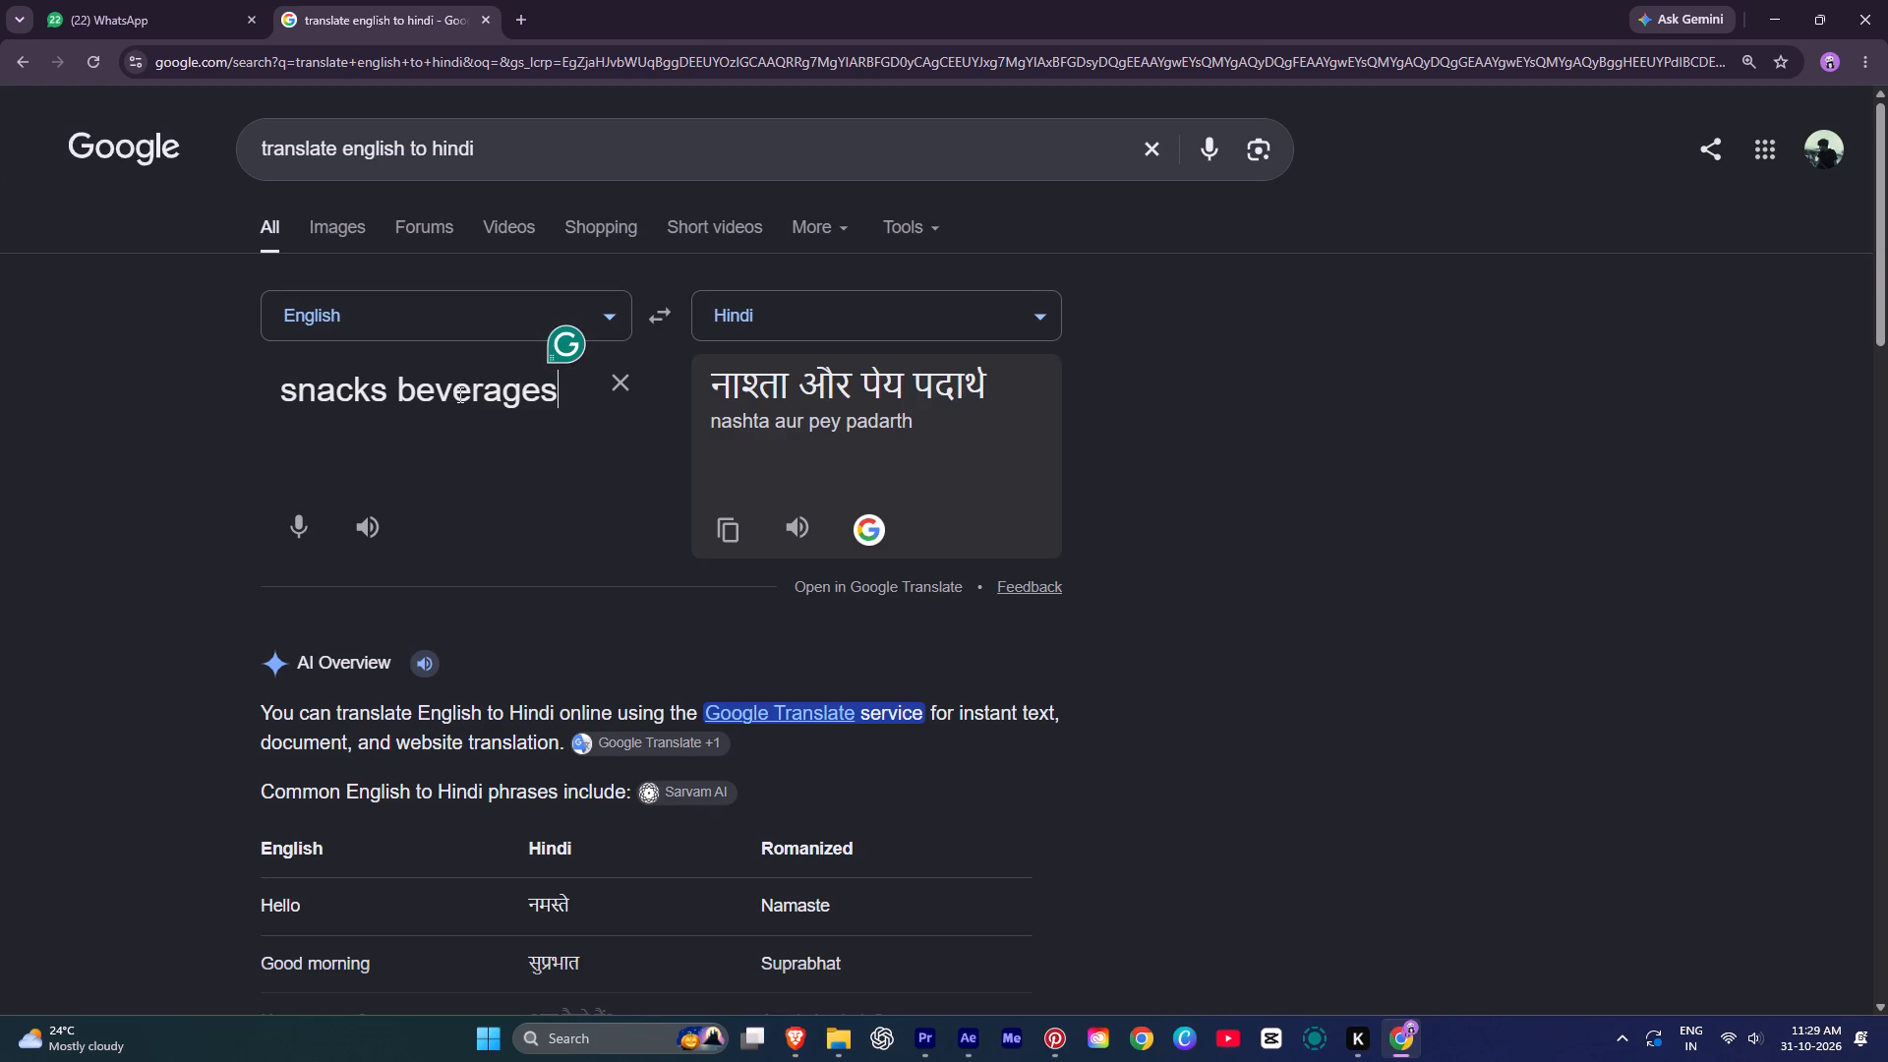
key("Return")
left_click(458, 393)
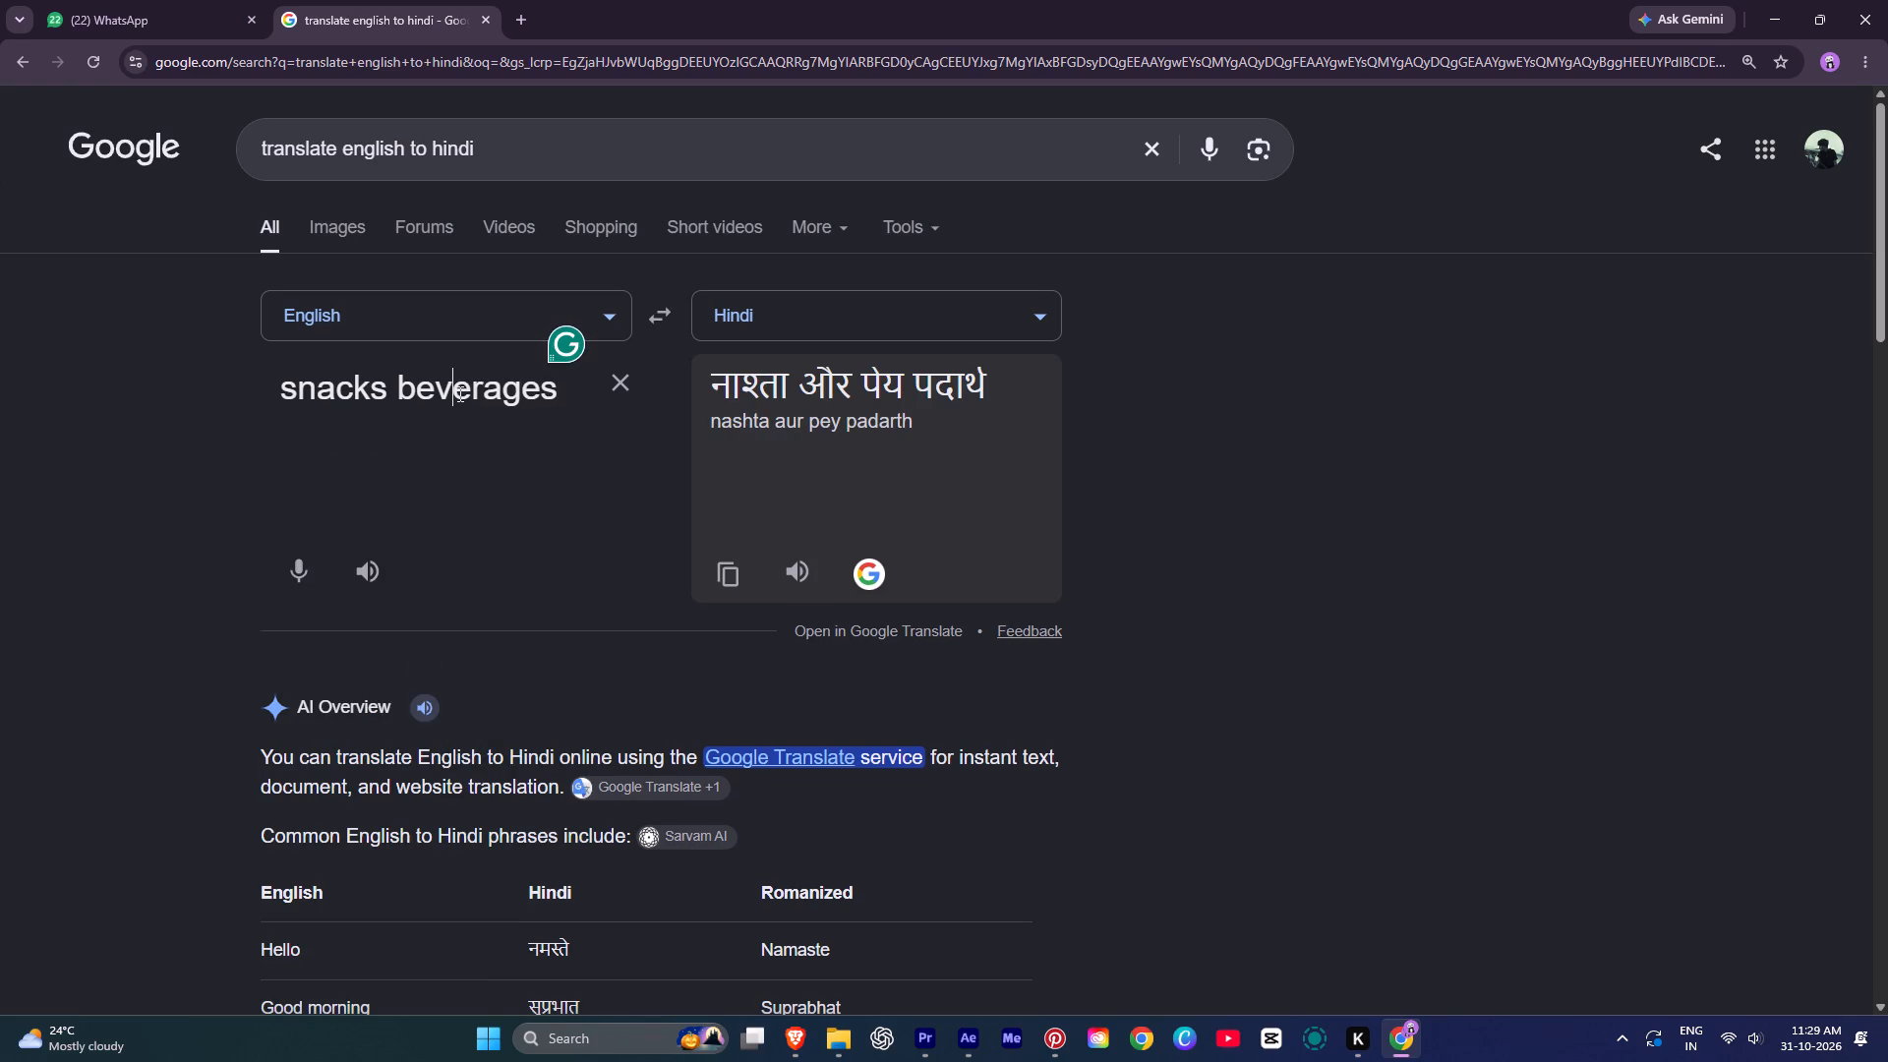
key("BackSpace")
left_click(479, 492)
Copy "snacks beverages", switch to After Effects and replace the fifth SMART WATCH title's text (traditional 9) with it at 04:30.
left_click_drag(560, 400, 274, 405)
key("ctrl+c")
key("alt+Tab")
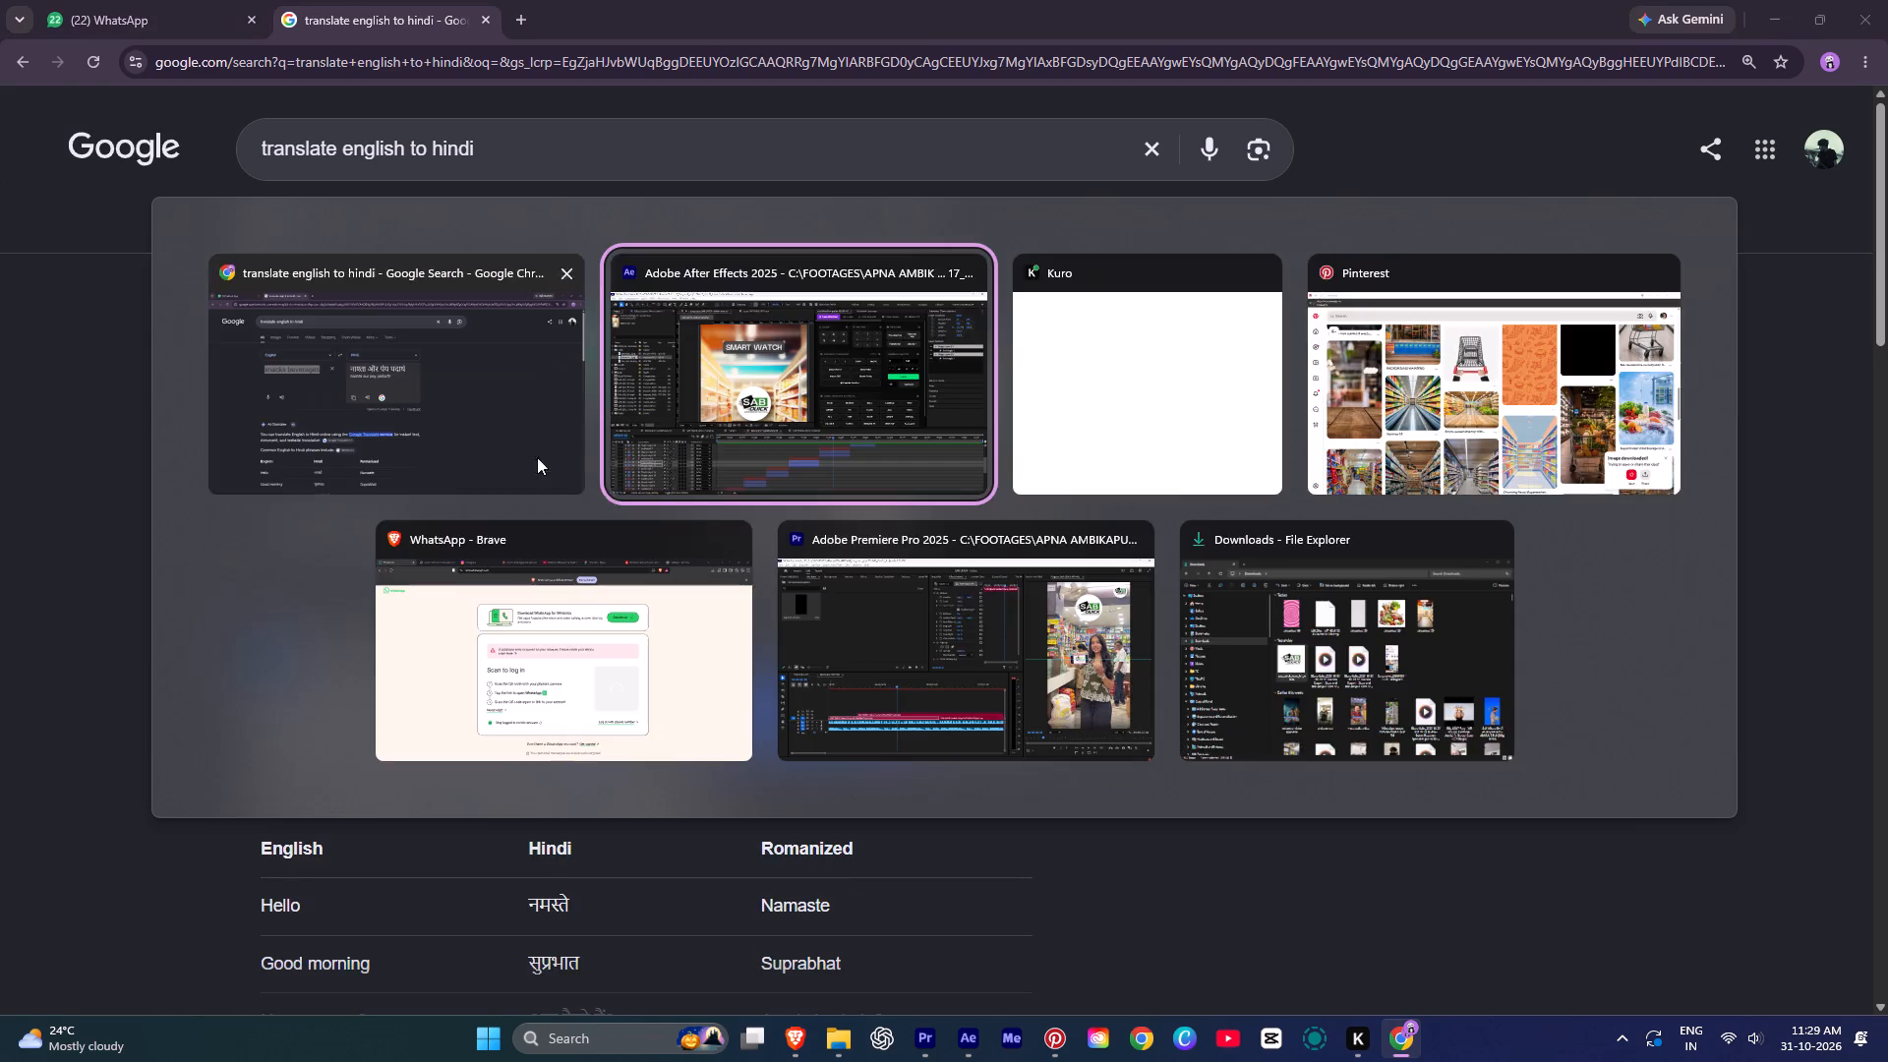
left_click(736, 450, "alt")
left_click(1091, 744)
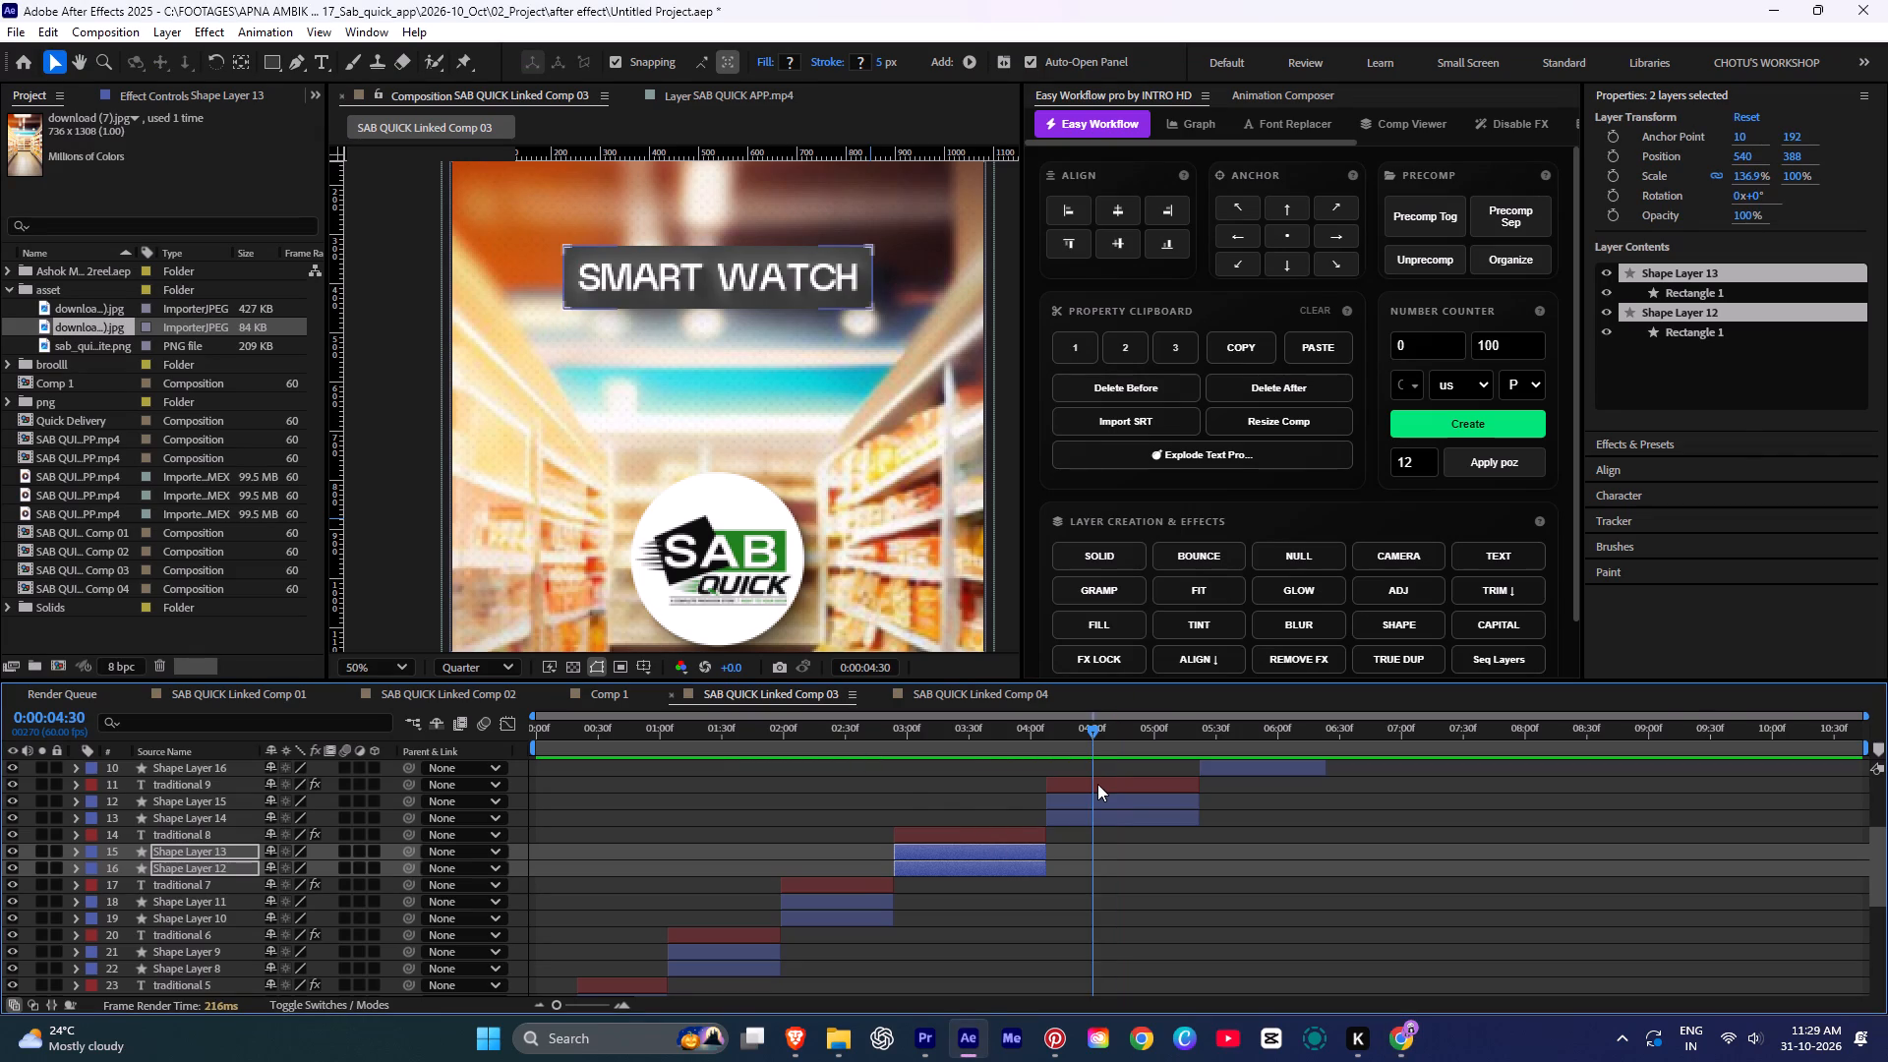
double_click(1097, 784)
key("ctrl+v")
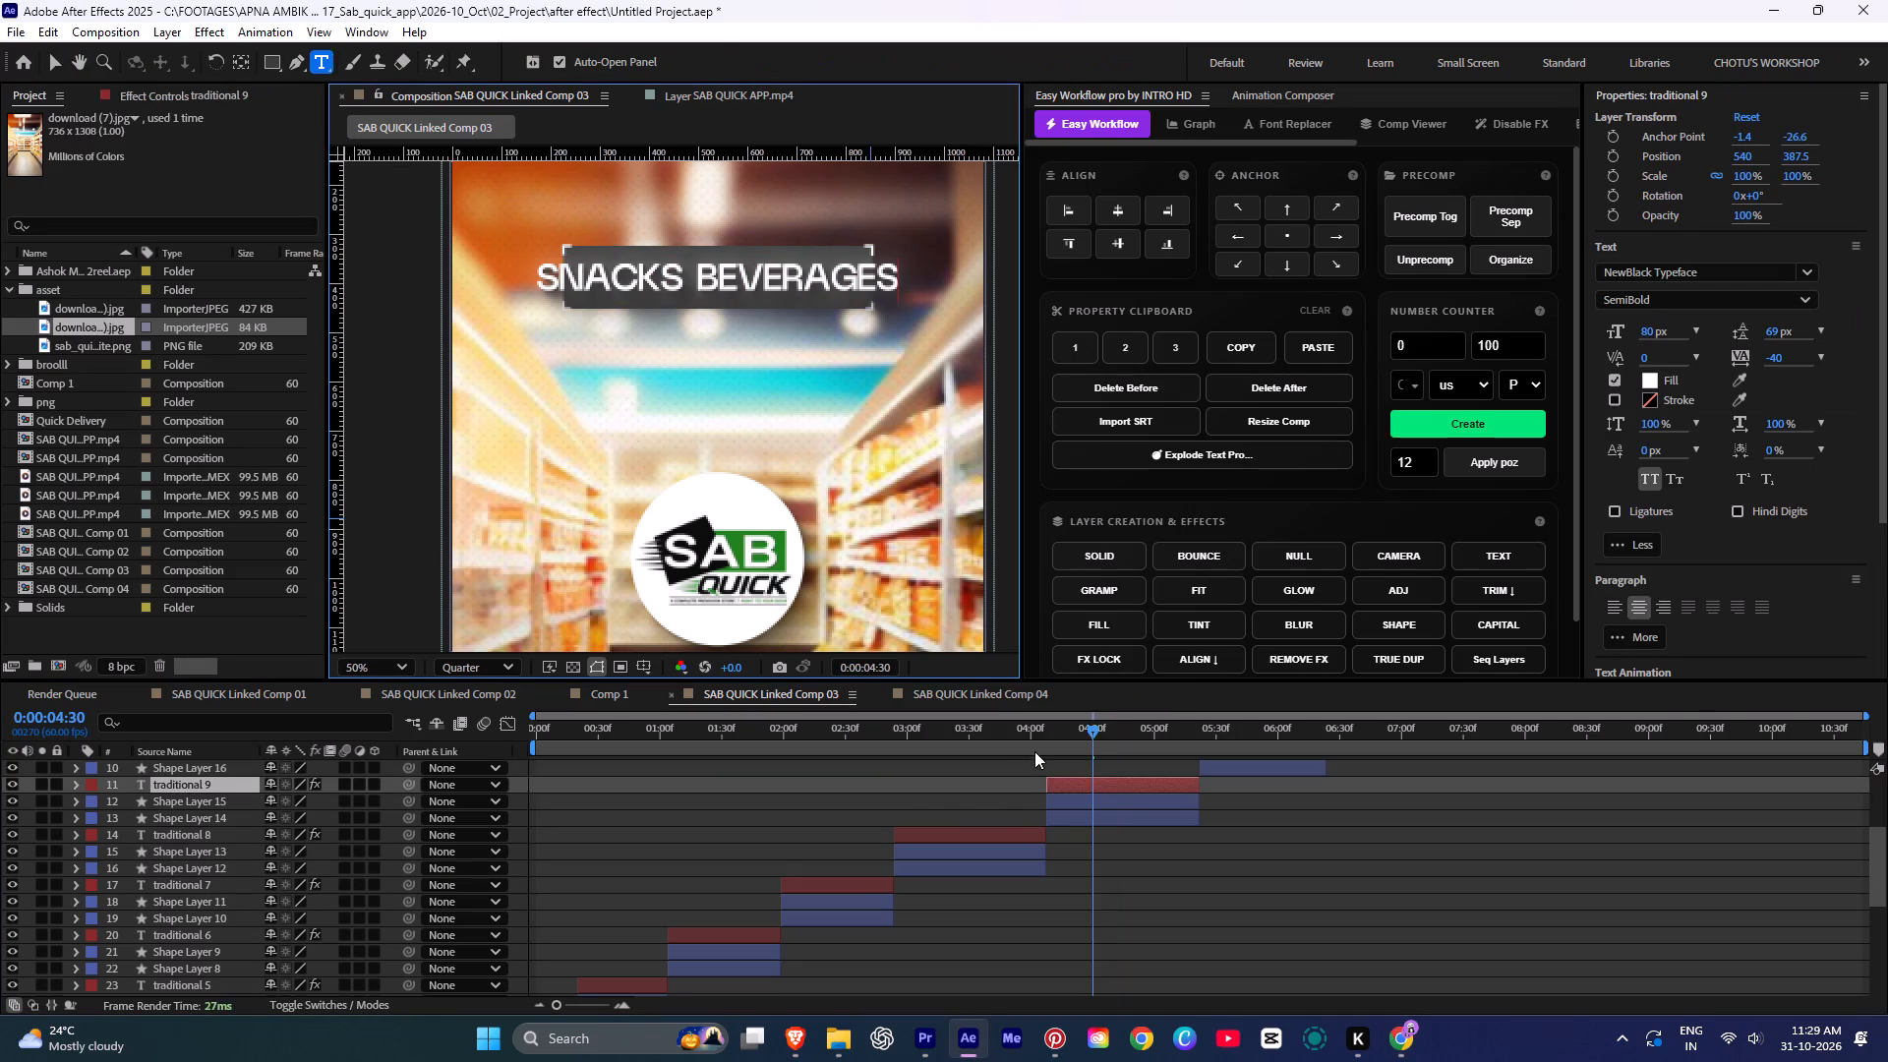
Widen the fifth title's background shapes (Shape Layers 14 and 15) horizontally until they extend slightly beyond SNACKS BEVERAGES, then deselect them.
left_click(1092, 799)
left_click(1112, 814, "shift")
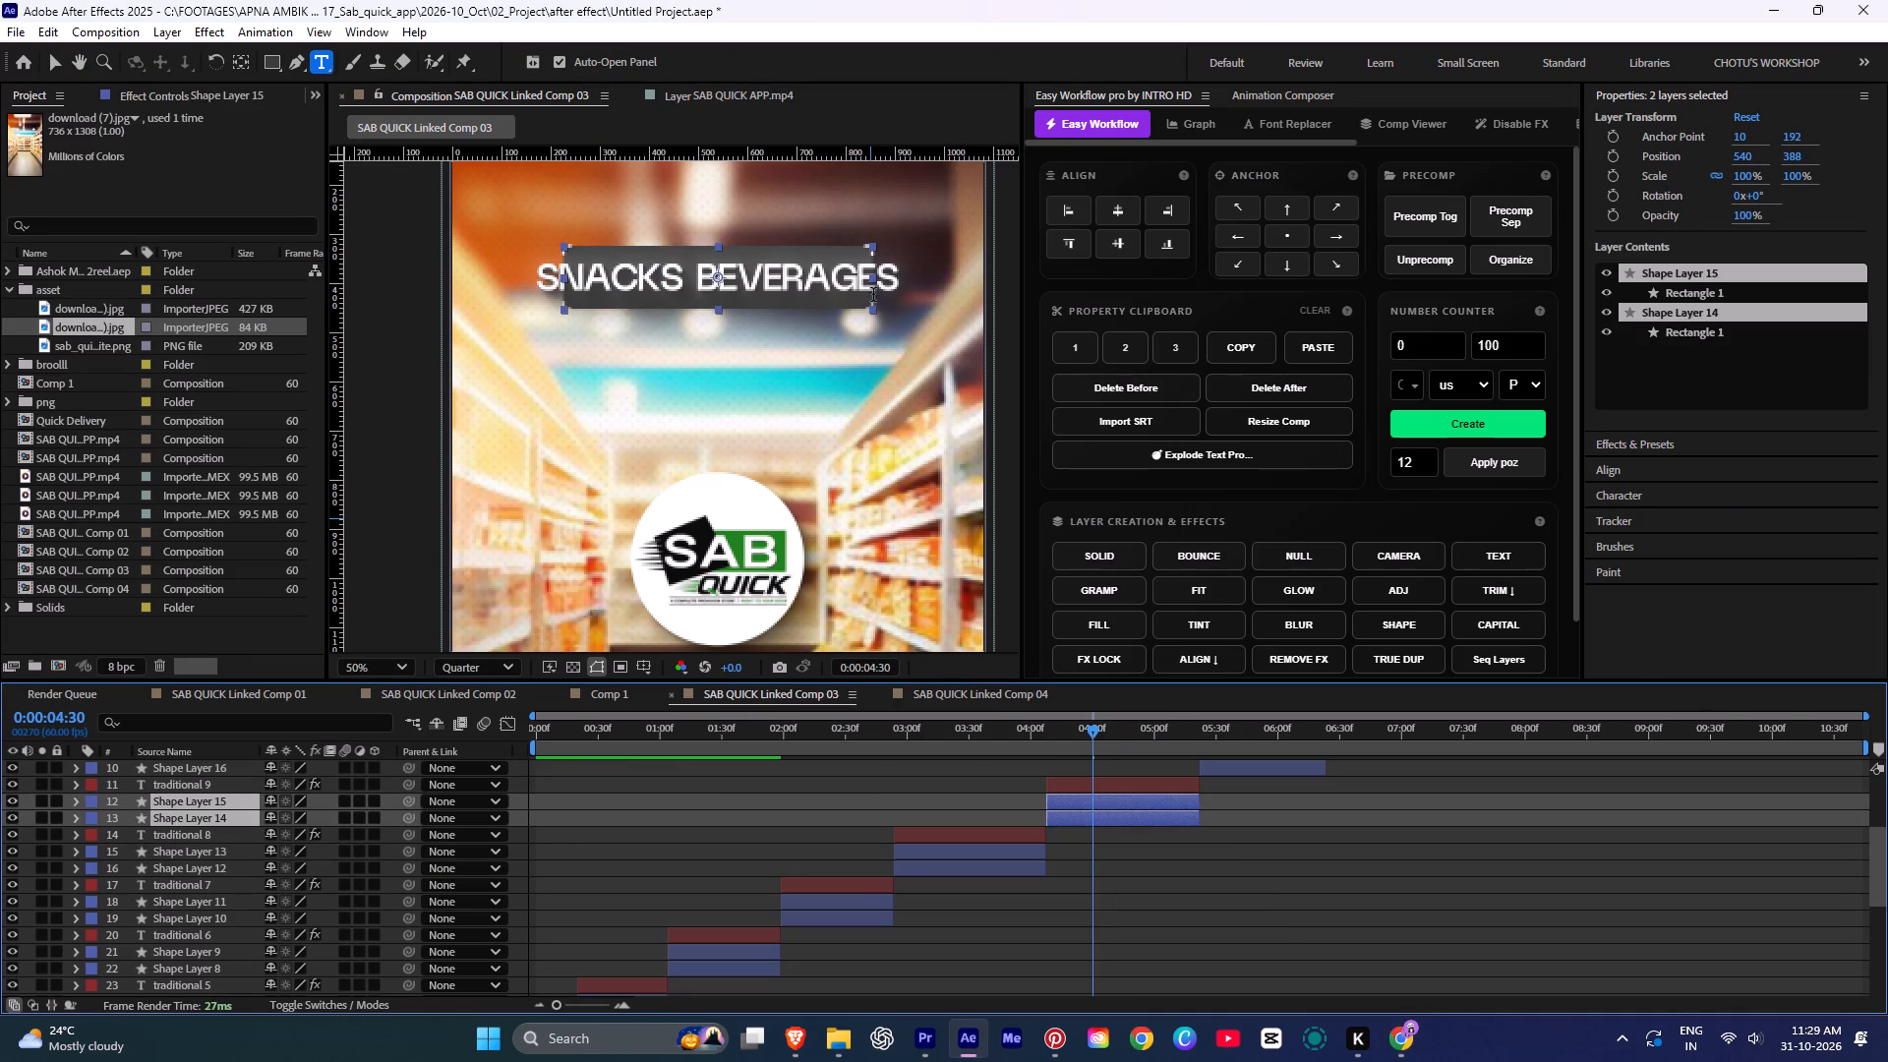
key("v")
left_click_drag(874, 277, 901, 277, "alt")
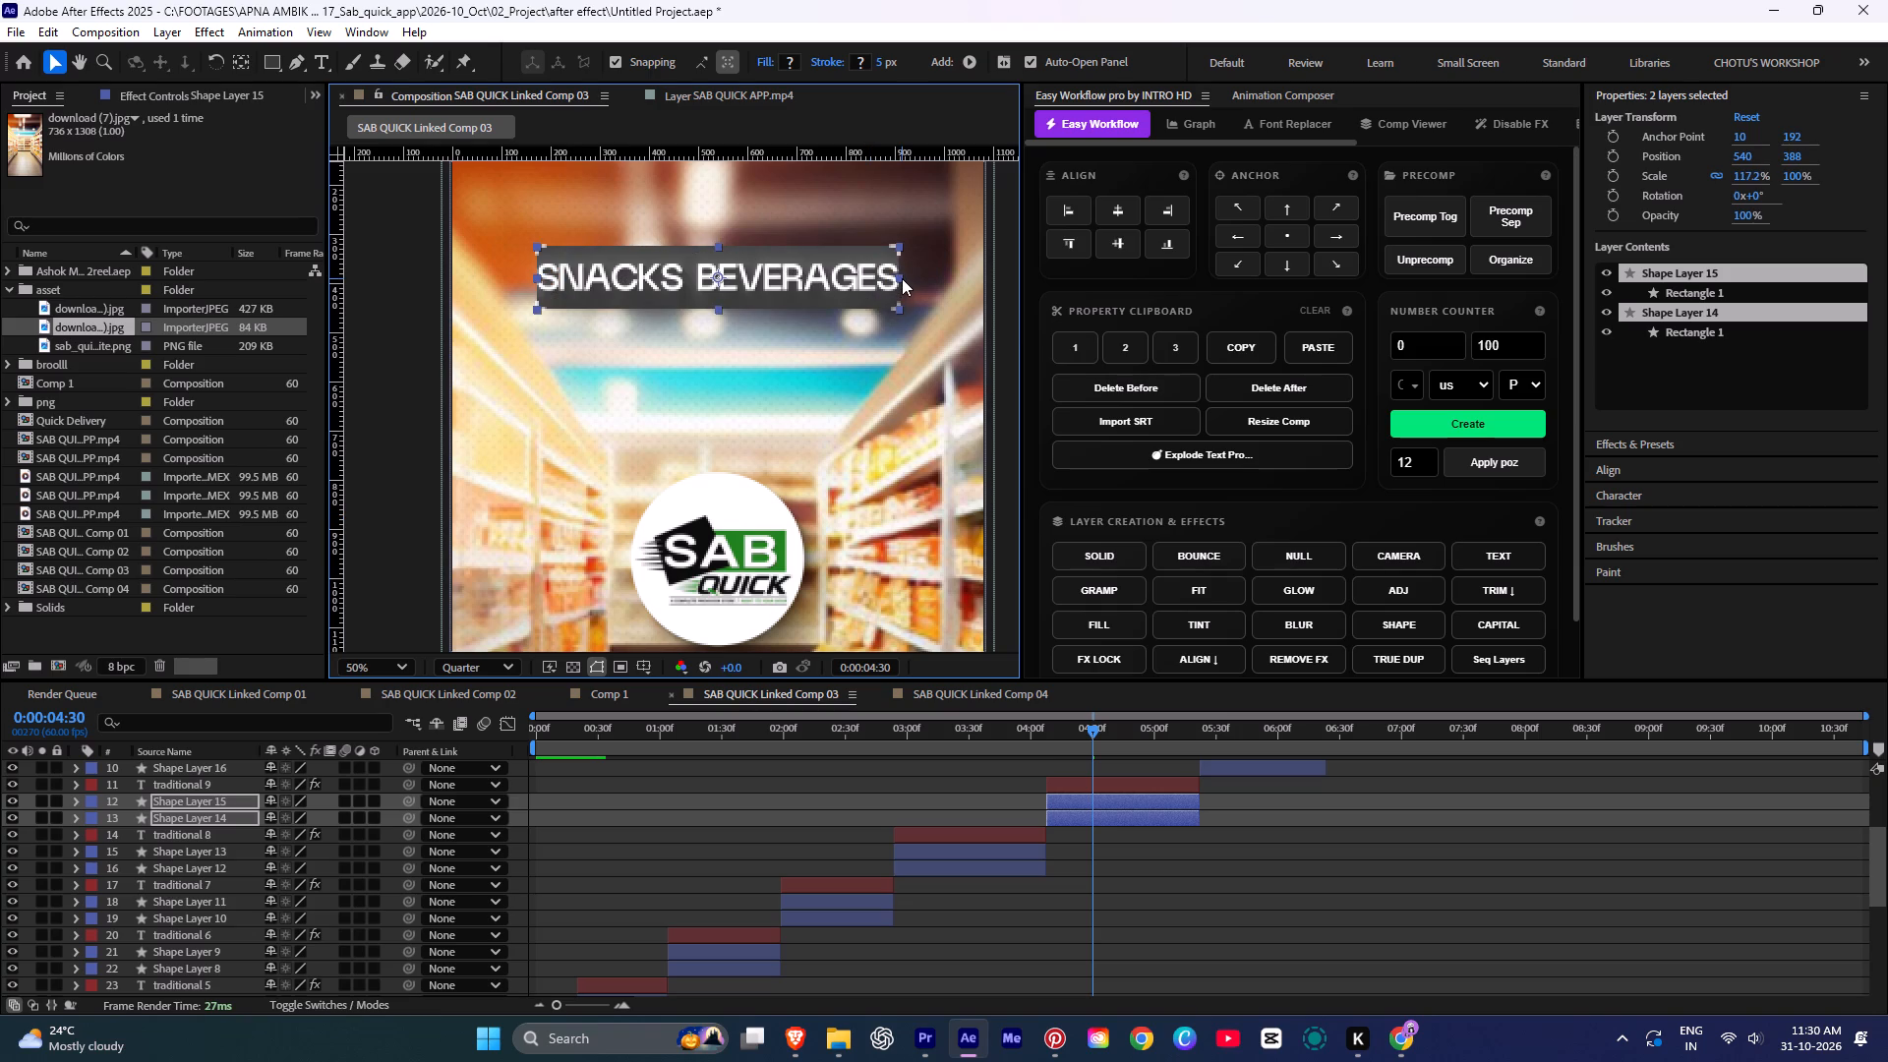
left_click_drag(899, 276, 912, 277)
left_click(1207, 833)
Move to the sixth SMART WATCH title (traditional 10), switch to the Chrome translator and replace the source text with "dairy products".
left_click_drag(1211, 741, 1223, 740)
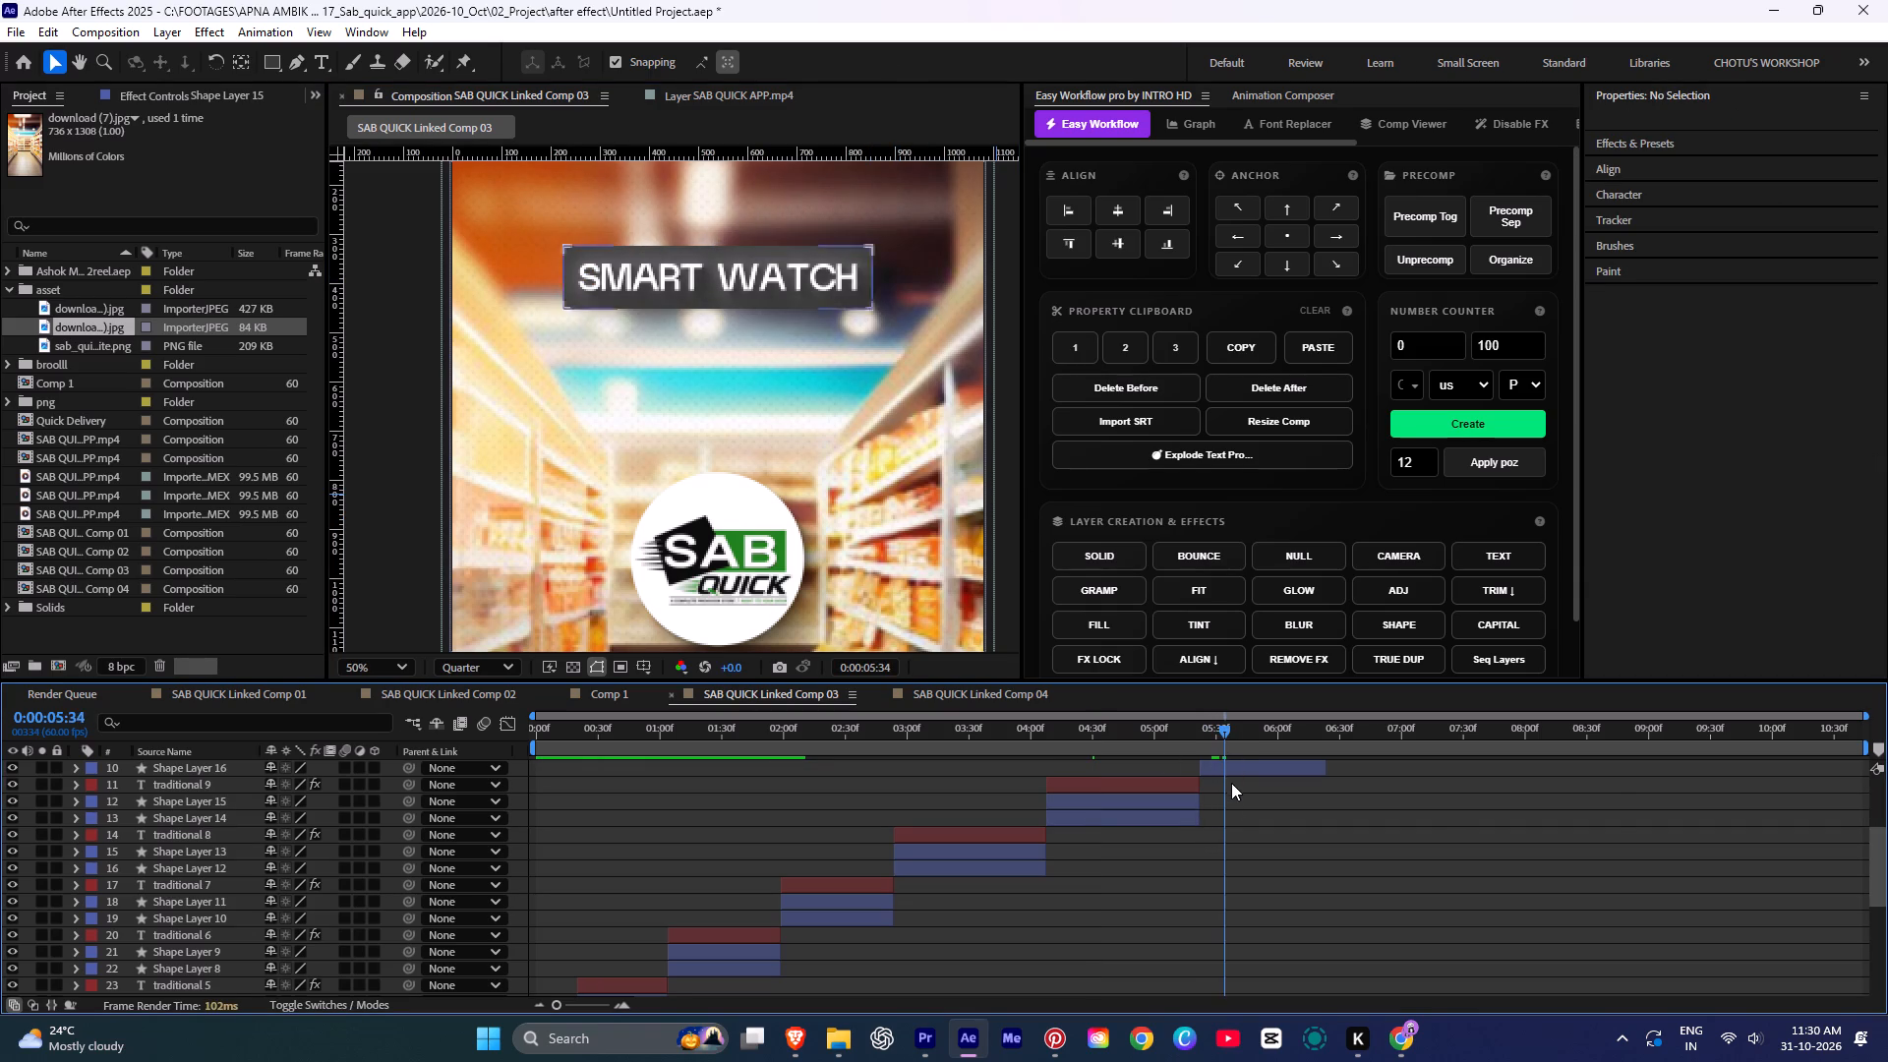
scroll(1231, 798, "up", 3)
left_click_drag(1218, 736, 1198, 735)
key("space")
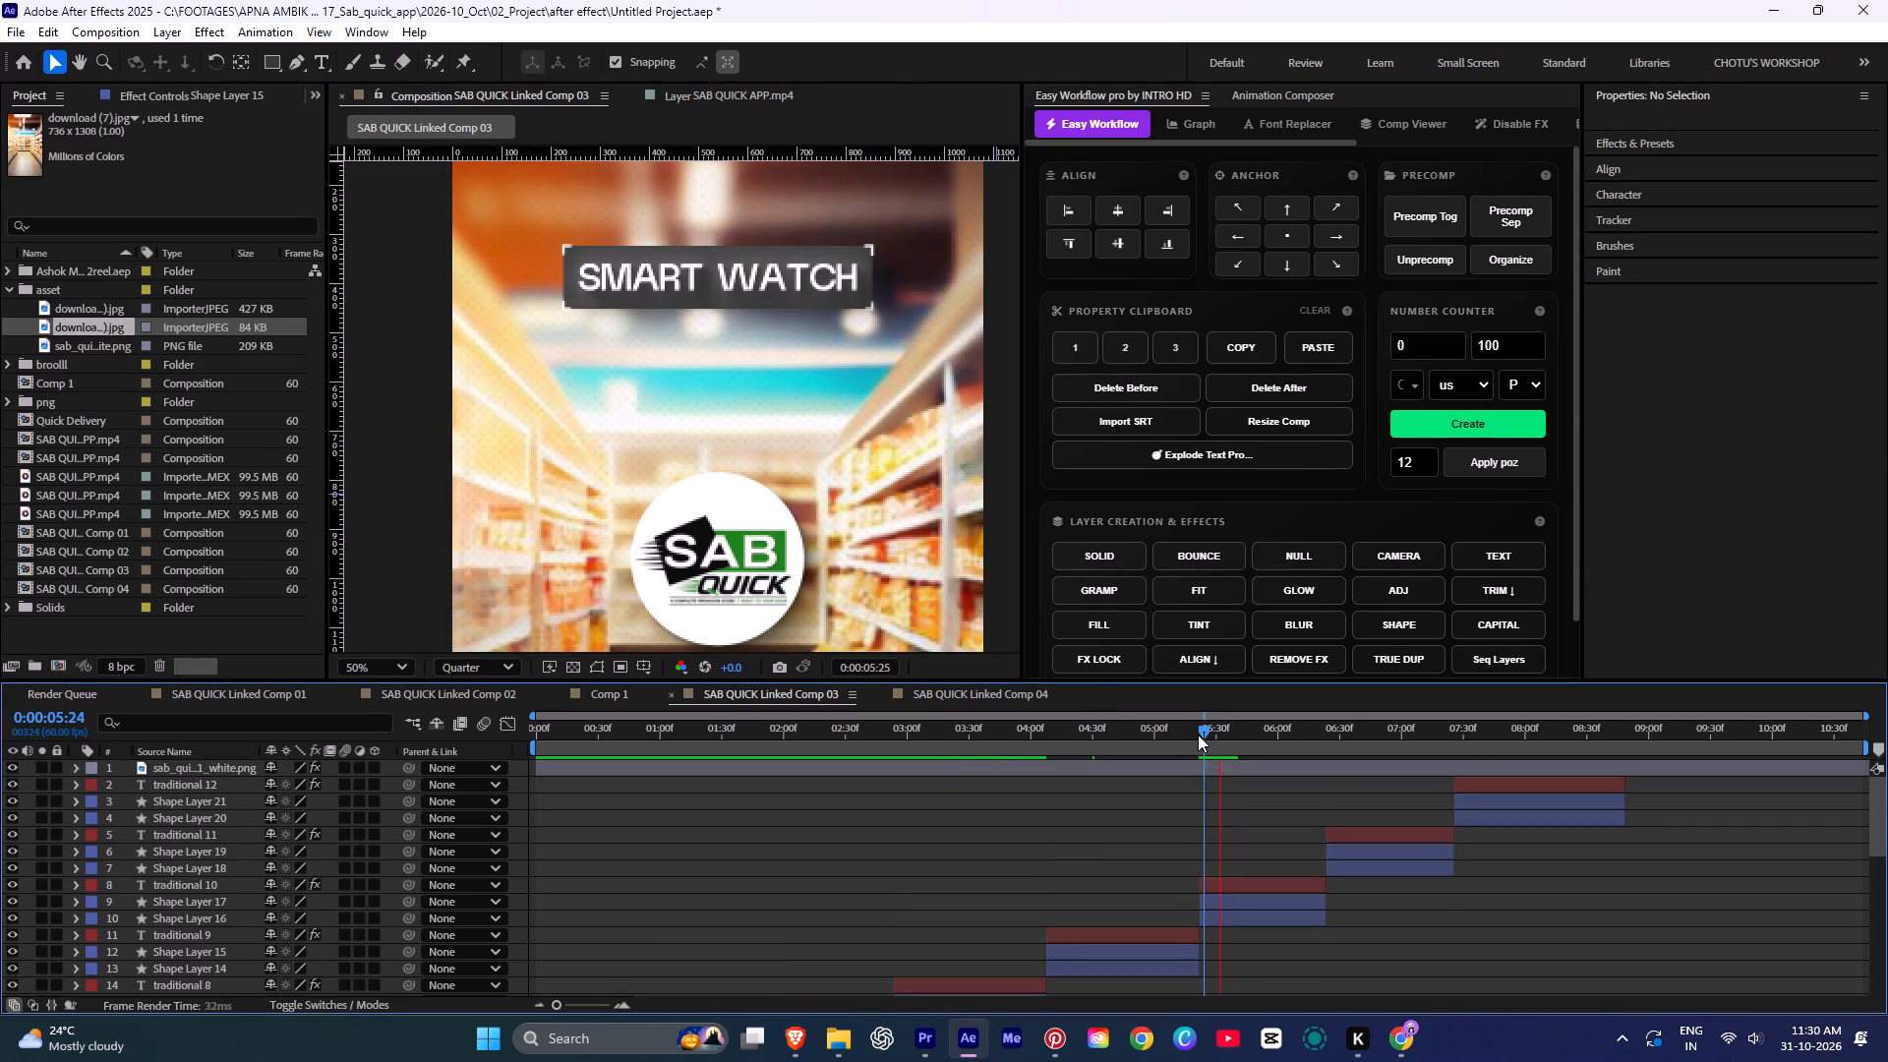
left_click_drag(1208, 732, 1248, 740)
left_click(1244, 887)
key("alt+Tab")
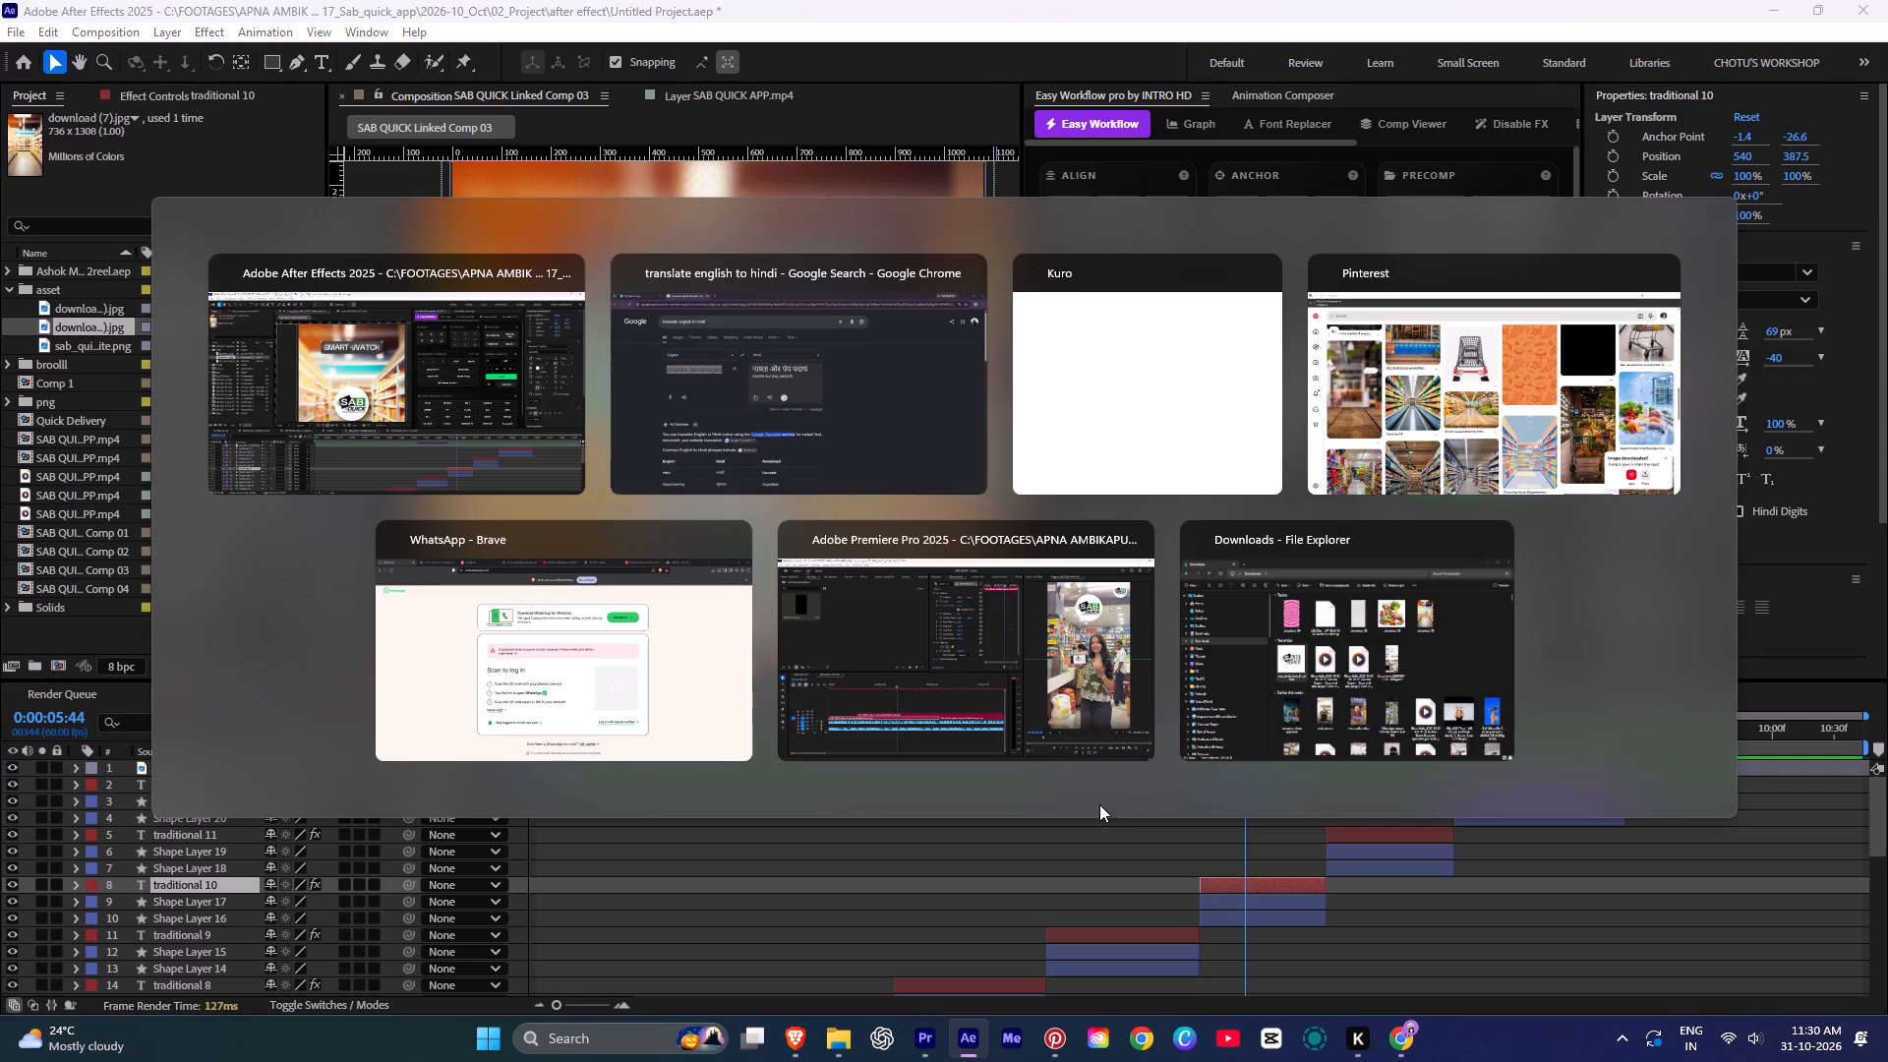
left_click(649, 401, "alt")
left_click(486, 396)
key("ctrl+a")
key("BackSpace")
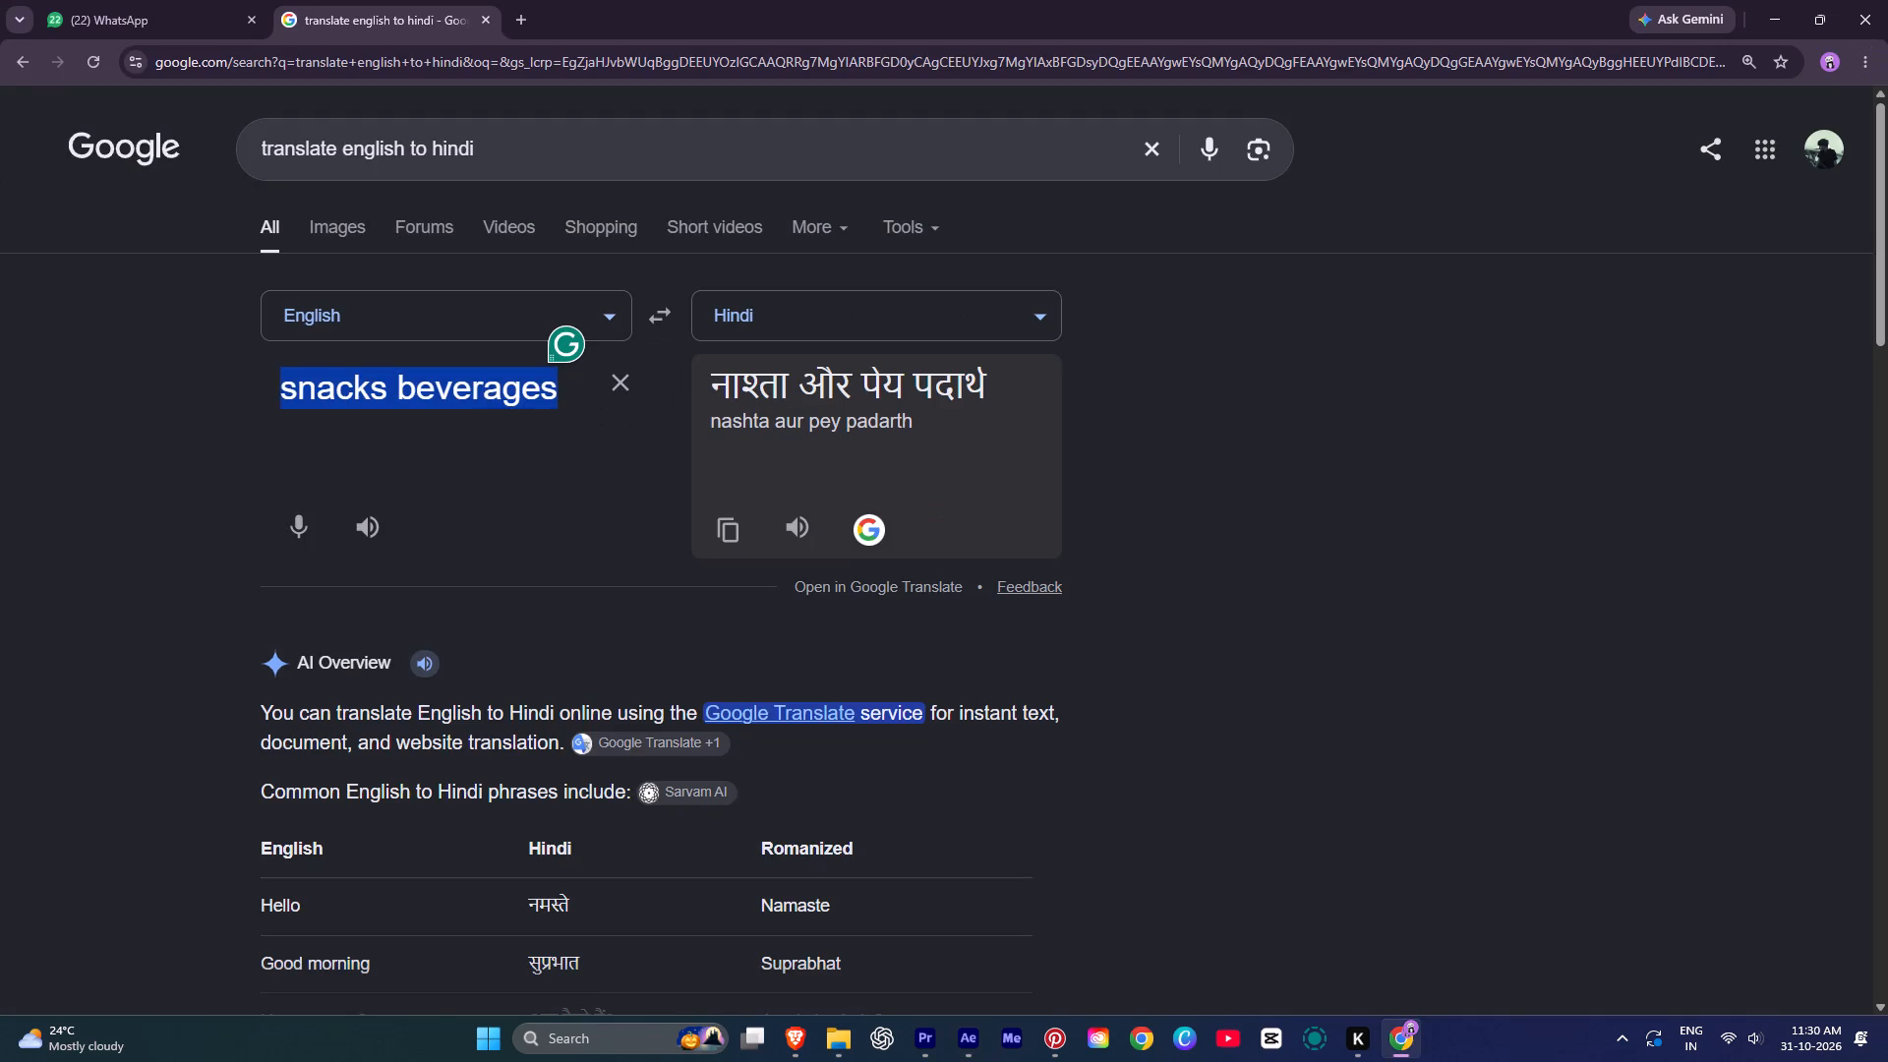
type("dairy")
key("space")
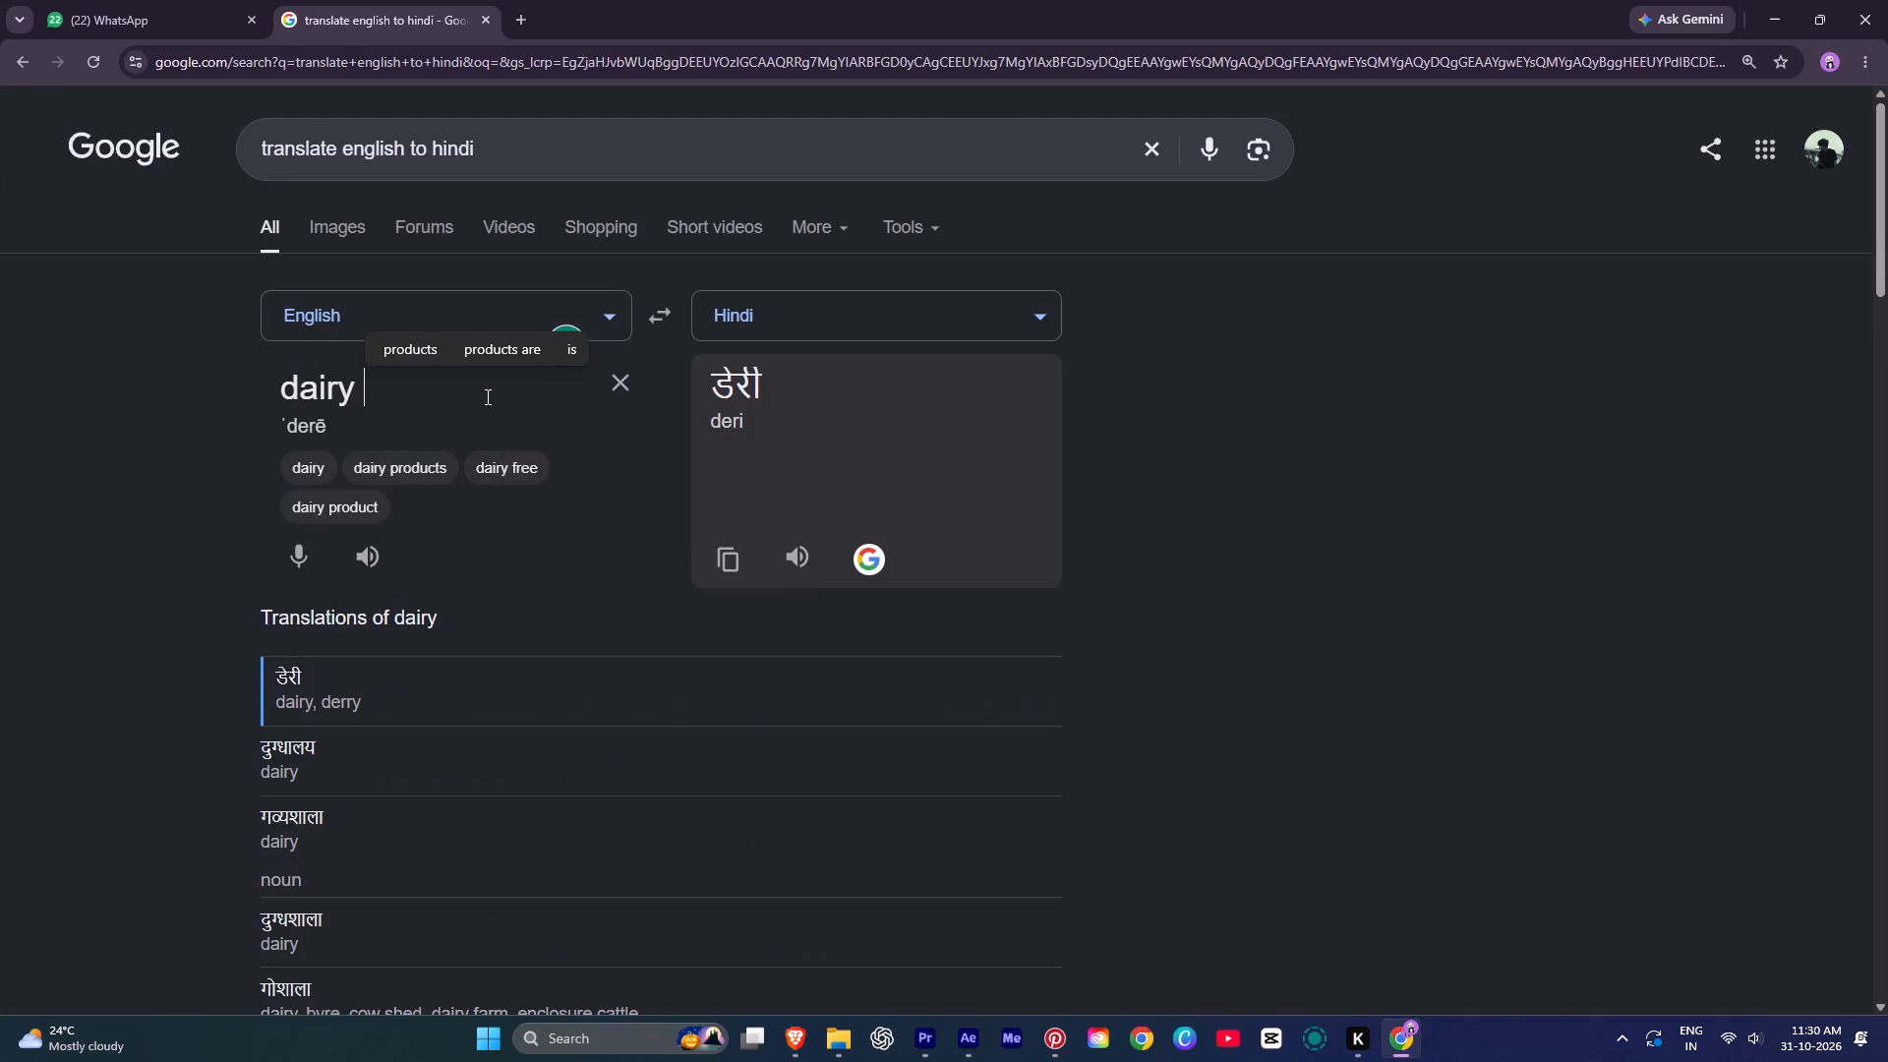
type("product")
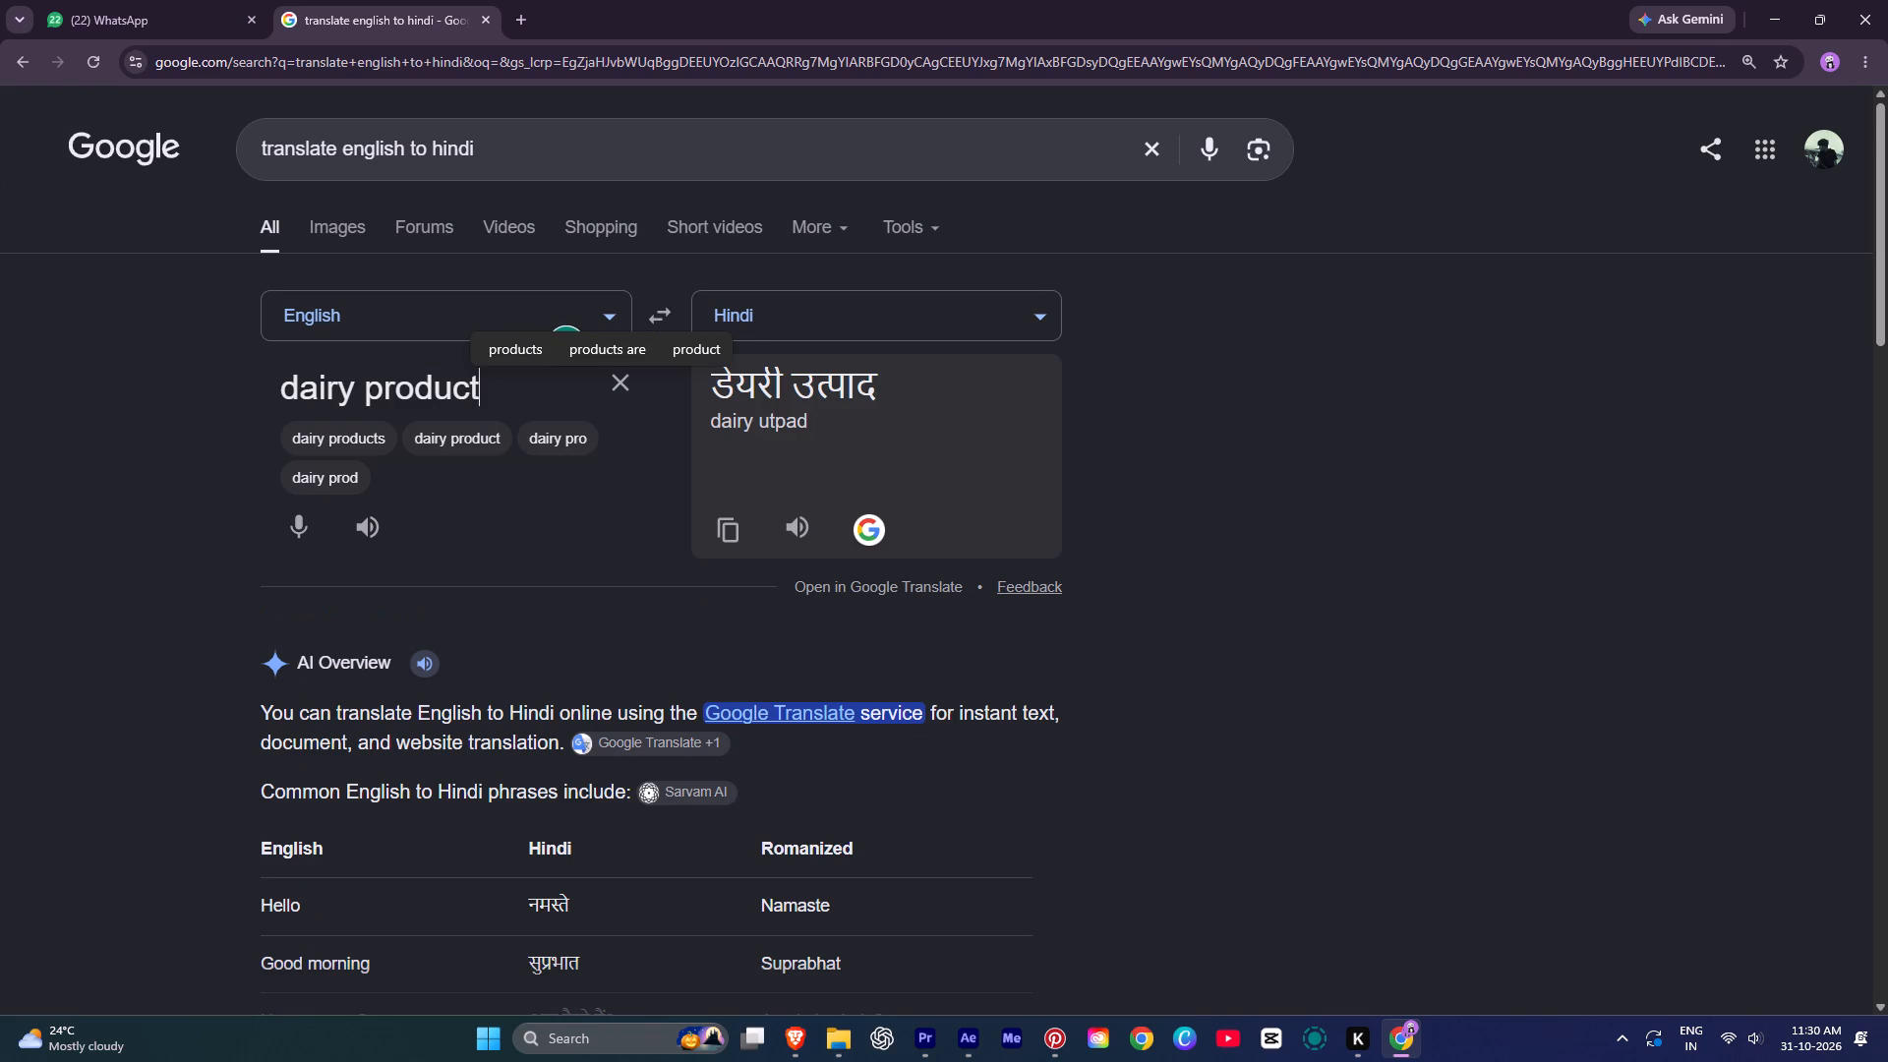
left_click(374, 444)
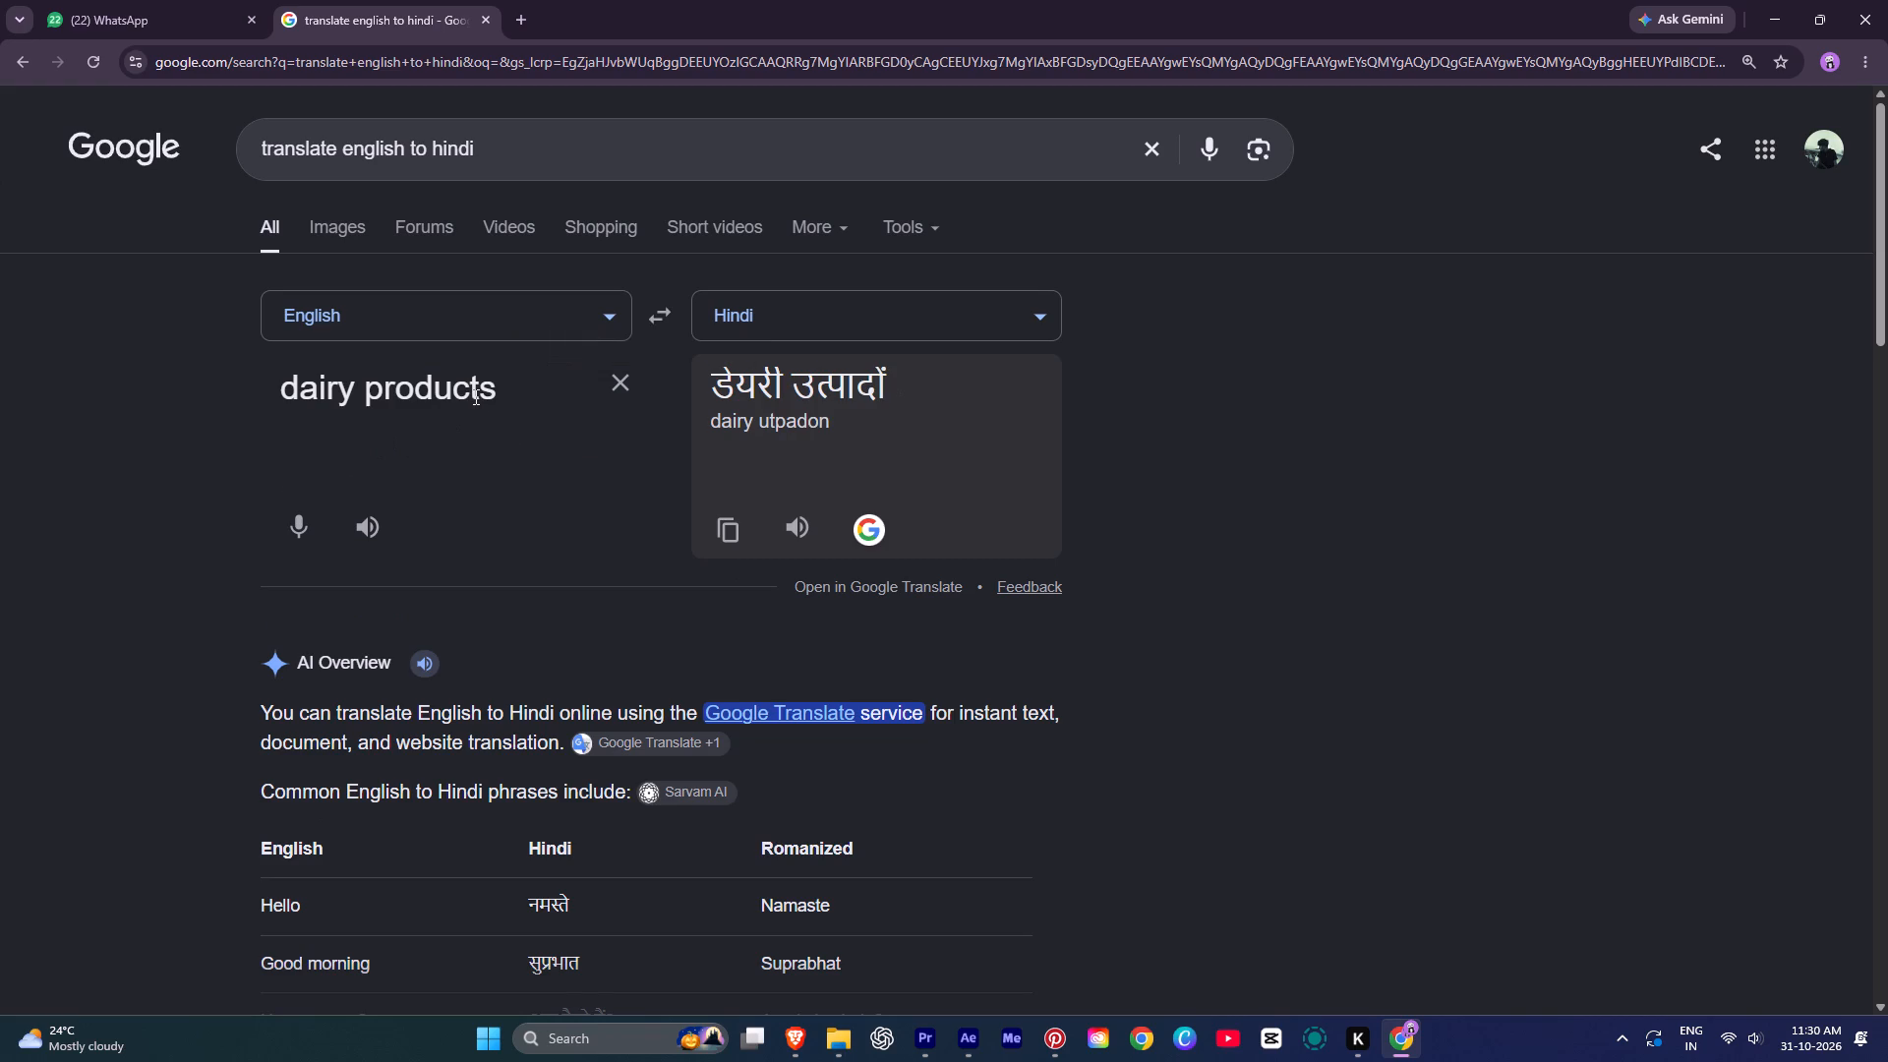
Copy "dairy products", switch to After Effects and replace the sixth SMART WATCH title's text (traditional 10) with it at 05:44.
double_click(473, 393)
left_click(473, 393, "ctrl")
left_click_drag(519, 388, 277, 400)
key("ctrl+c")
key("alt+Tab")
left_click(798, 451, "alt")
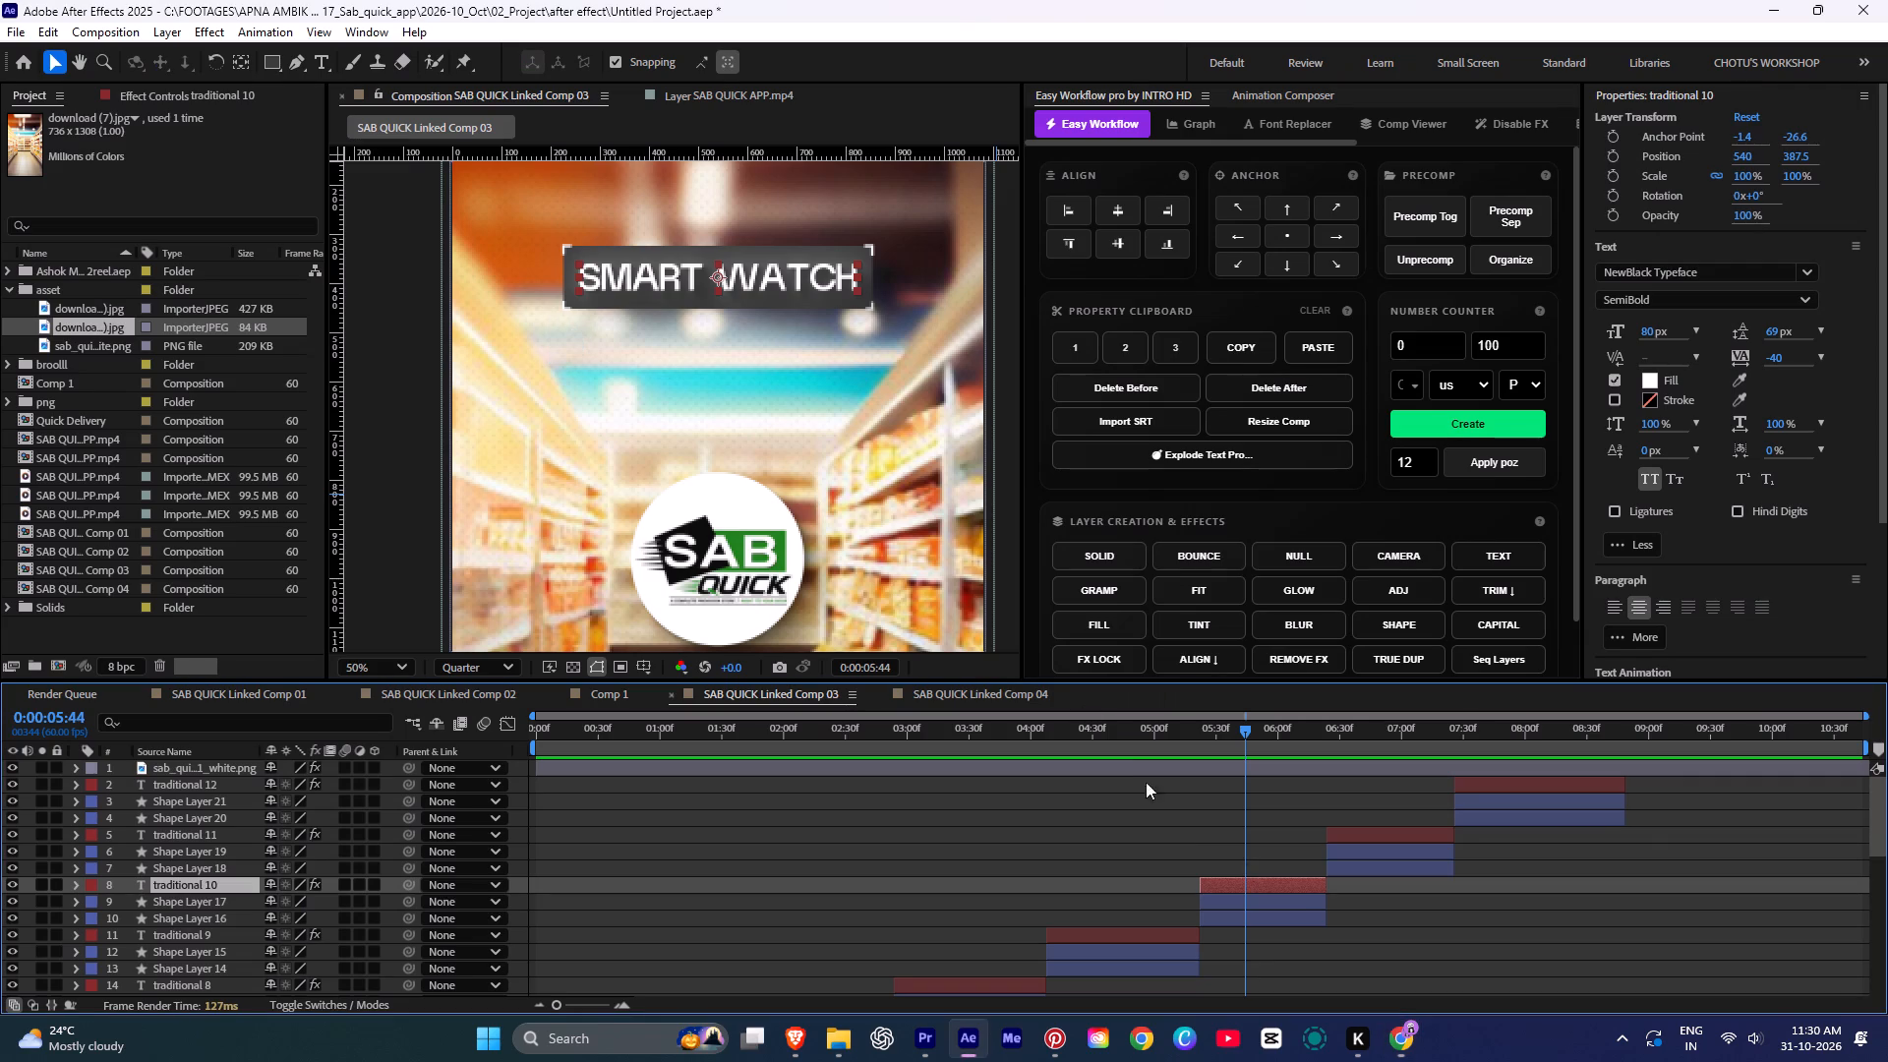
double_click(1291, 887)
key("ctrl+v")
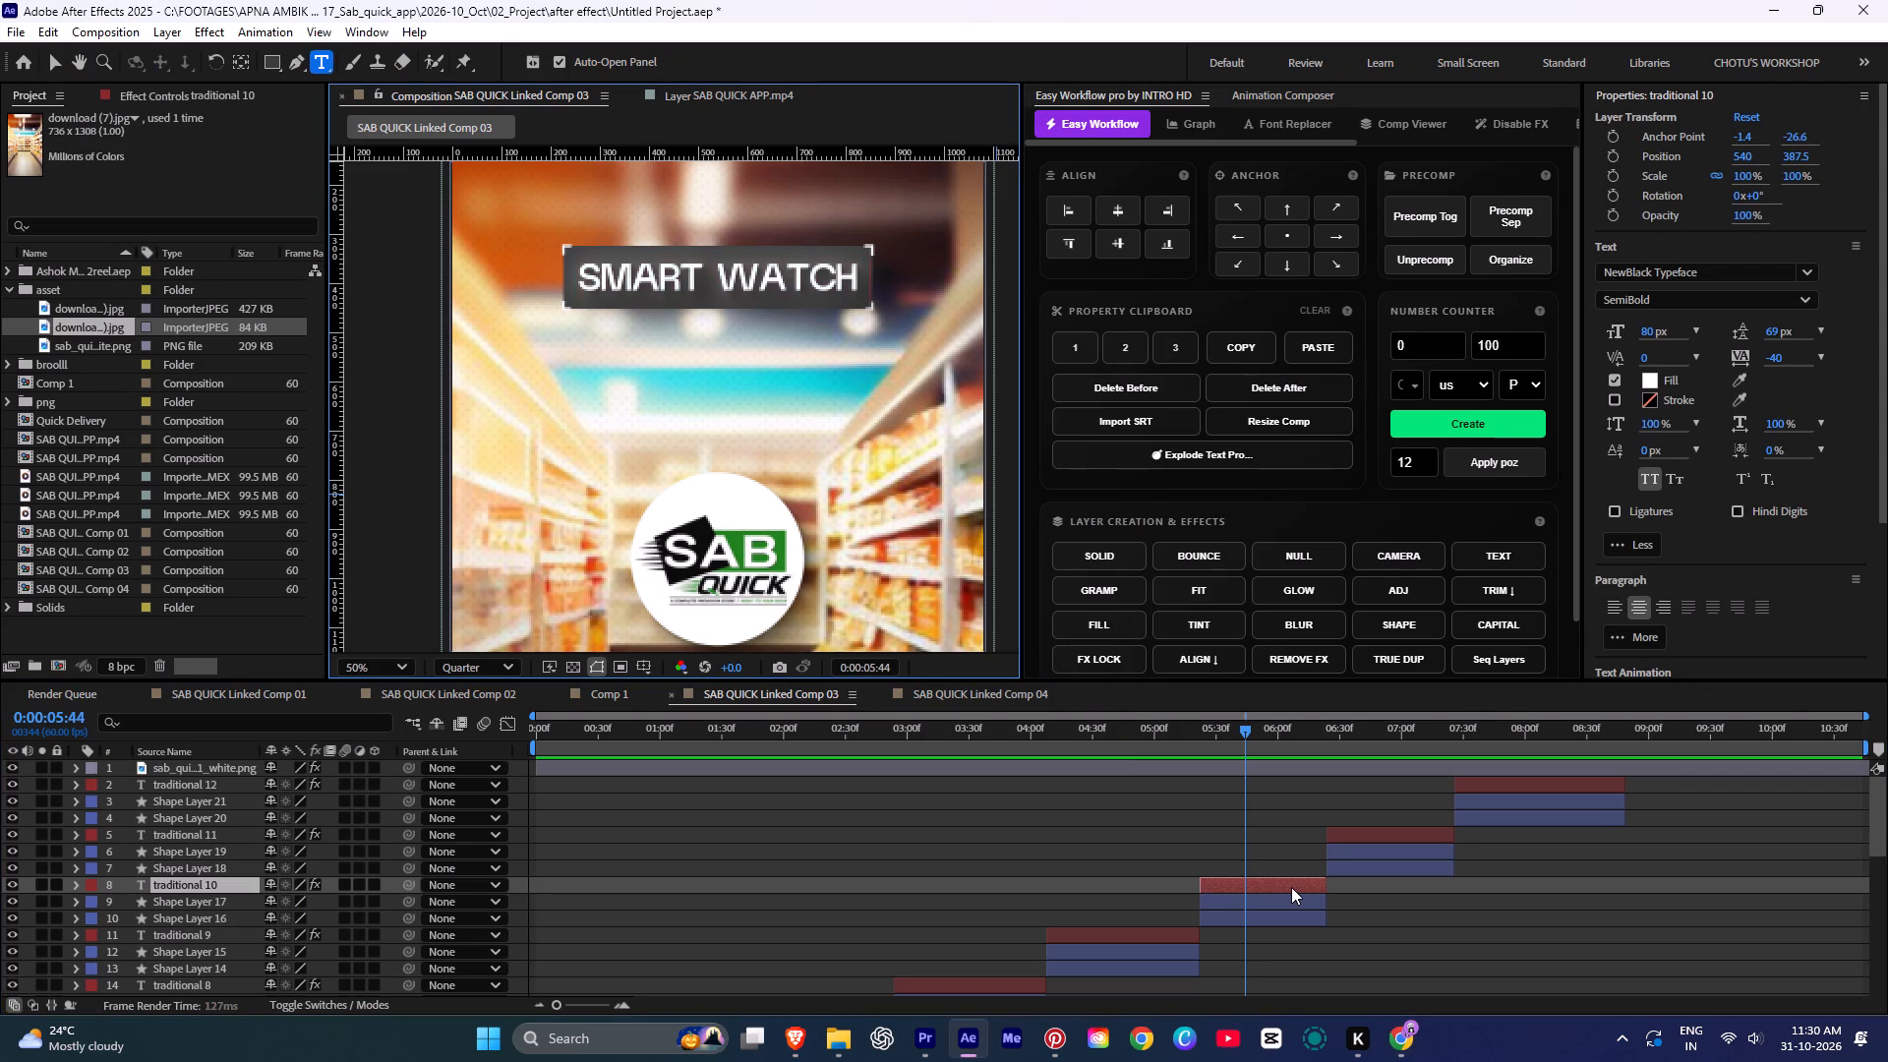
left_click(1291, 870)
Widen the sixth title's background shapes (Shape Layers 16 and 17) to 107% horizontally around DAIRY PRODUCTS.
left_click(1287, 898)
left_click(1284, 917, "shift")
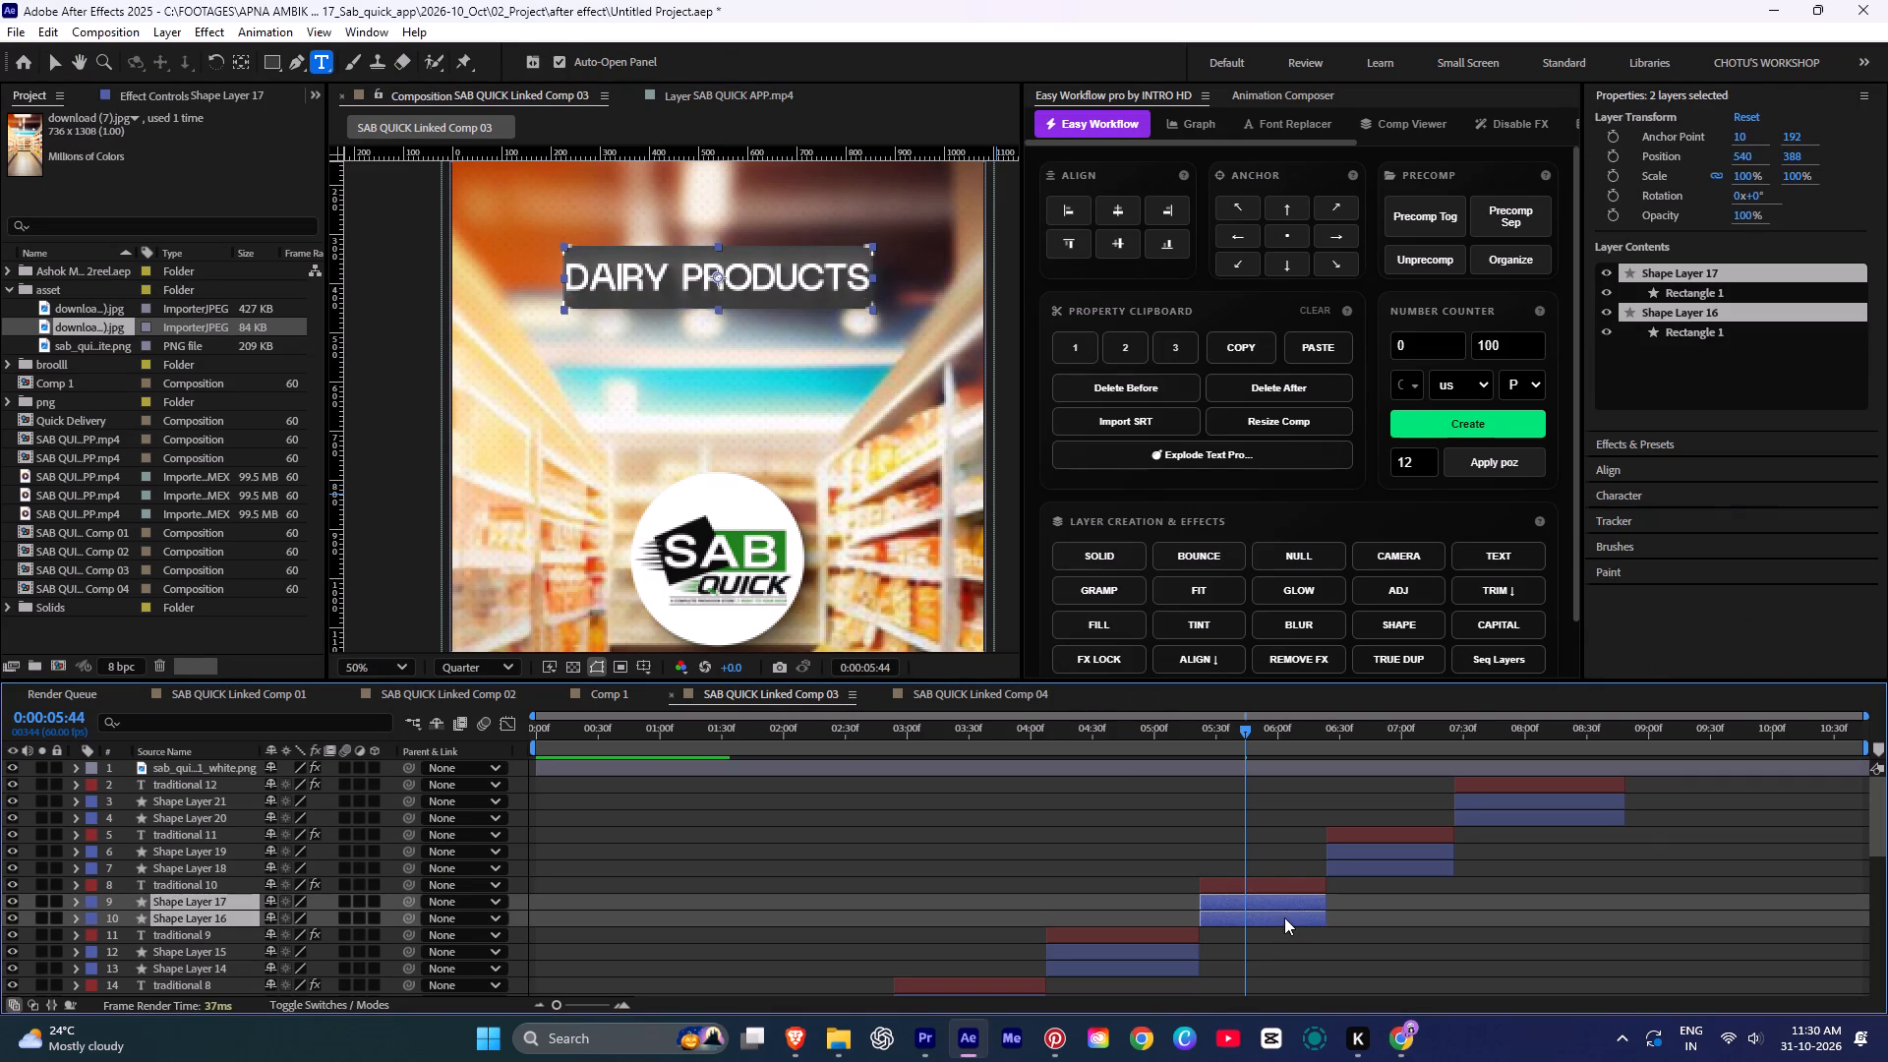
key("v")
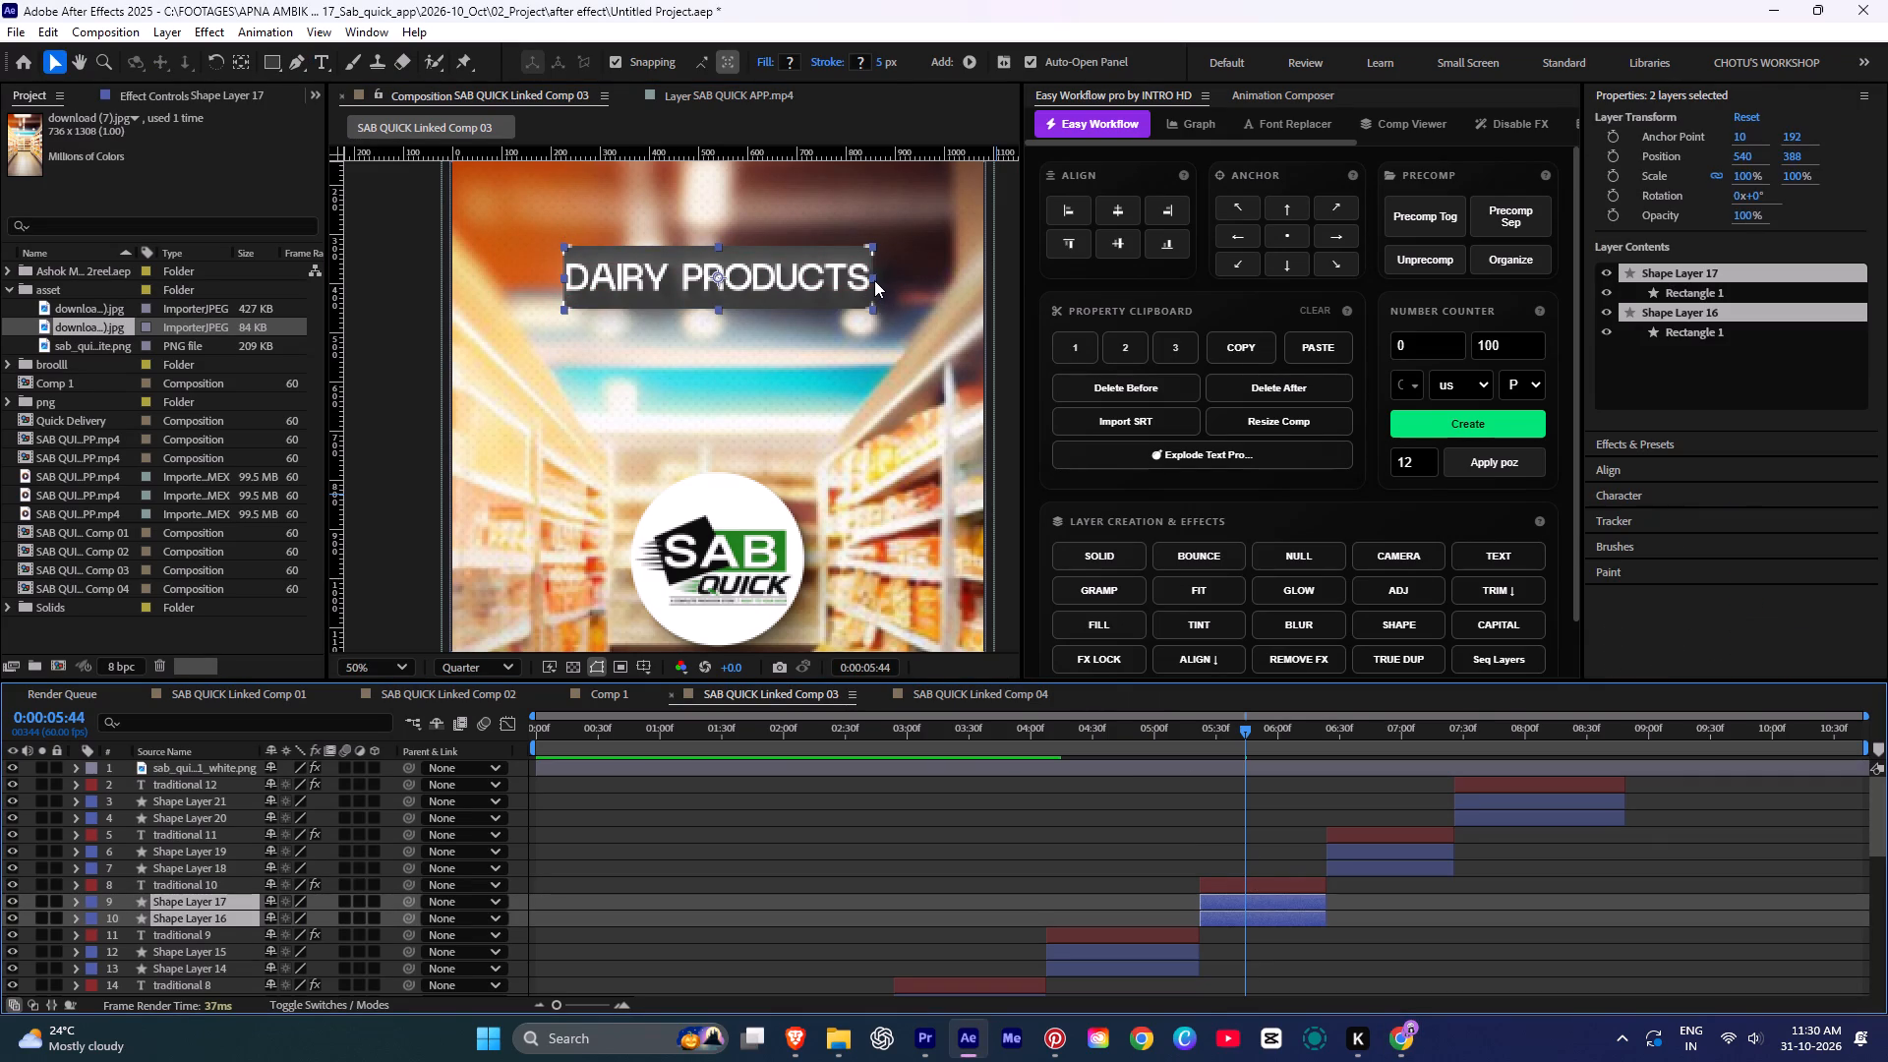
left_click_drag(874, 278, 885, 277)
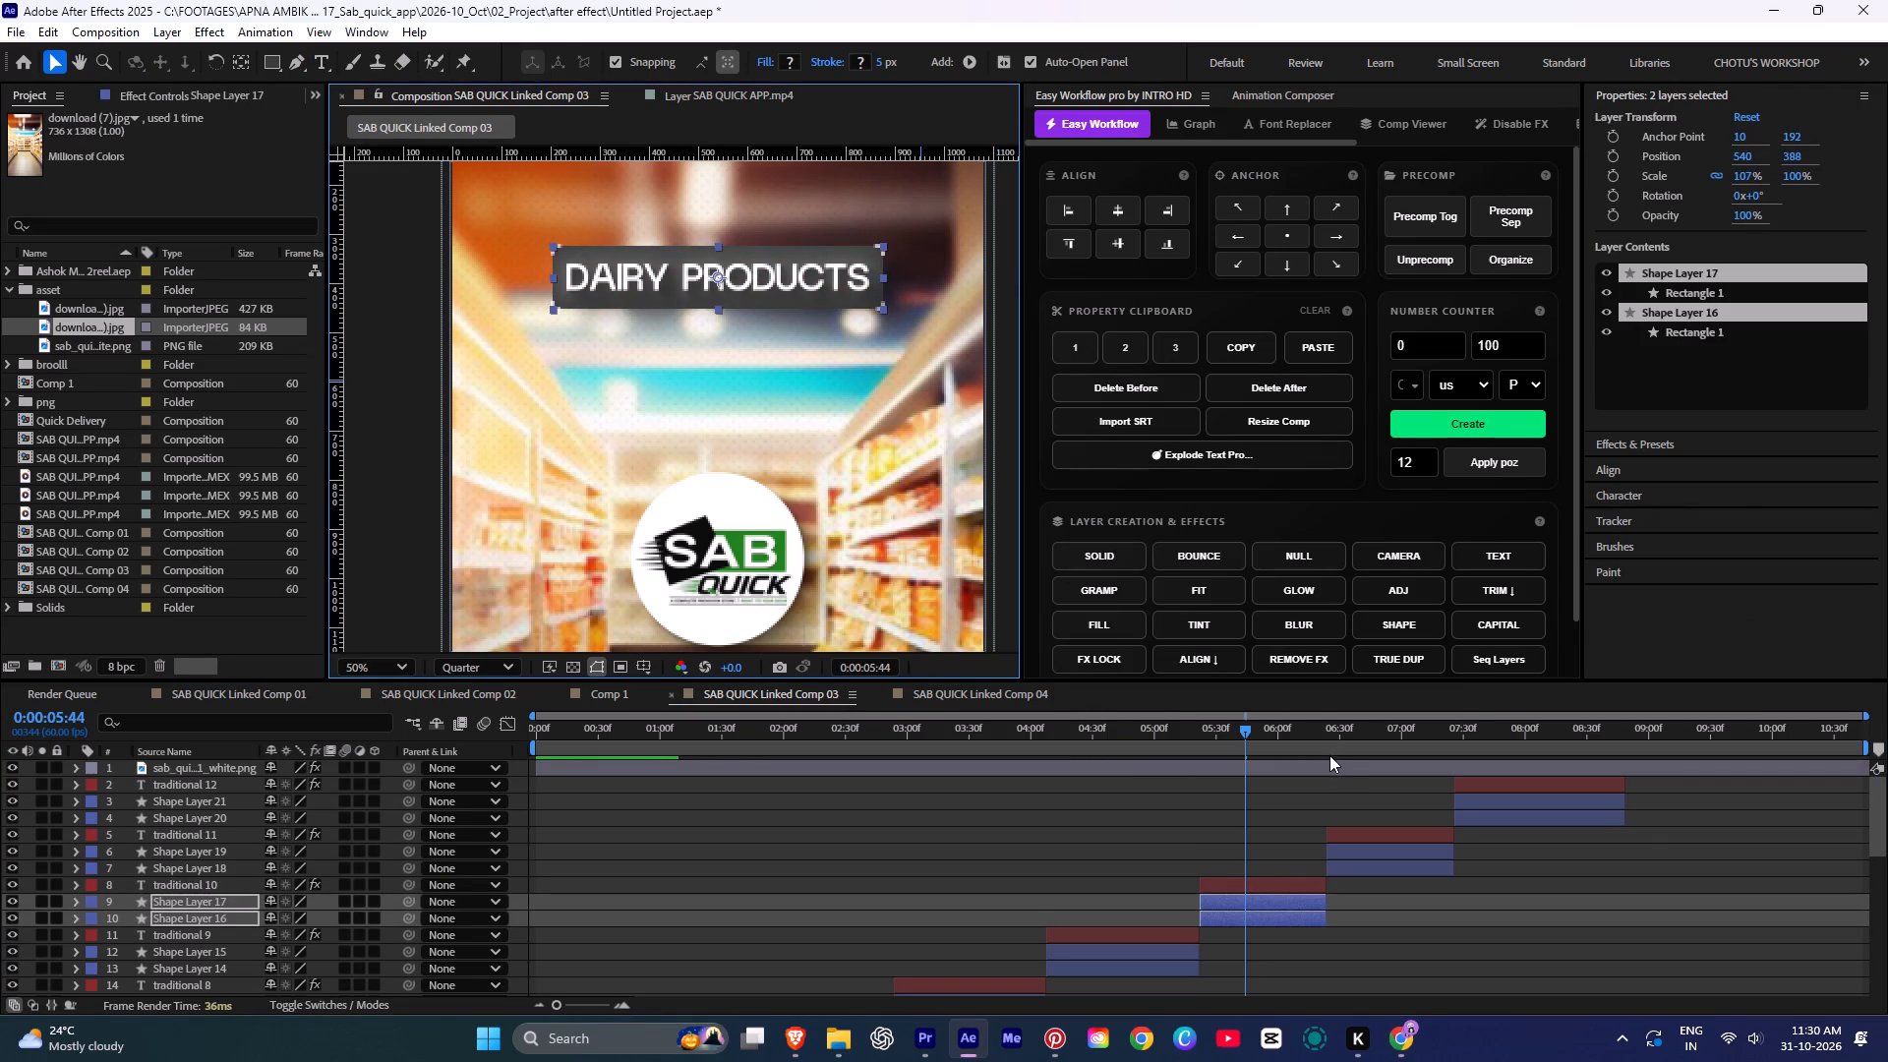
Move to the seventh SMART WATCH title, switch to the Chrome translator and replace the source text with "health and wellness".
left_click(1329, 755)
key("space")
left_click(1385, 746)
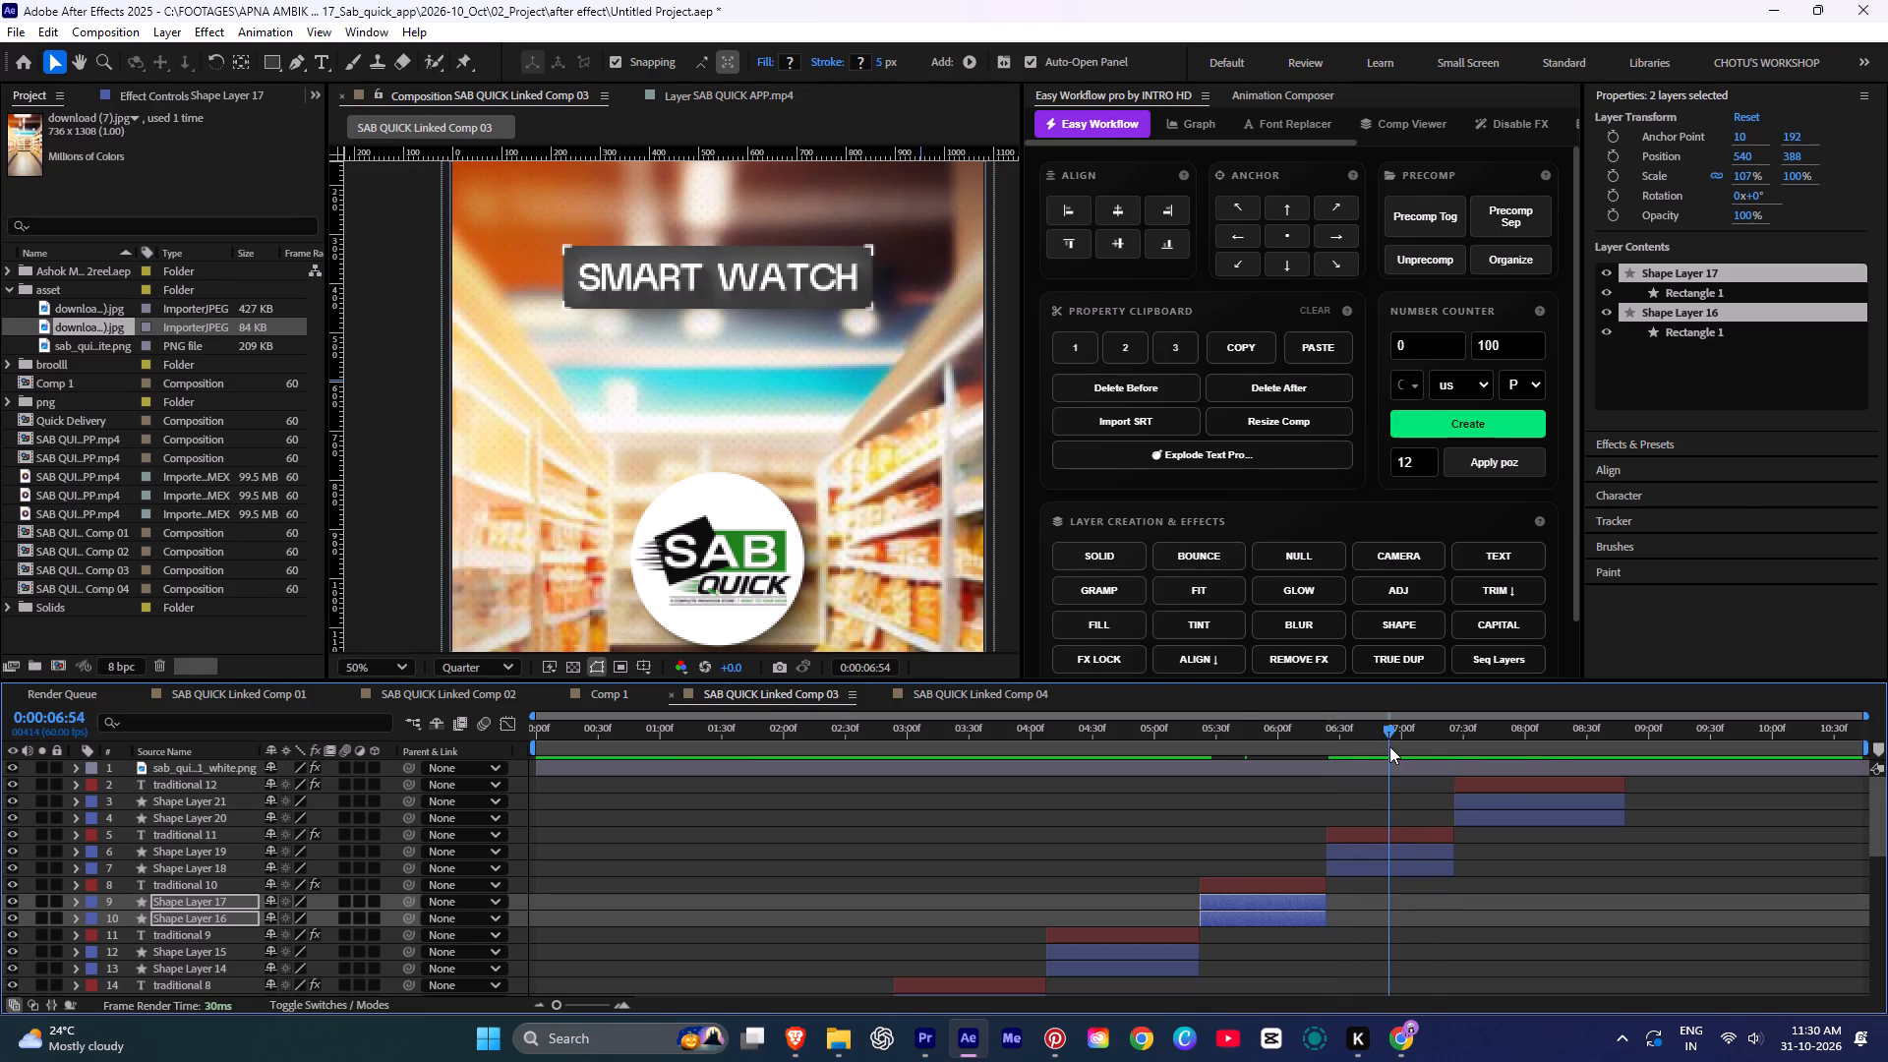
key("alt+Tab")
left_click(804, 434, "alt")
left_click(483, 418)
key("ctrl+a")
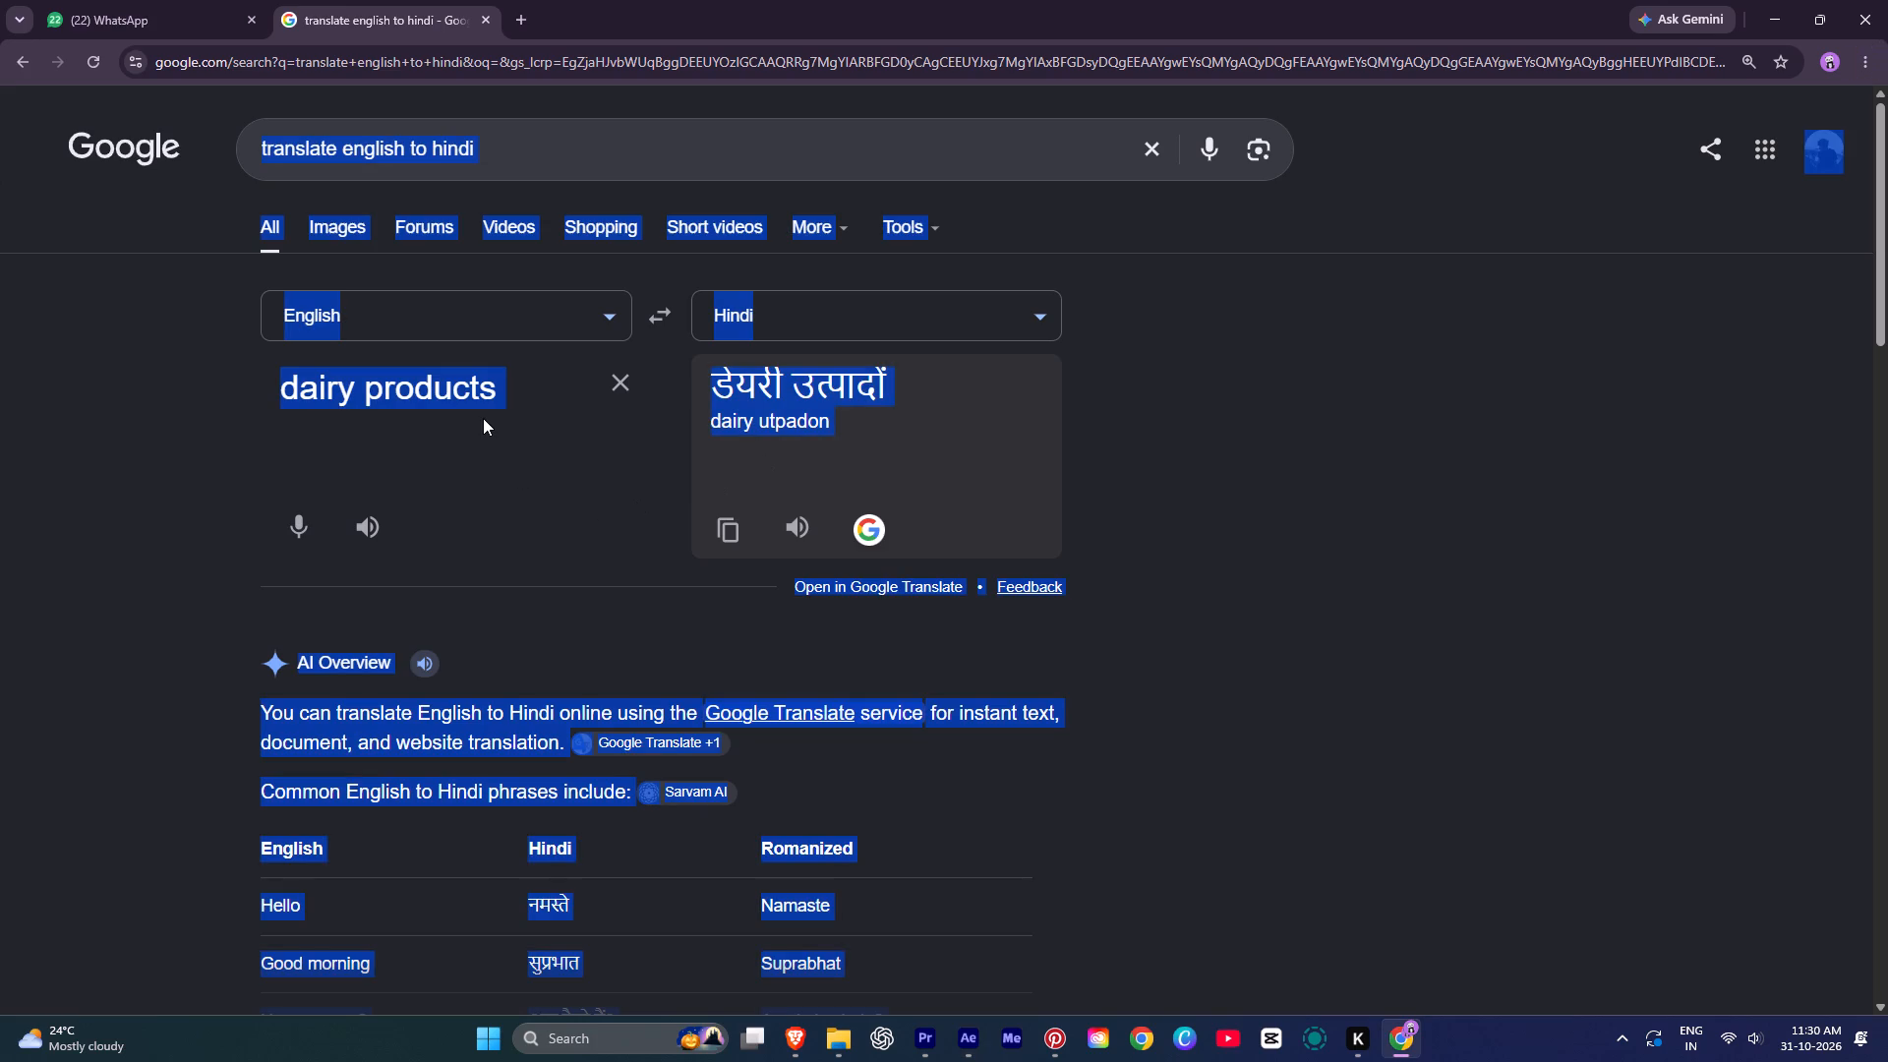
left_click(472, 364)
double_click(488, 395)
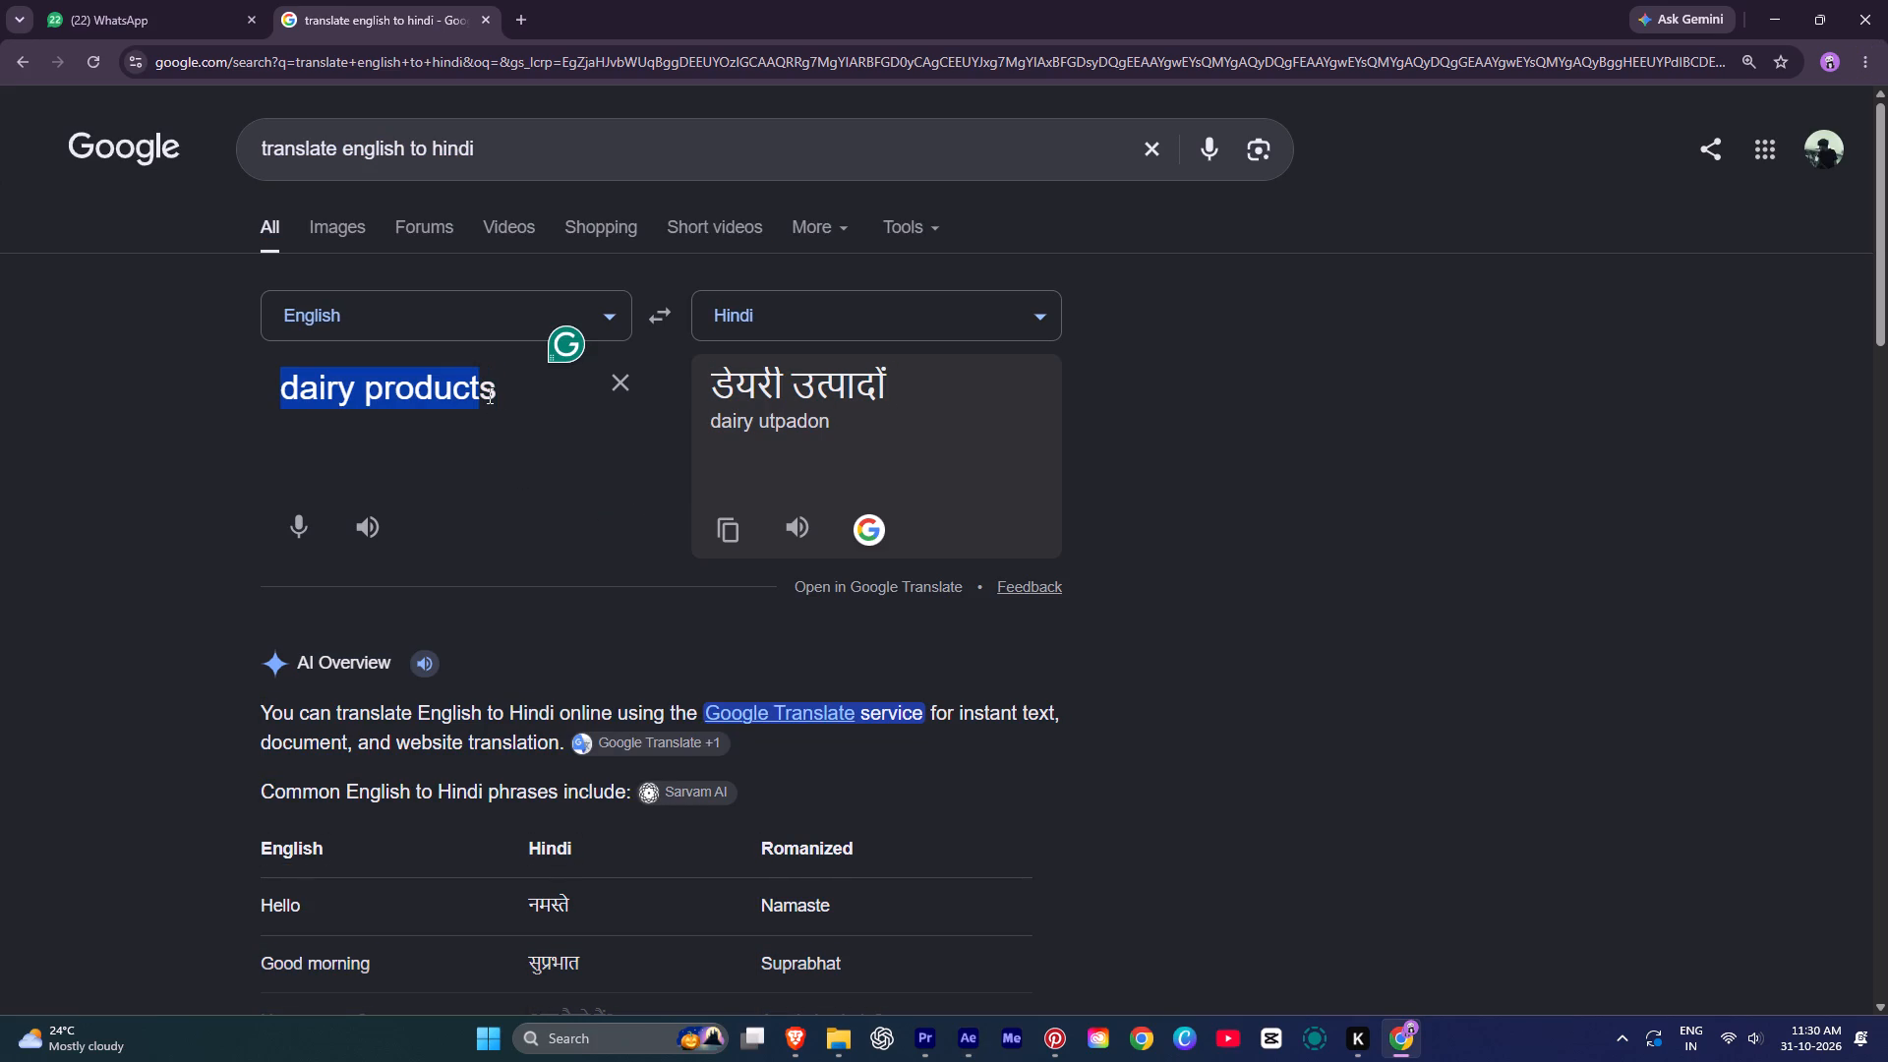
key("BackSpace")
key("Right")
key("BackSpace")
key("BackSpace")
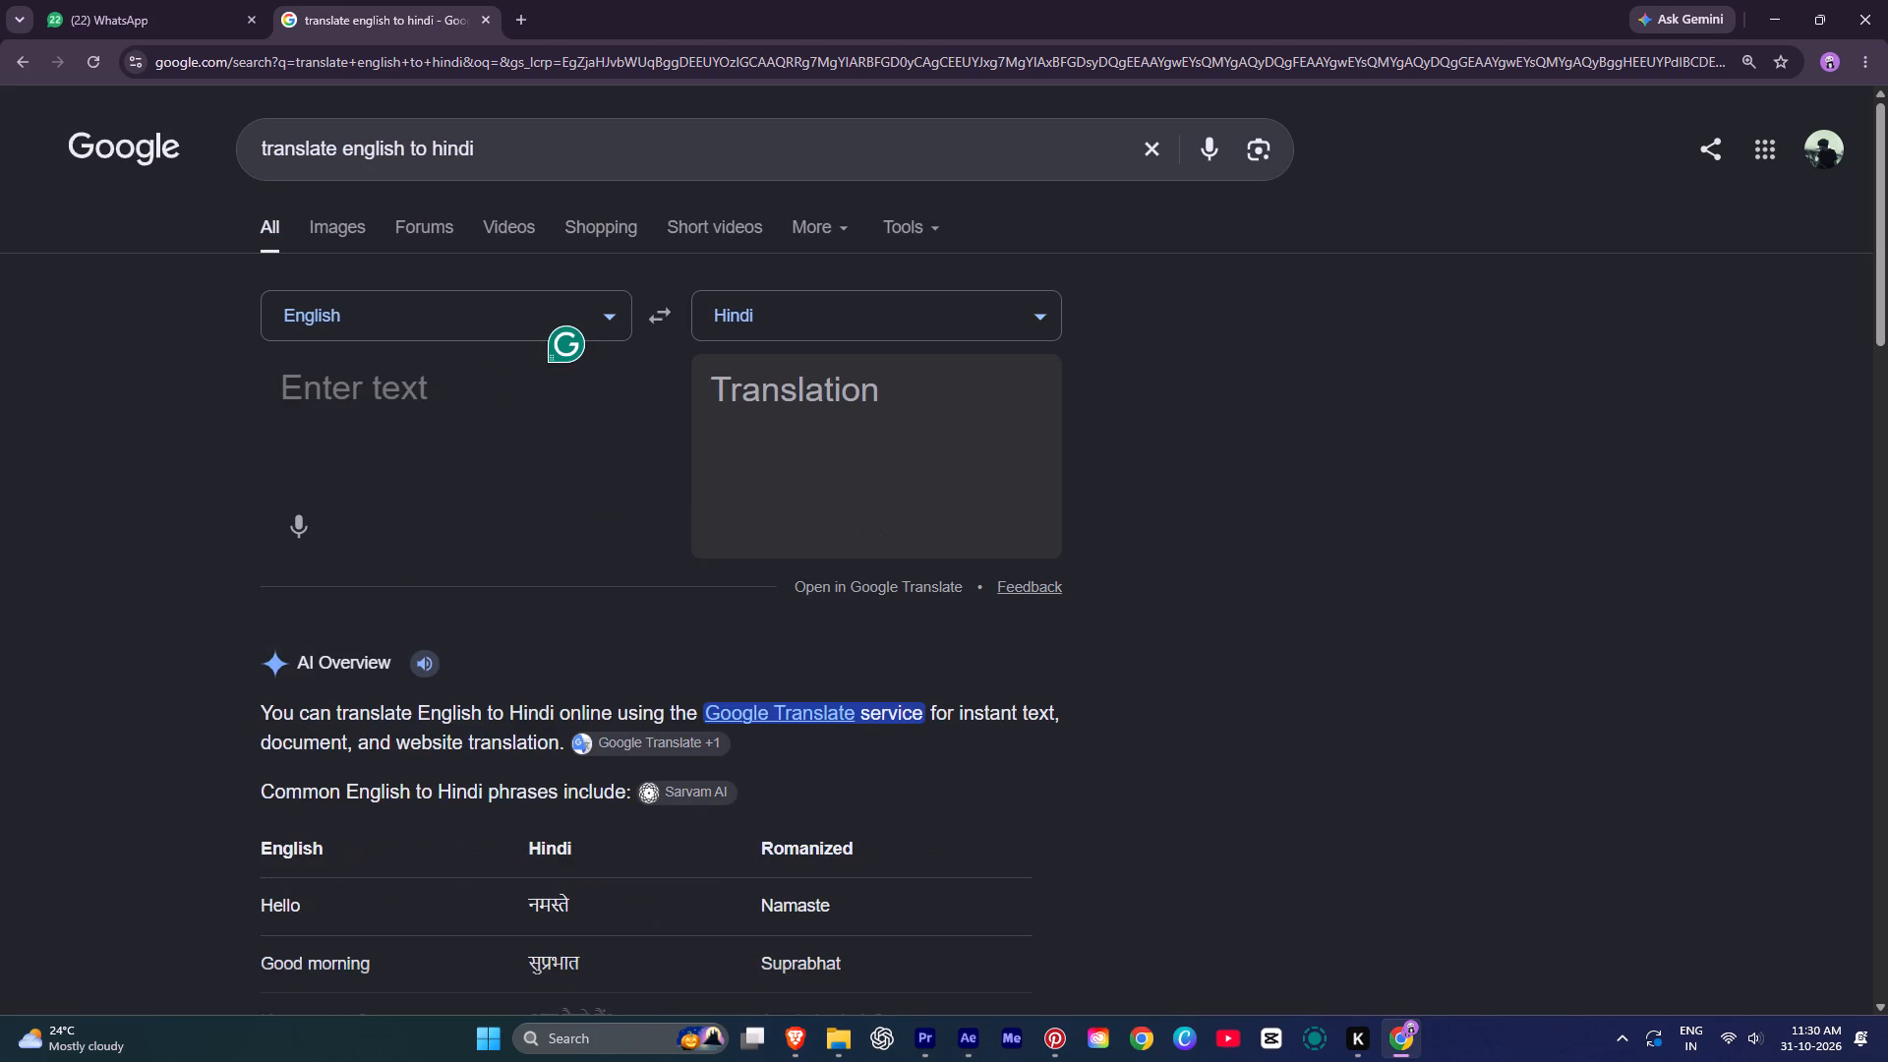
type("health and")
key("space")
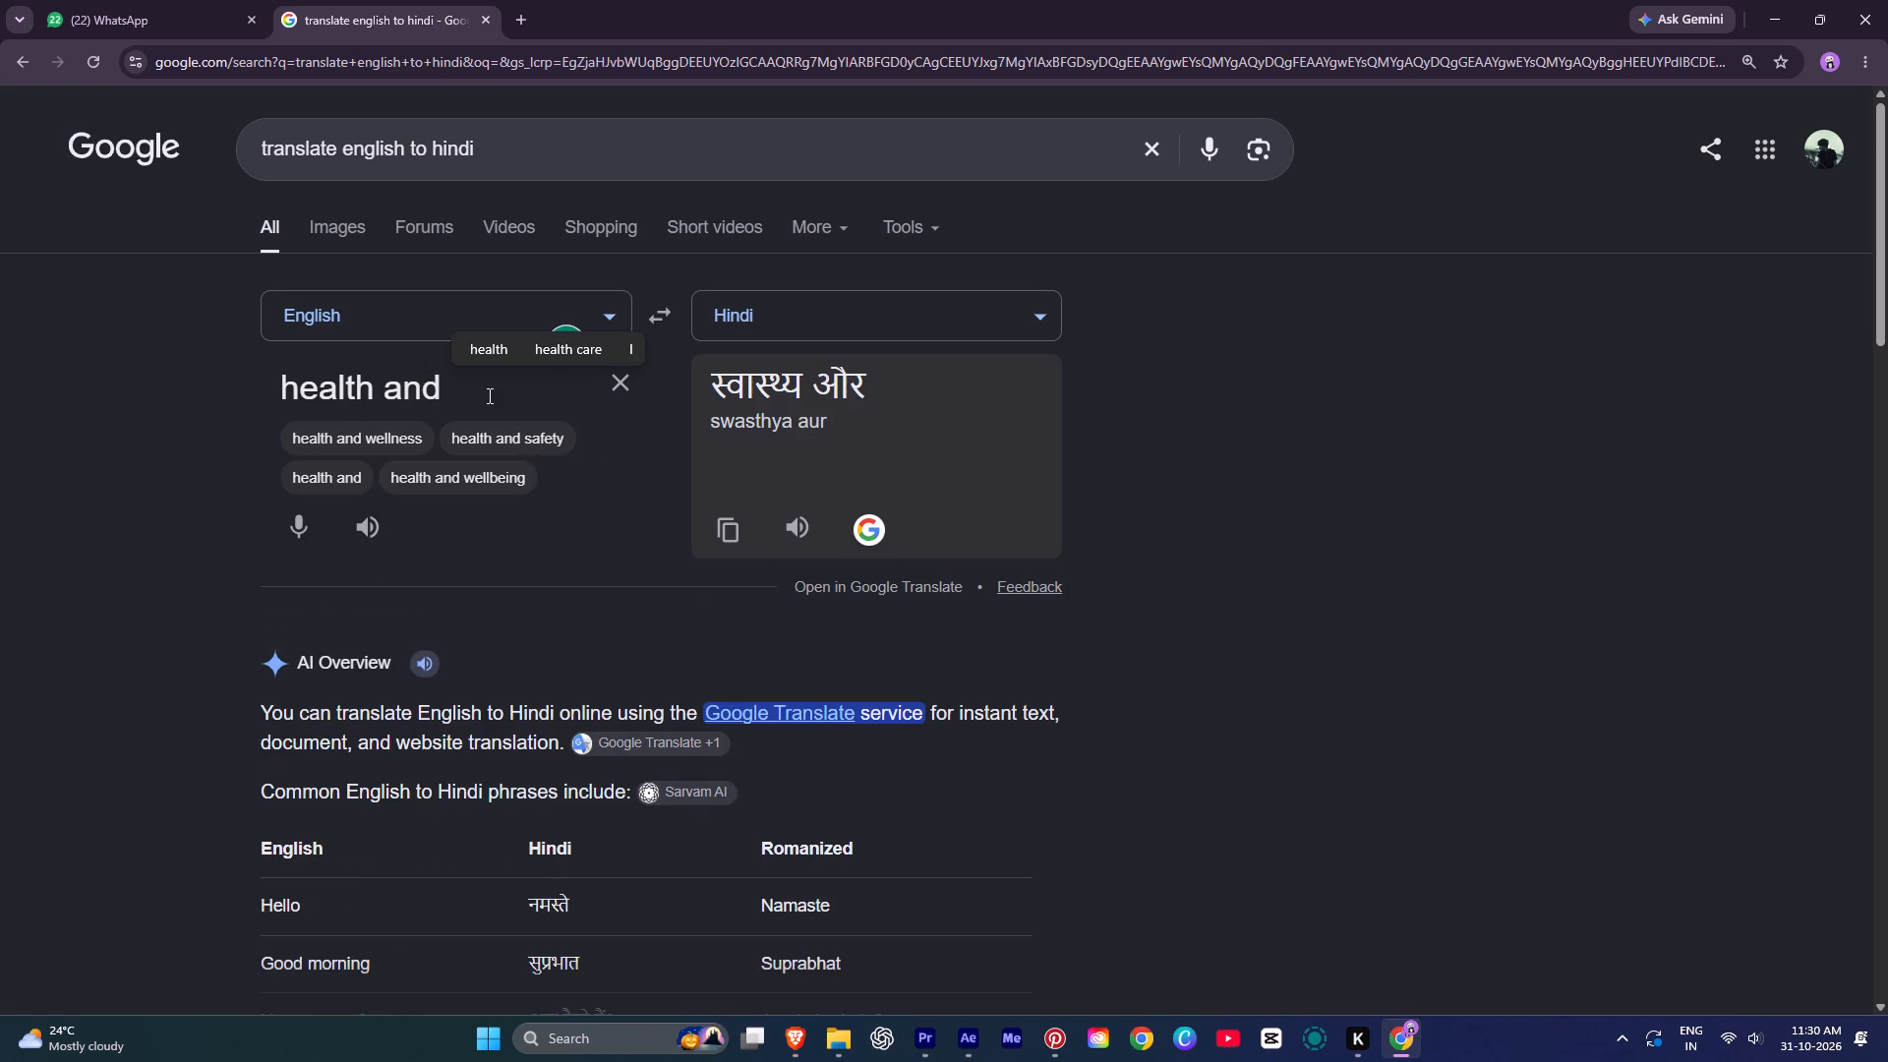
type("well")
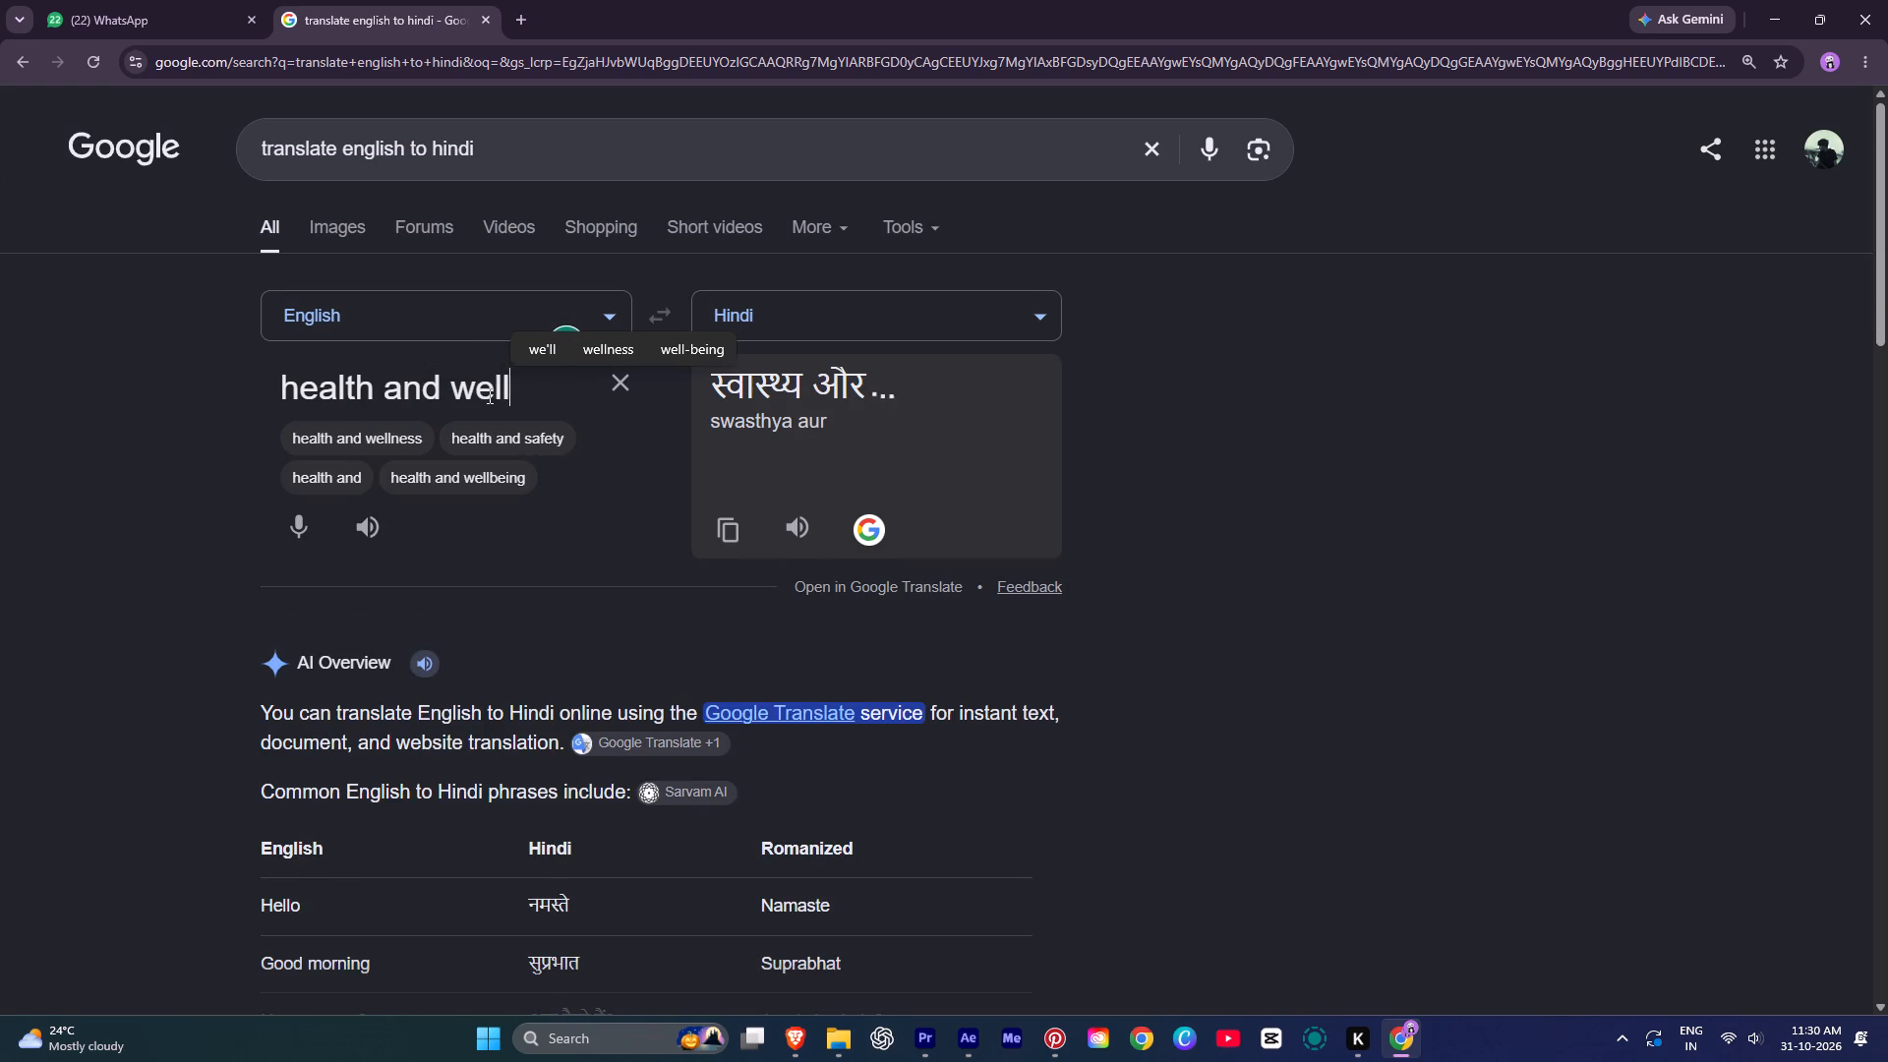
type("nes")
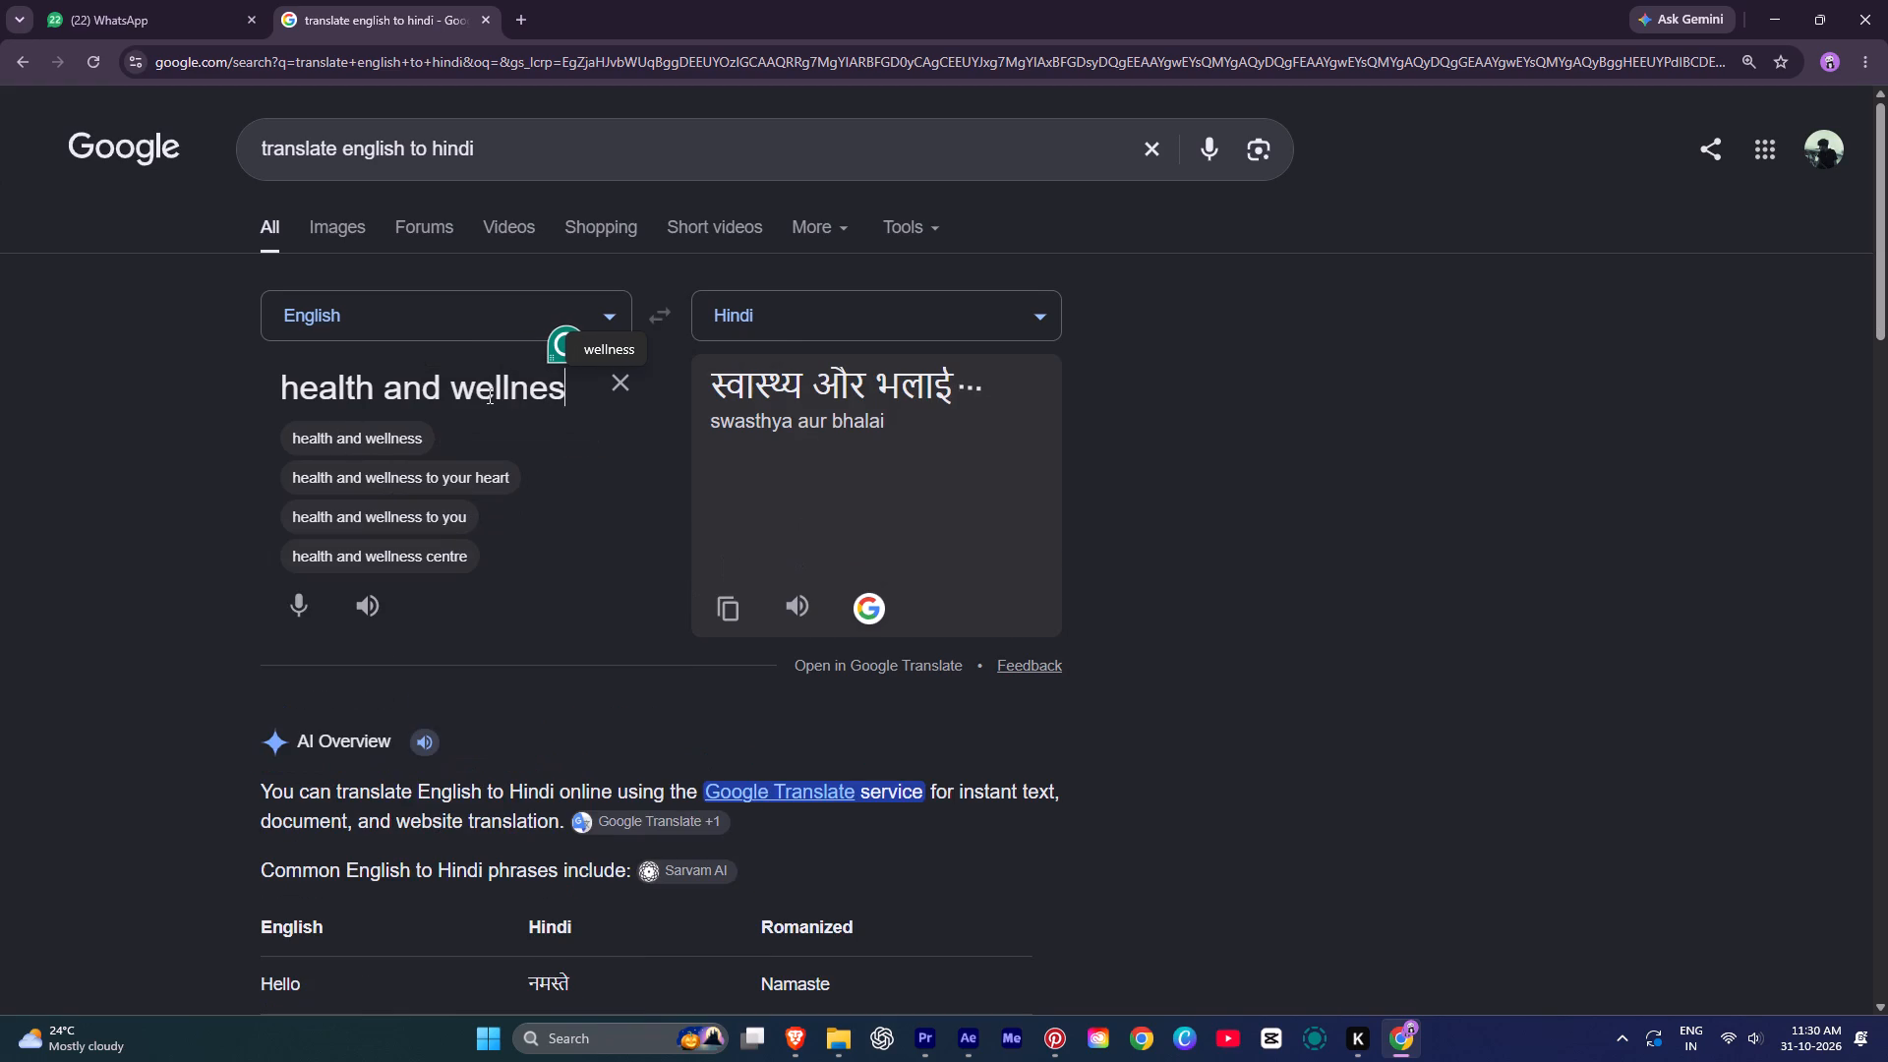
left_click(381, 435)
Copy "health and wellness", switch to After Effects and replace the seventh SMART WATCH title's text (traditional 11) with it at 06:44.
left_click_drag(581, 393, 559, 393)
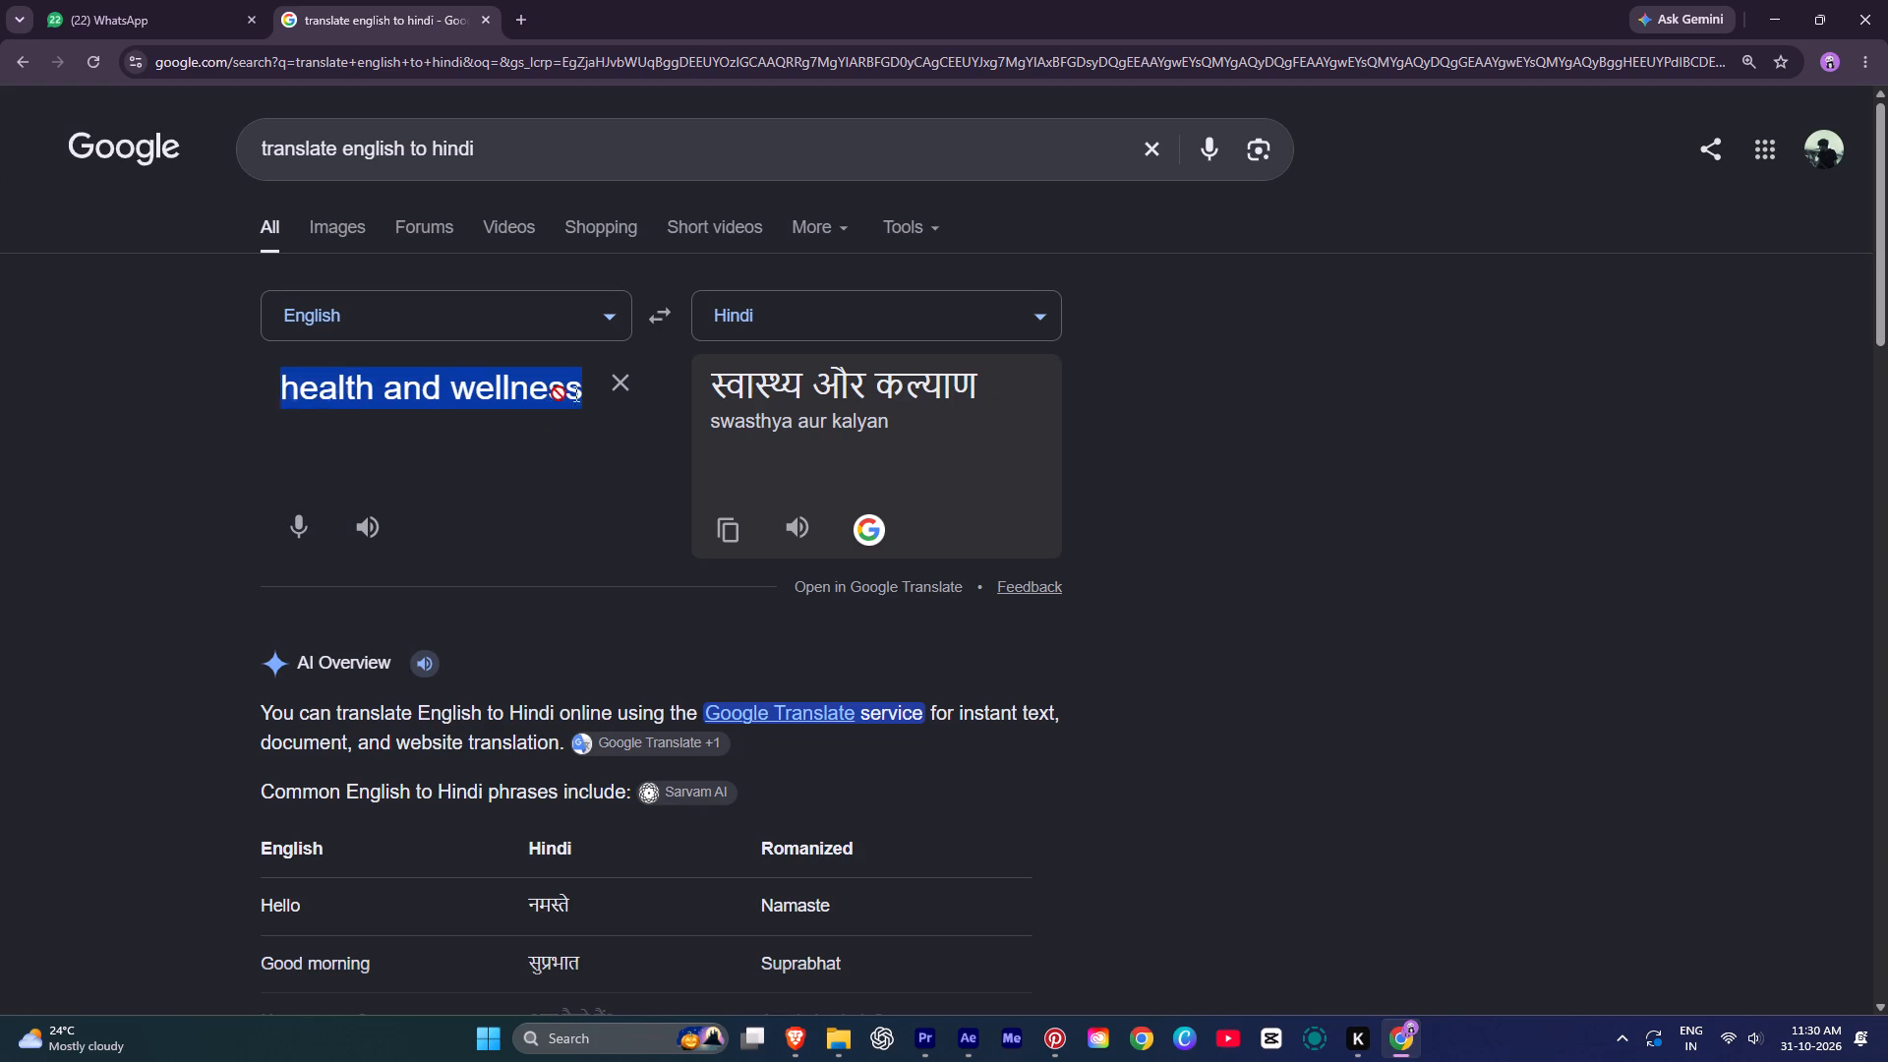
left_click_drag(559, 393, 257, 411)
key("ctrl+c")
key("ctrl+c")
key("ctrl+c")
key("alt+Tab")
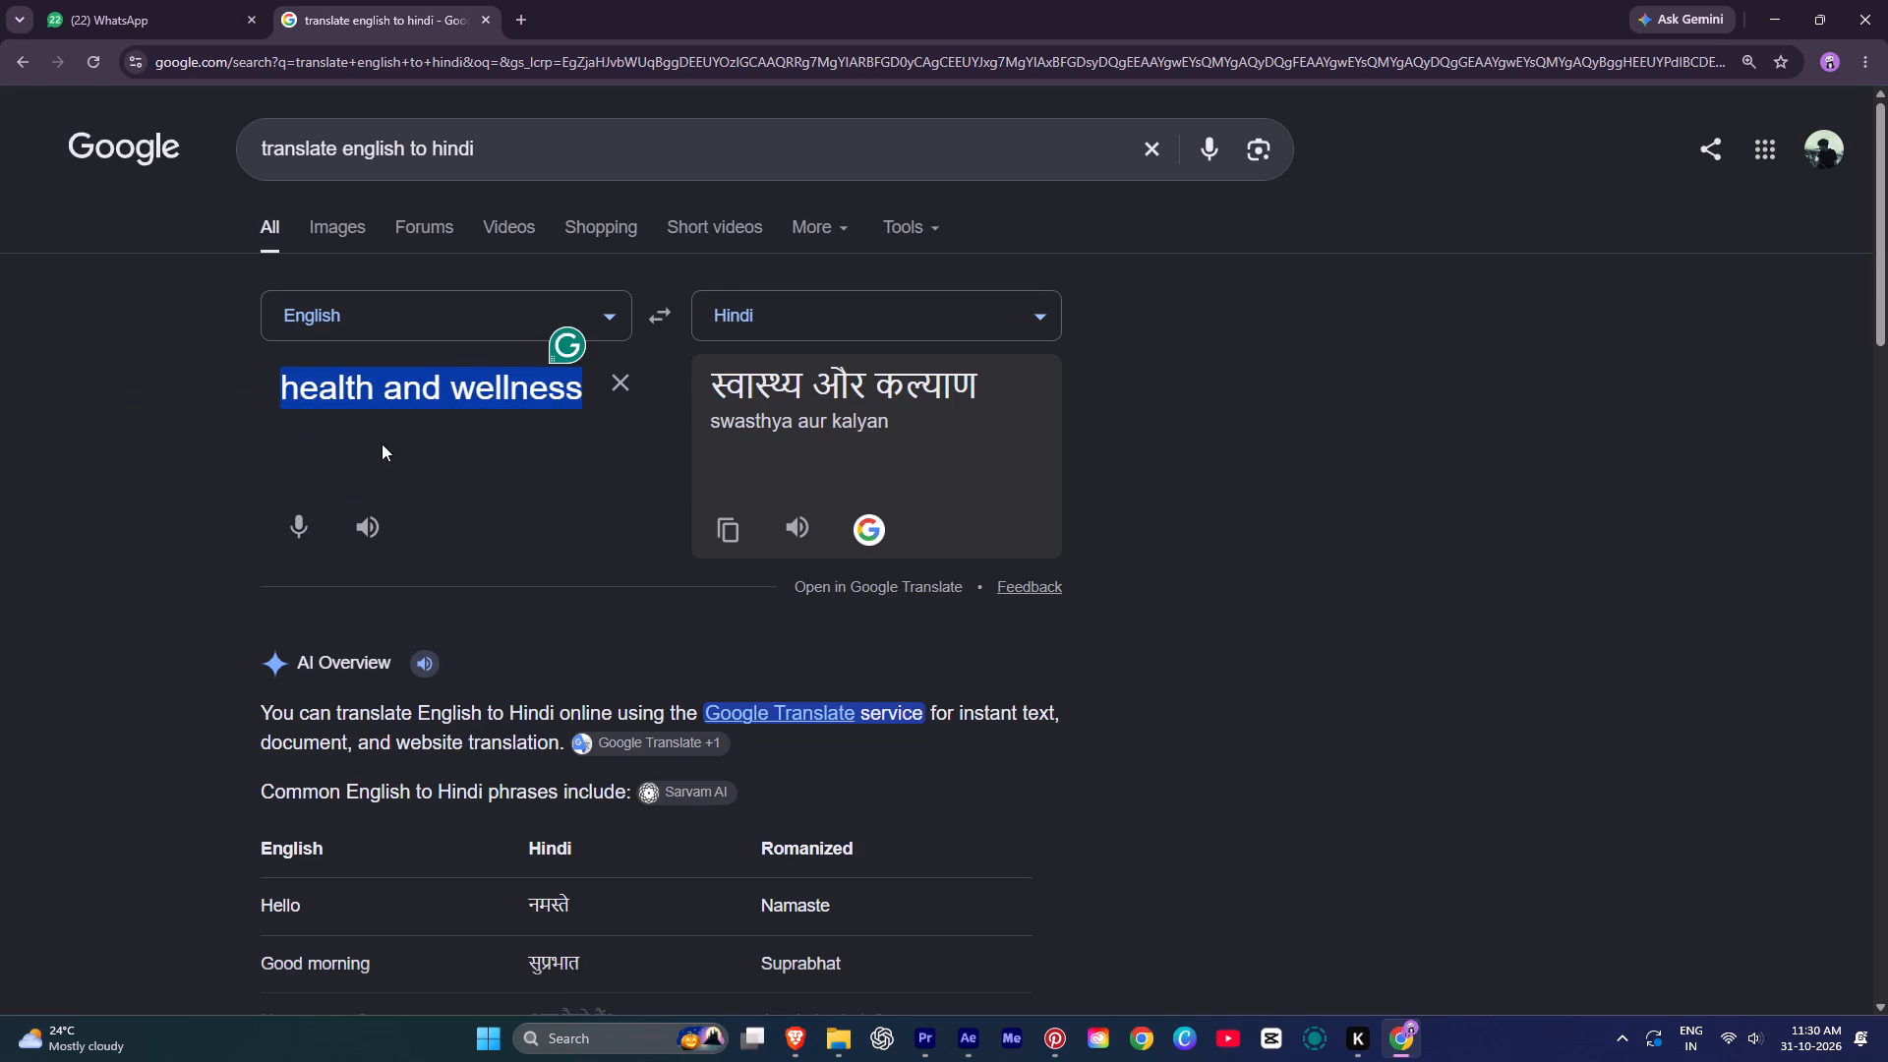
left_click(746, 487, "alt")
left_click(1369, 740)
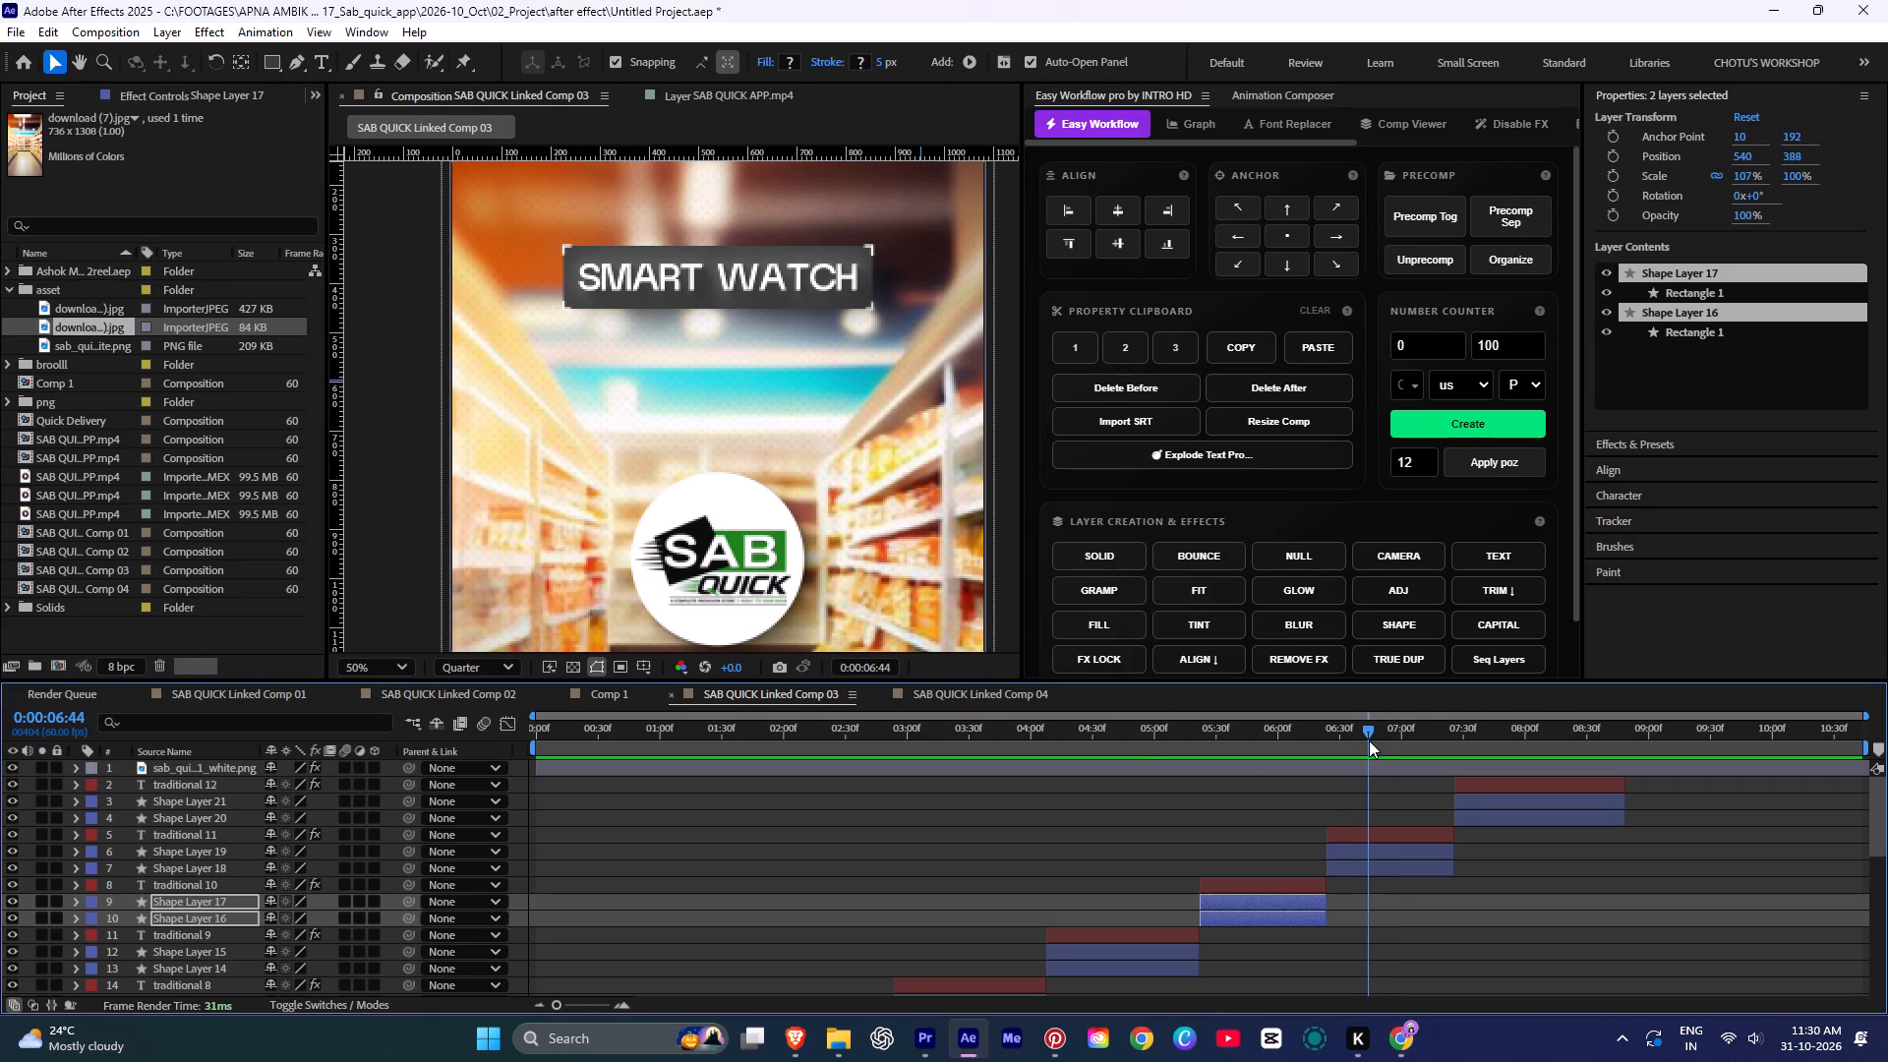
double_click(1398, 837)
key("ctrl+v")
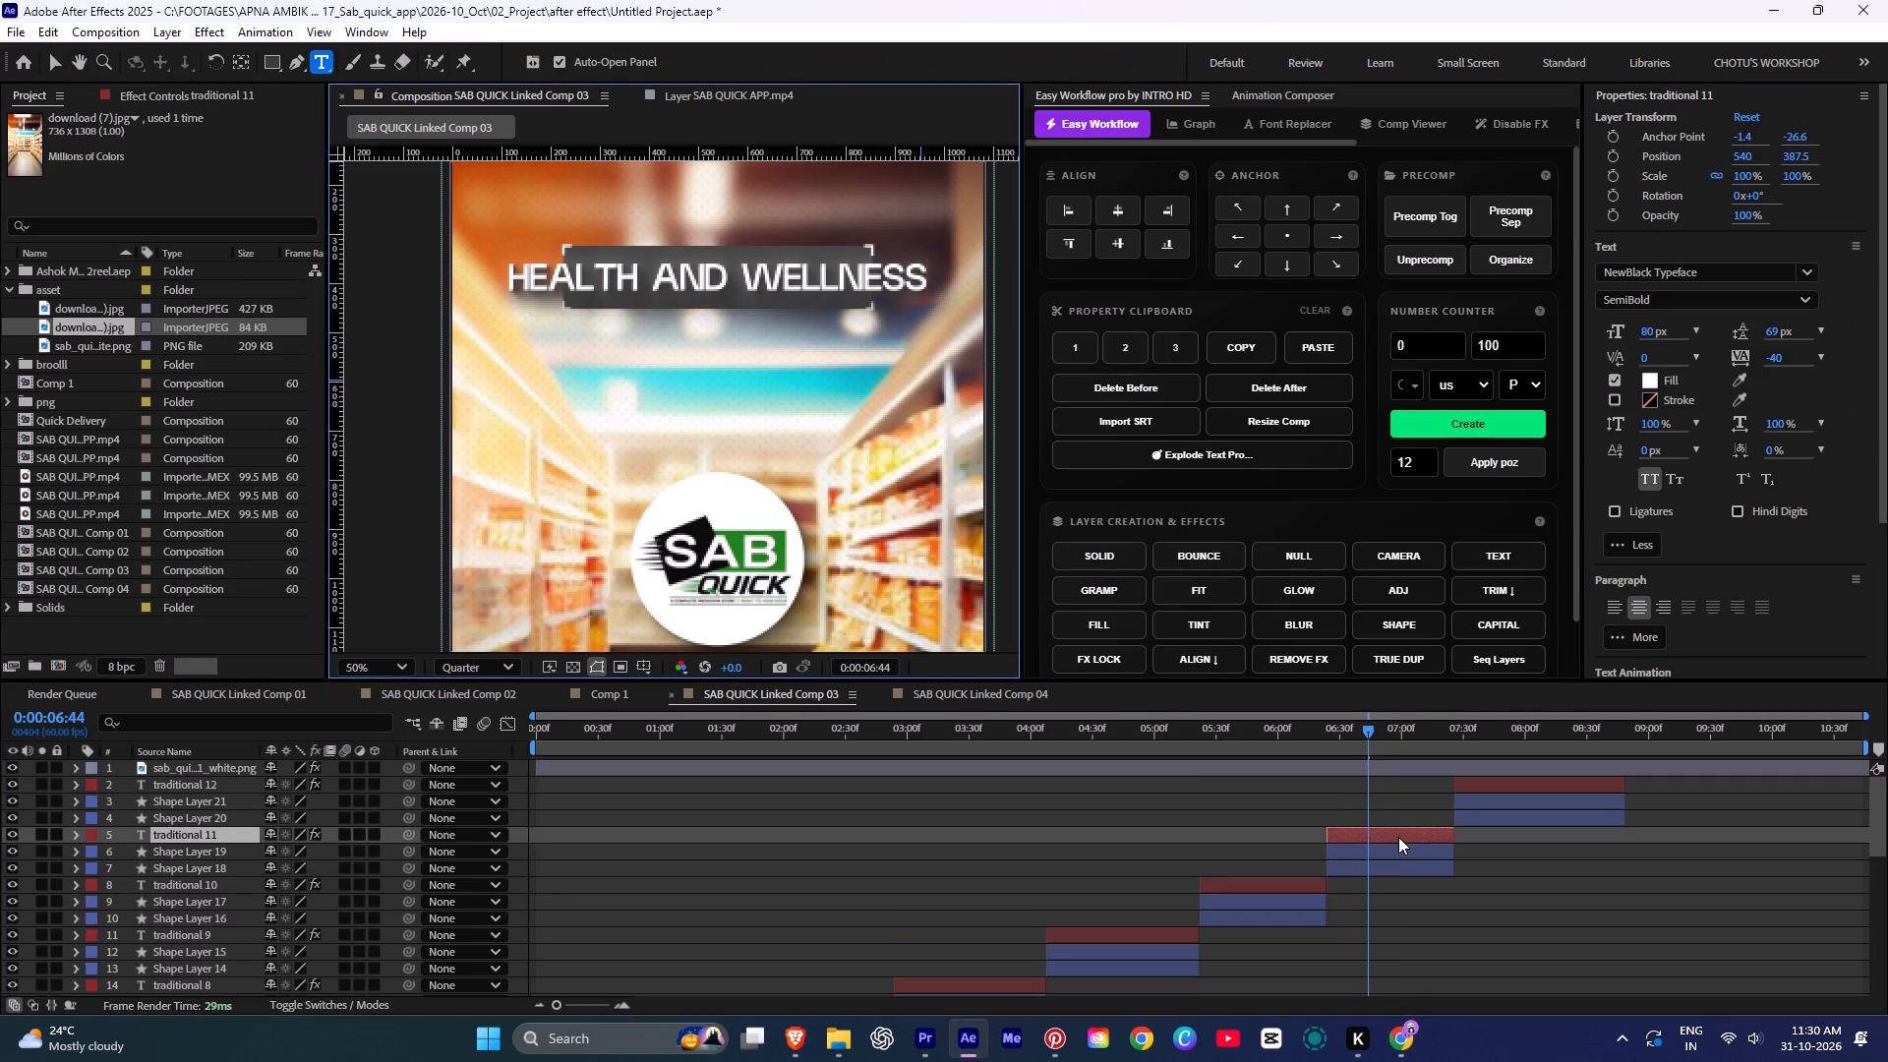
Widen the seventh title's background shapes (Shape Layers 18 and 19) to 142% horizontally around HEALTH AND WELLNESS.
left_click(1404, 852)
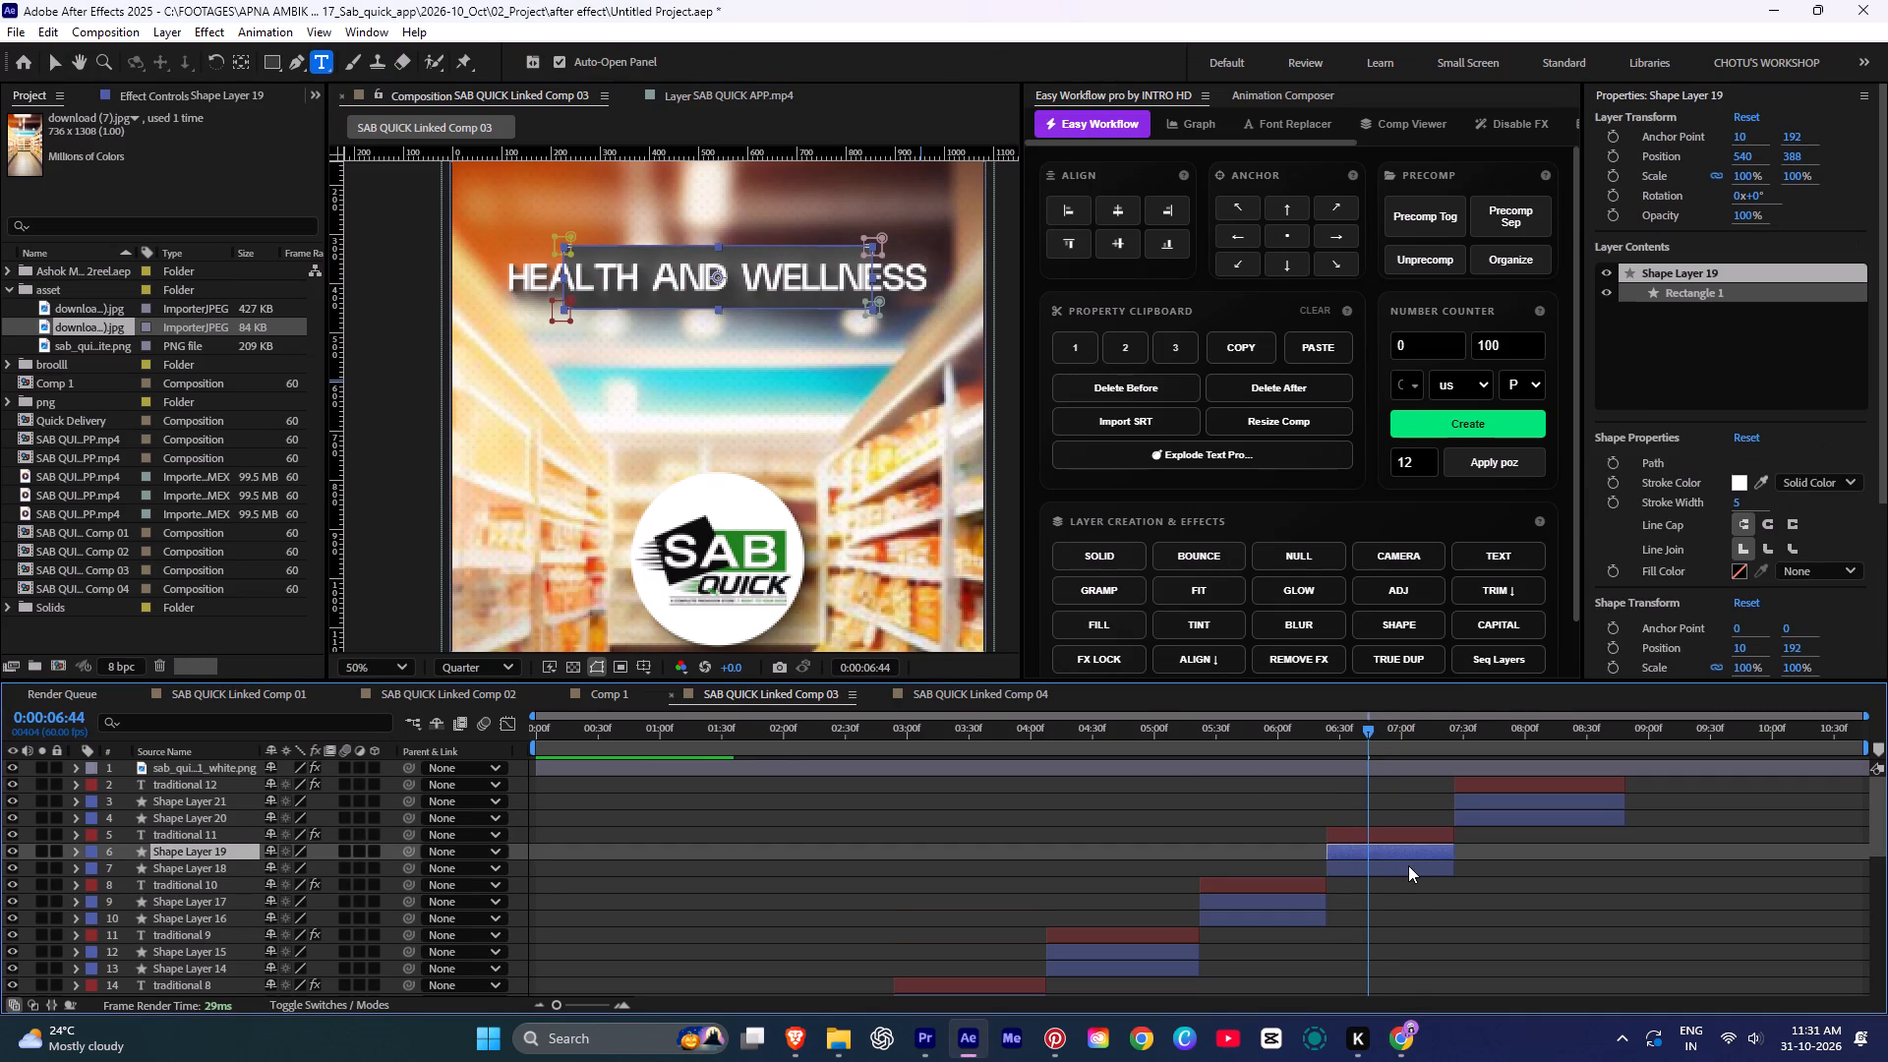
left_click(1407, 865, "alt")
left_click(1403, 852, "ctrl")
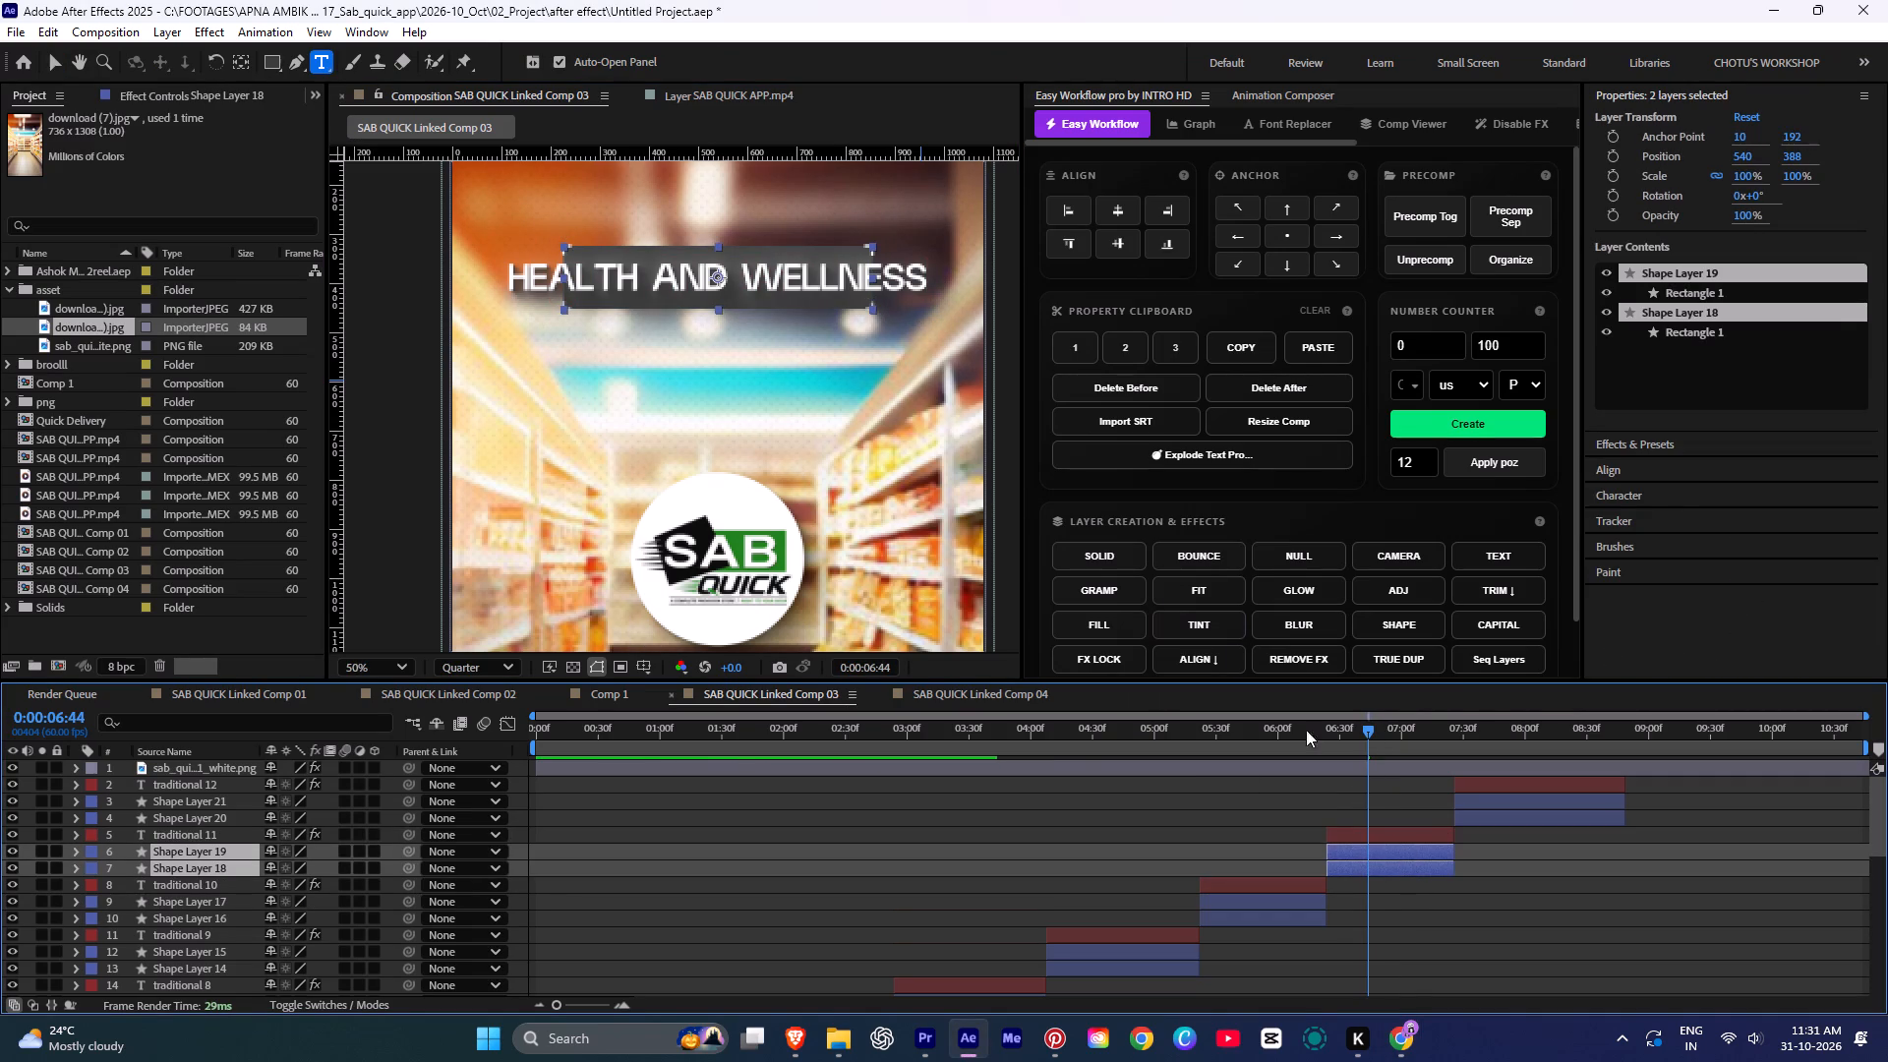
key("v")
left_click_drag(872, 274, 893, 274)
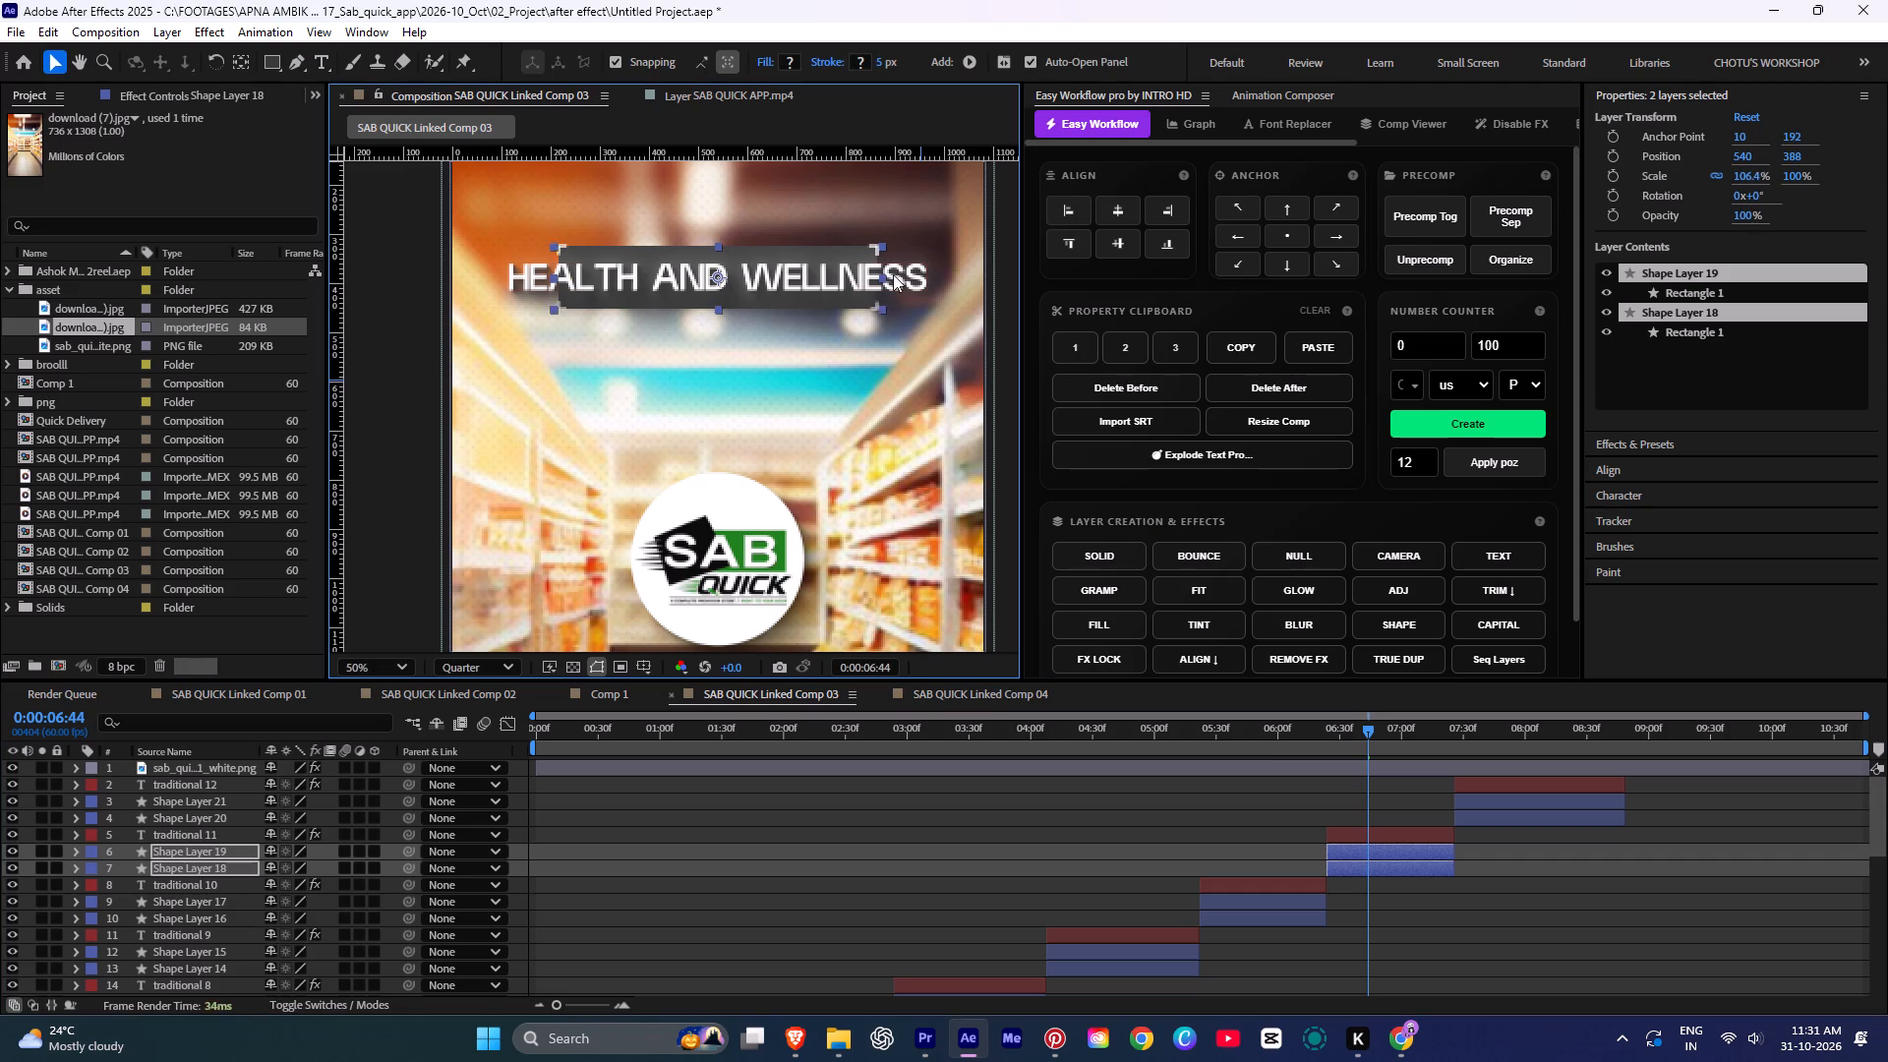
left_click_drag(893, 274, 937, 274)
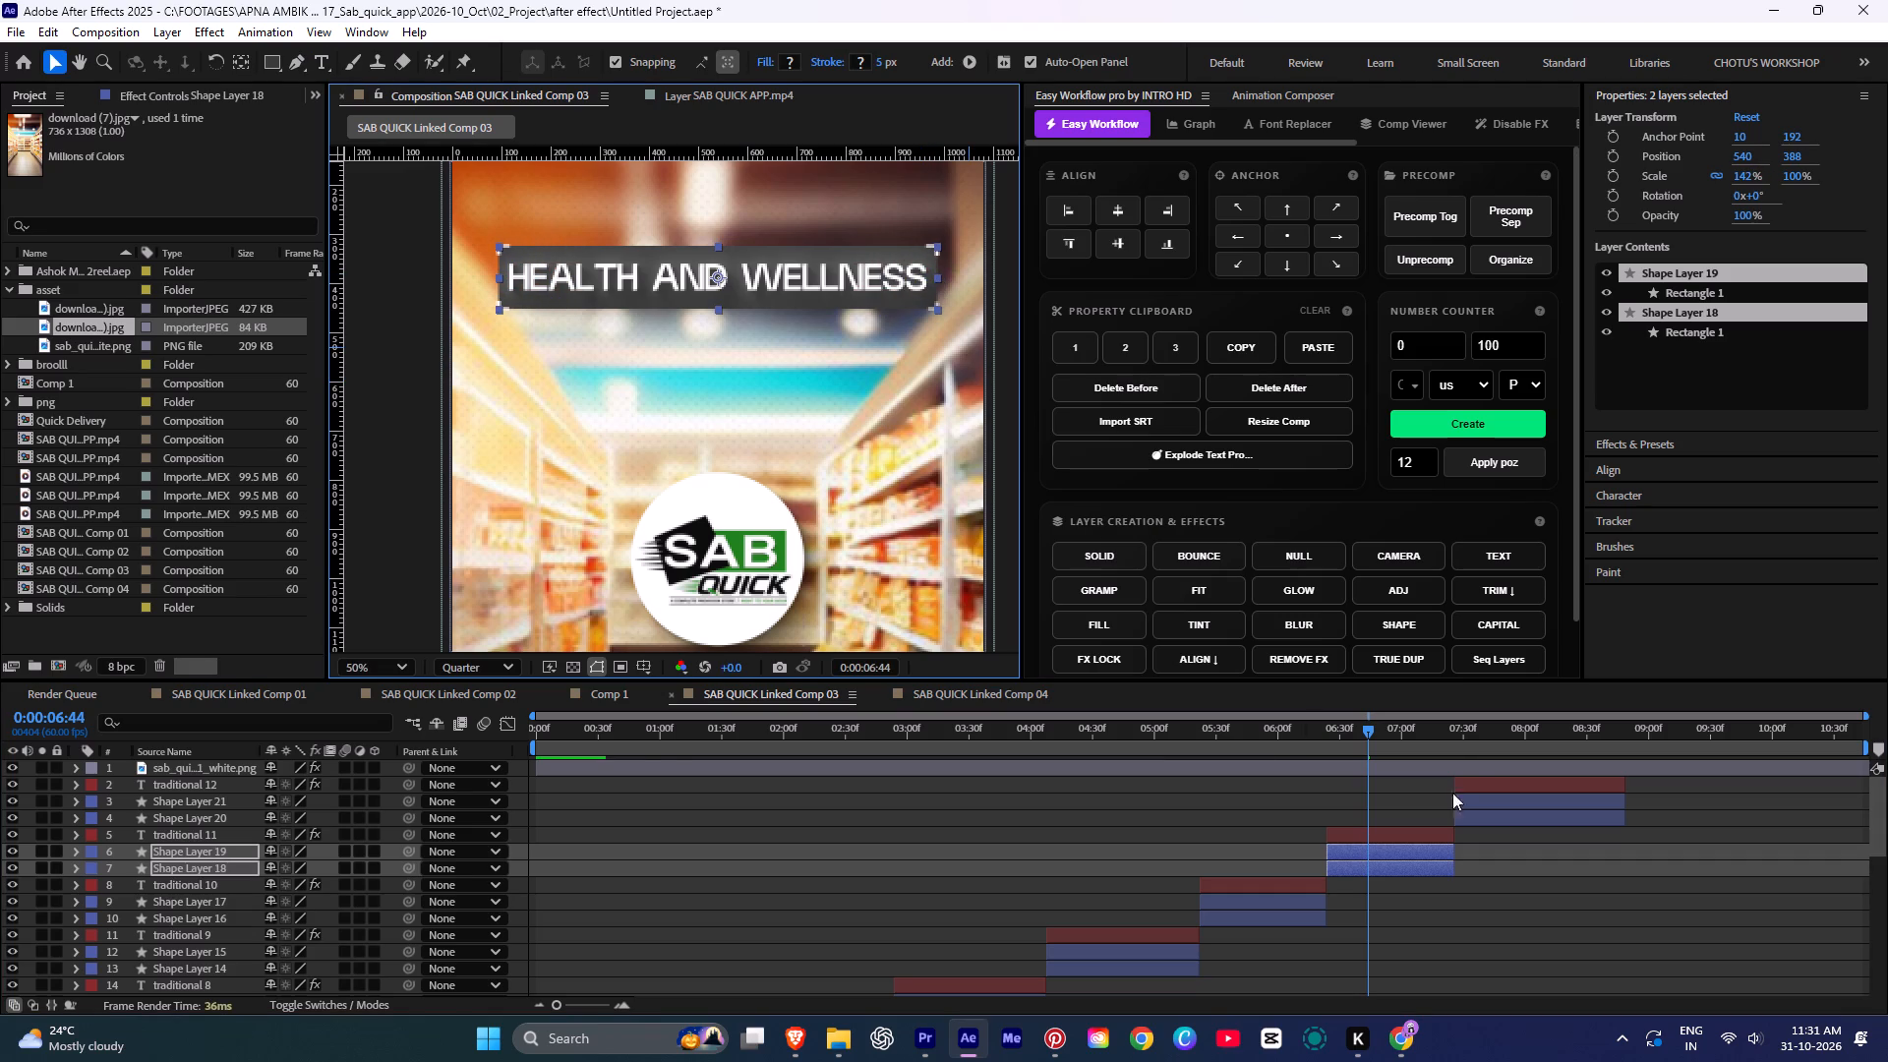
Move to the eighth SMART WATCH title at 07:51, switch to the Chrome translator and replace the source text with "daily essentials".
left_click(1461, 755)
key("space")
left_click_drag(1461, 755, 1505, 755)
key("alt+Tab")
left_click(795, 446, "alt")
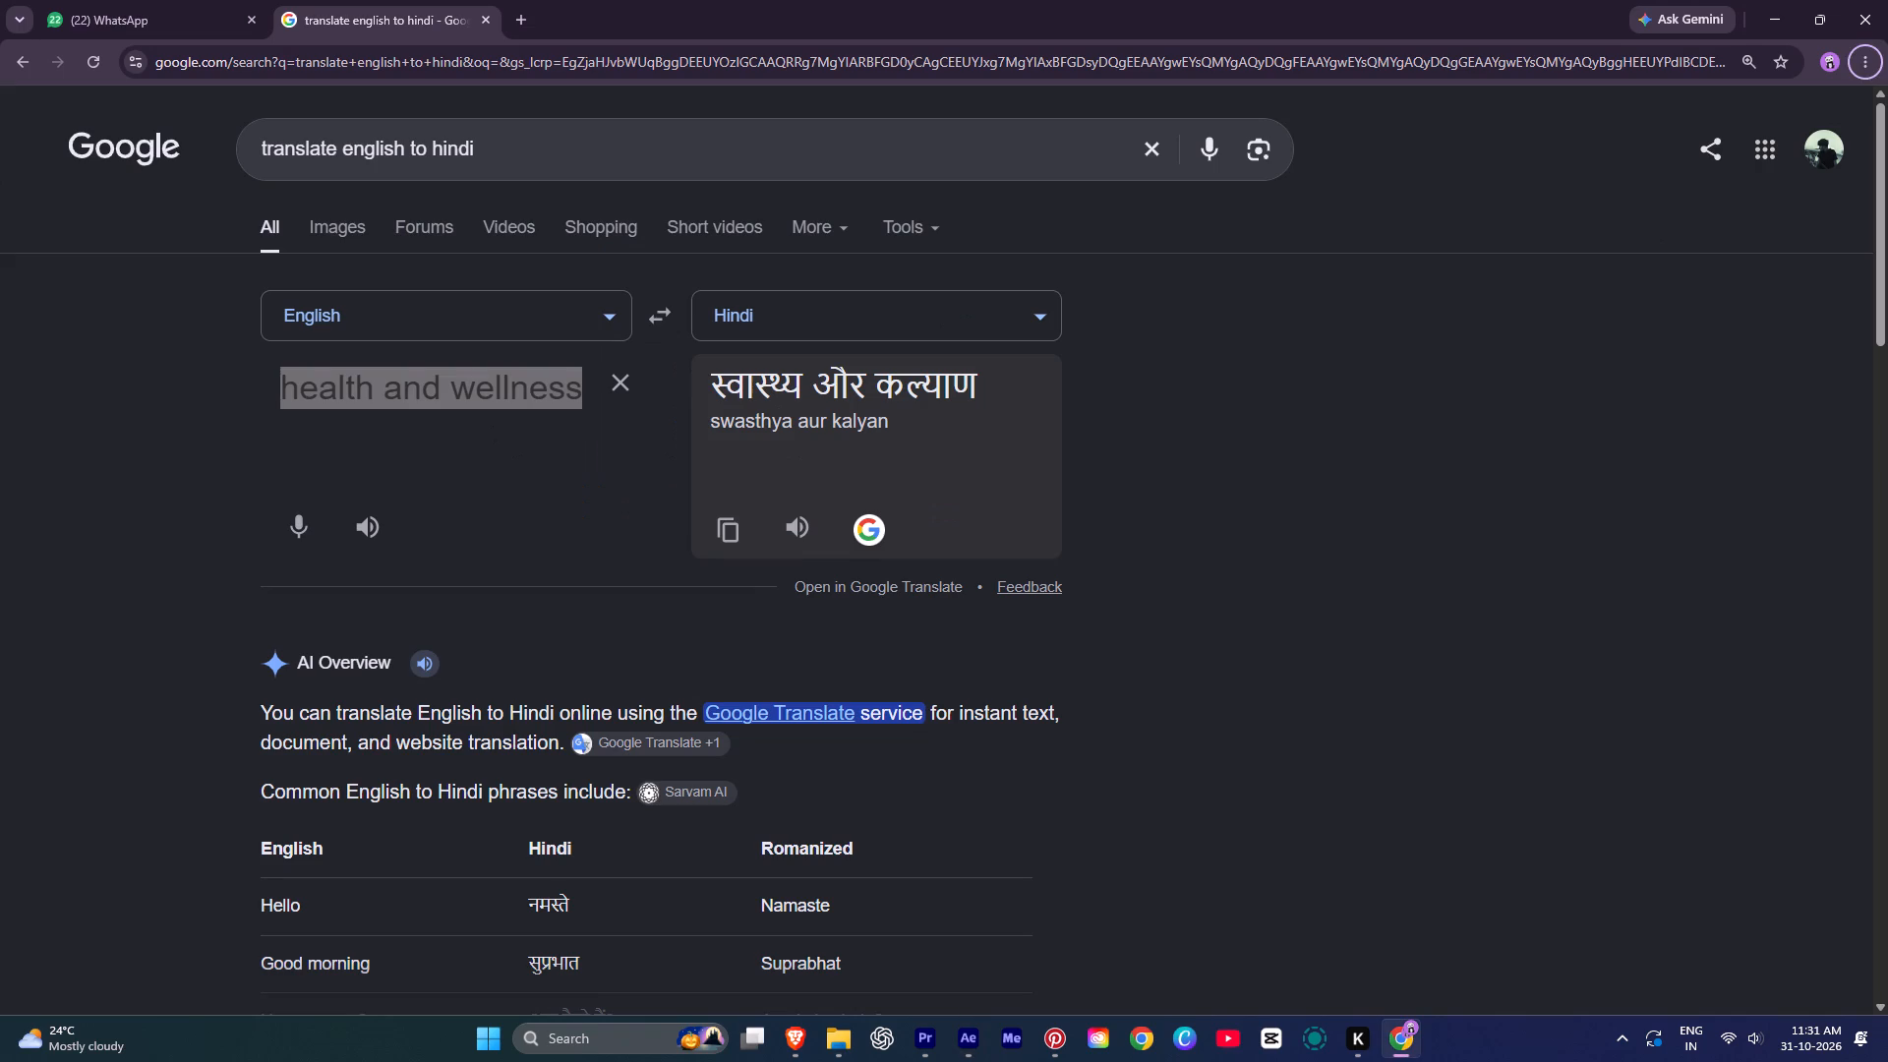
left_click(475, 389)
key("ctrl+a")
key("BackSpace")
key("BackSpace")
type("daill")
type("y assen")
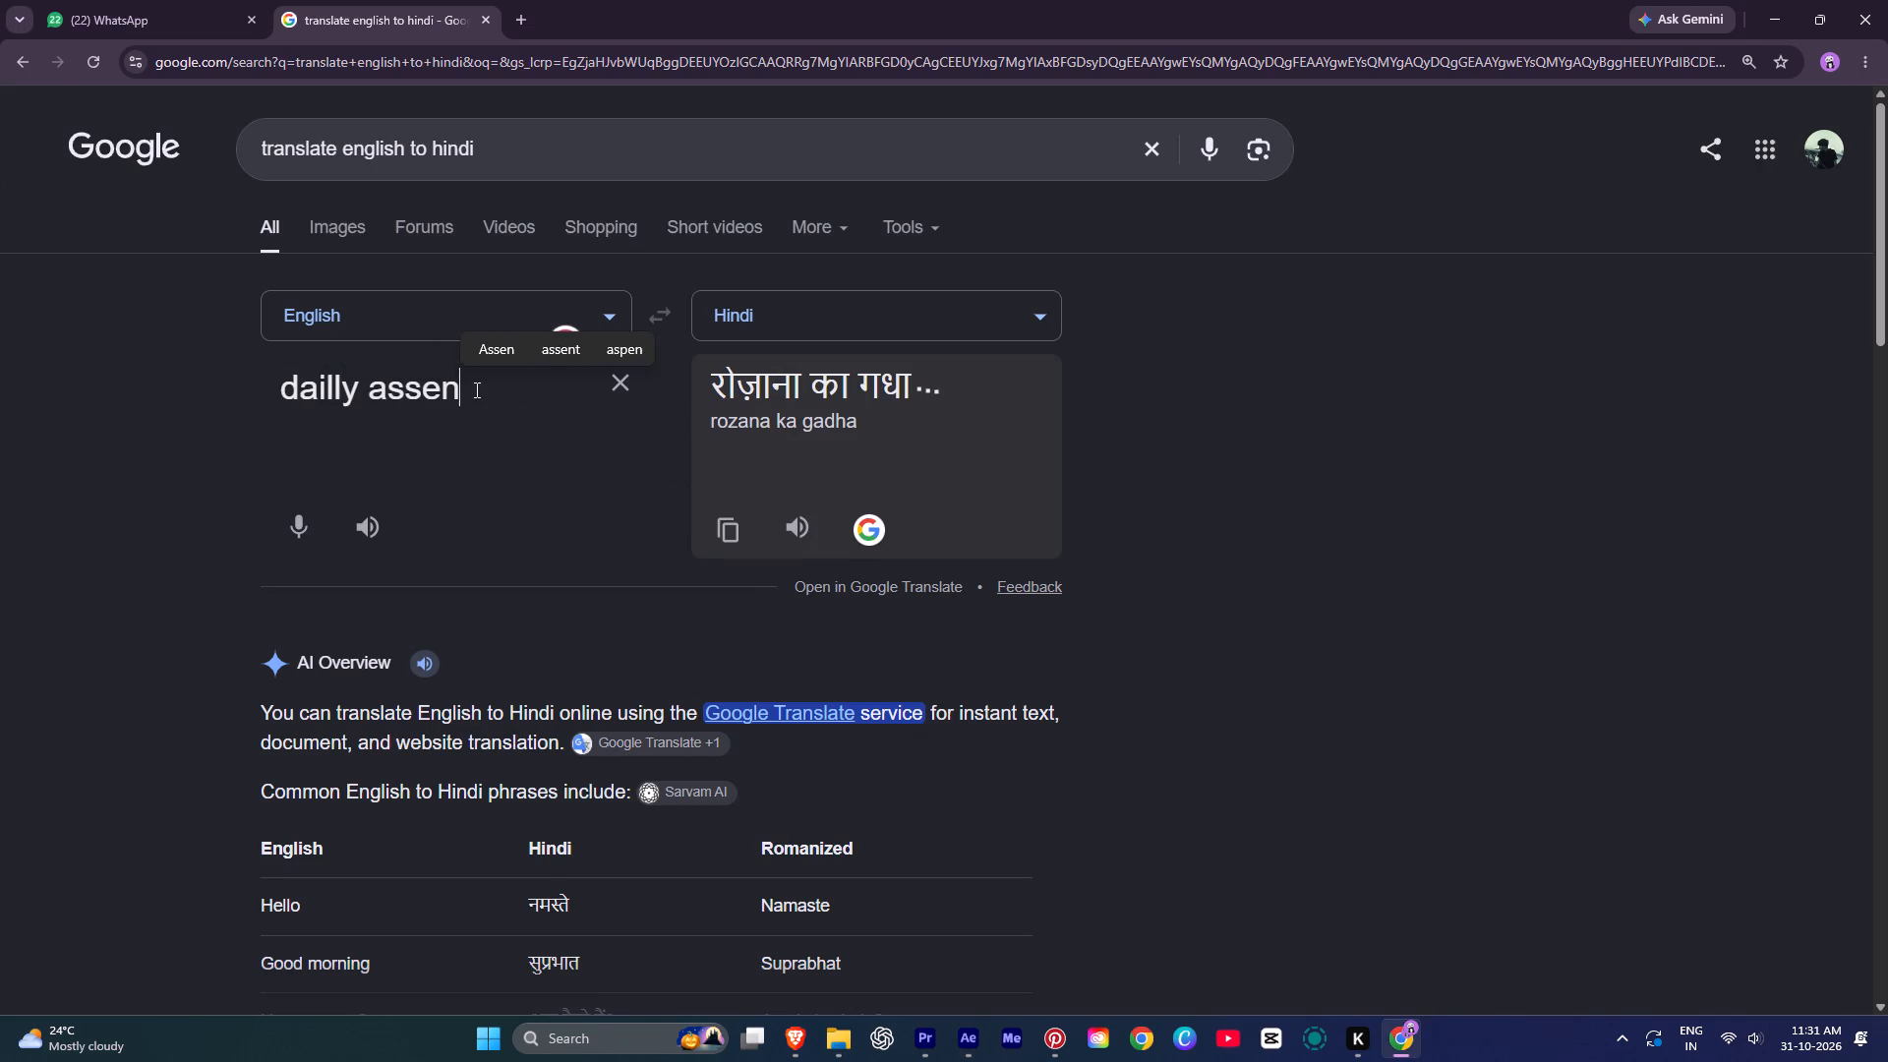
type("cia")
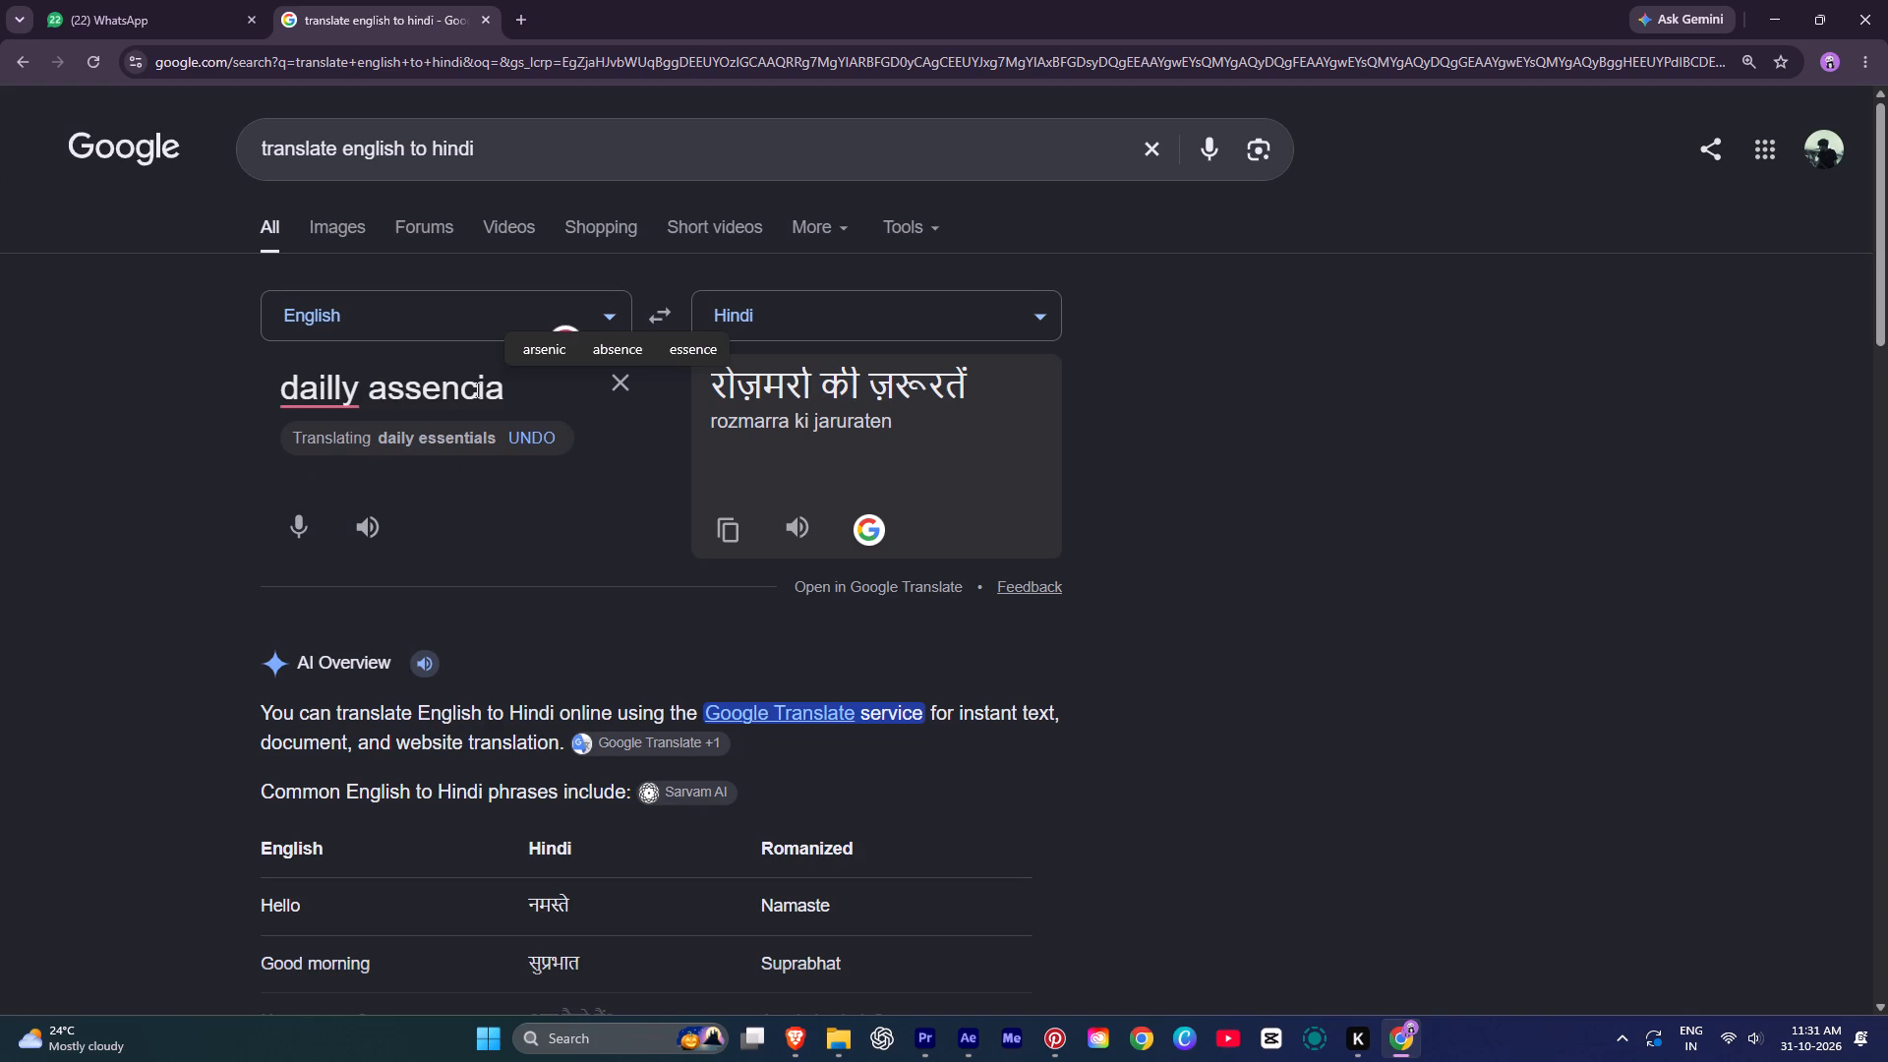
key("l")
left_click(462, 435)
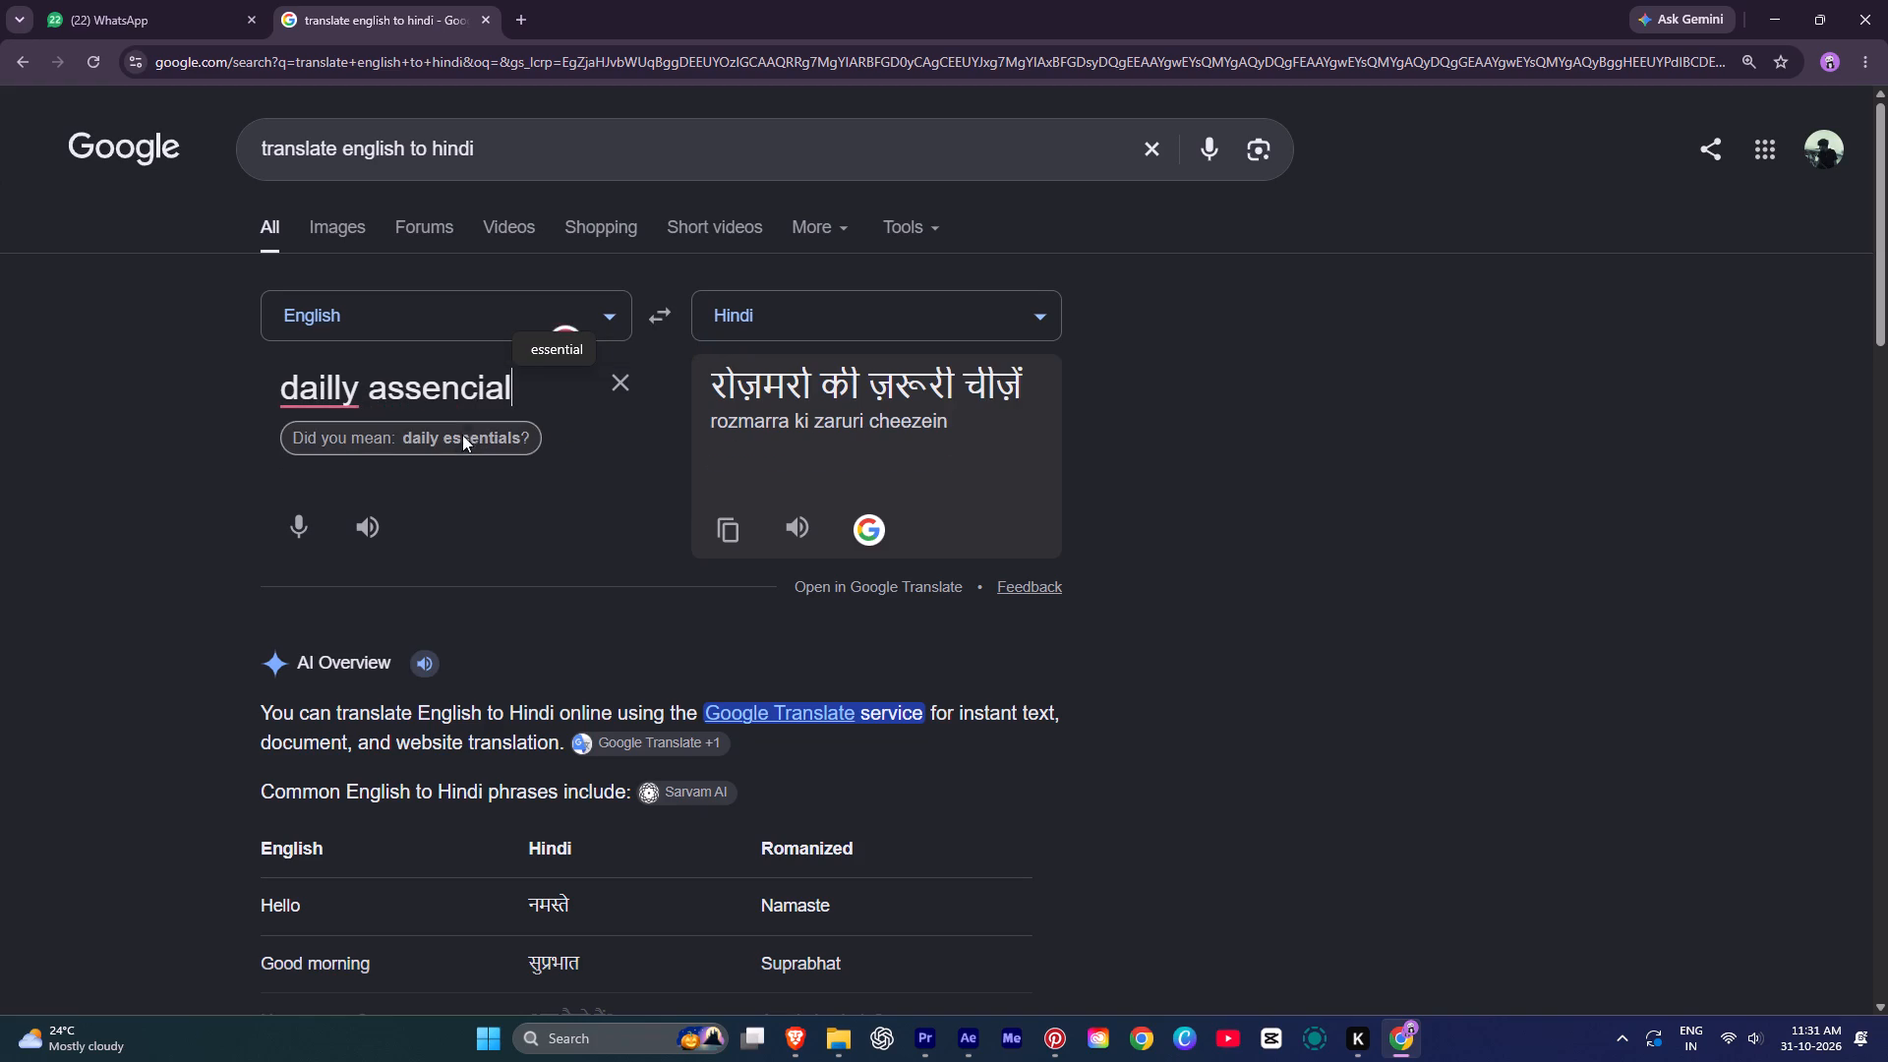
Copy "daily essentials", switch to After Effects and replace the eighth SMART WATCH title's text (traditional 12) with it at 07:51.
left_click_drag(533, 393, 255, 381)
key("ctrl+c")
key("alt+Tab")
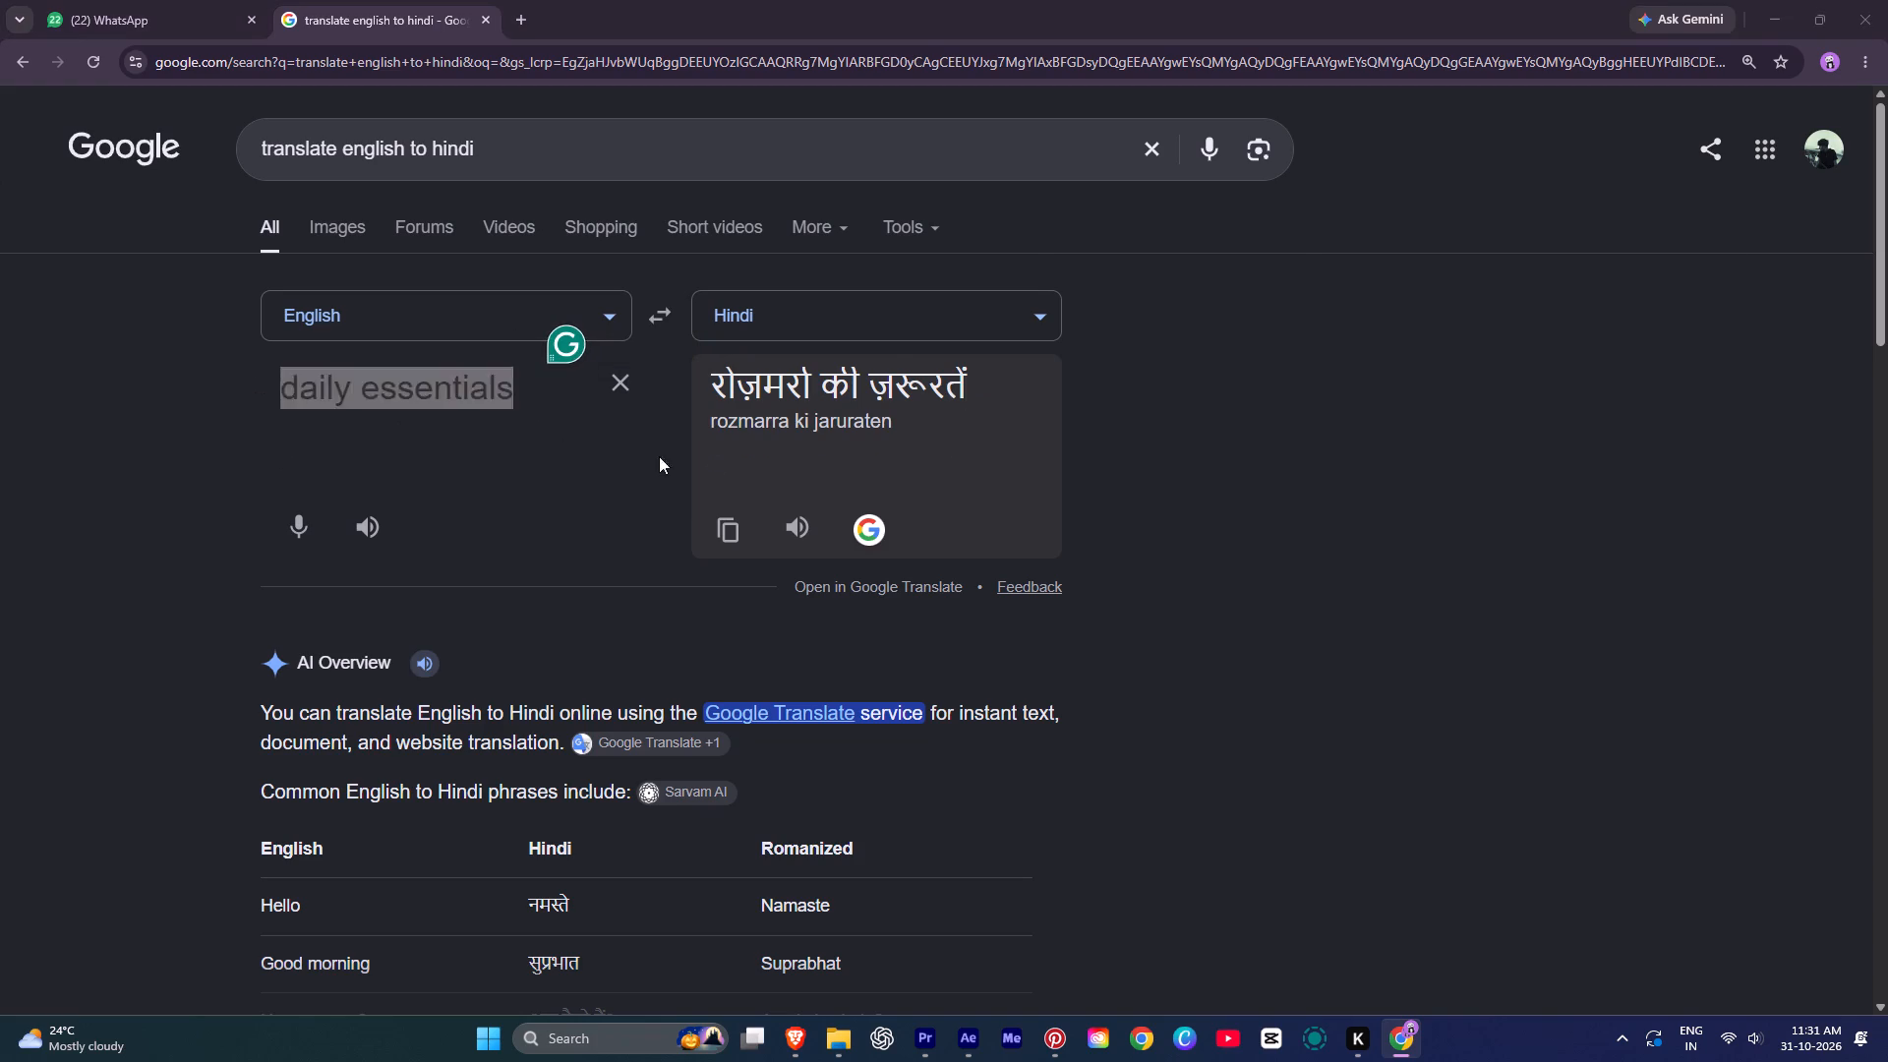
left_click_drag(828, 432, 839, 449, "alt")
double_click(1492, 787)
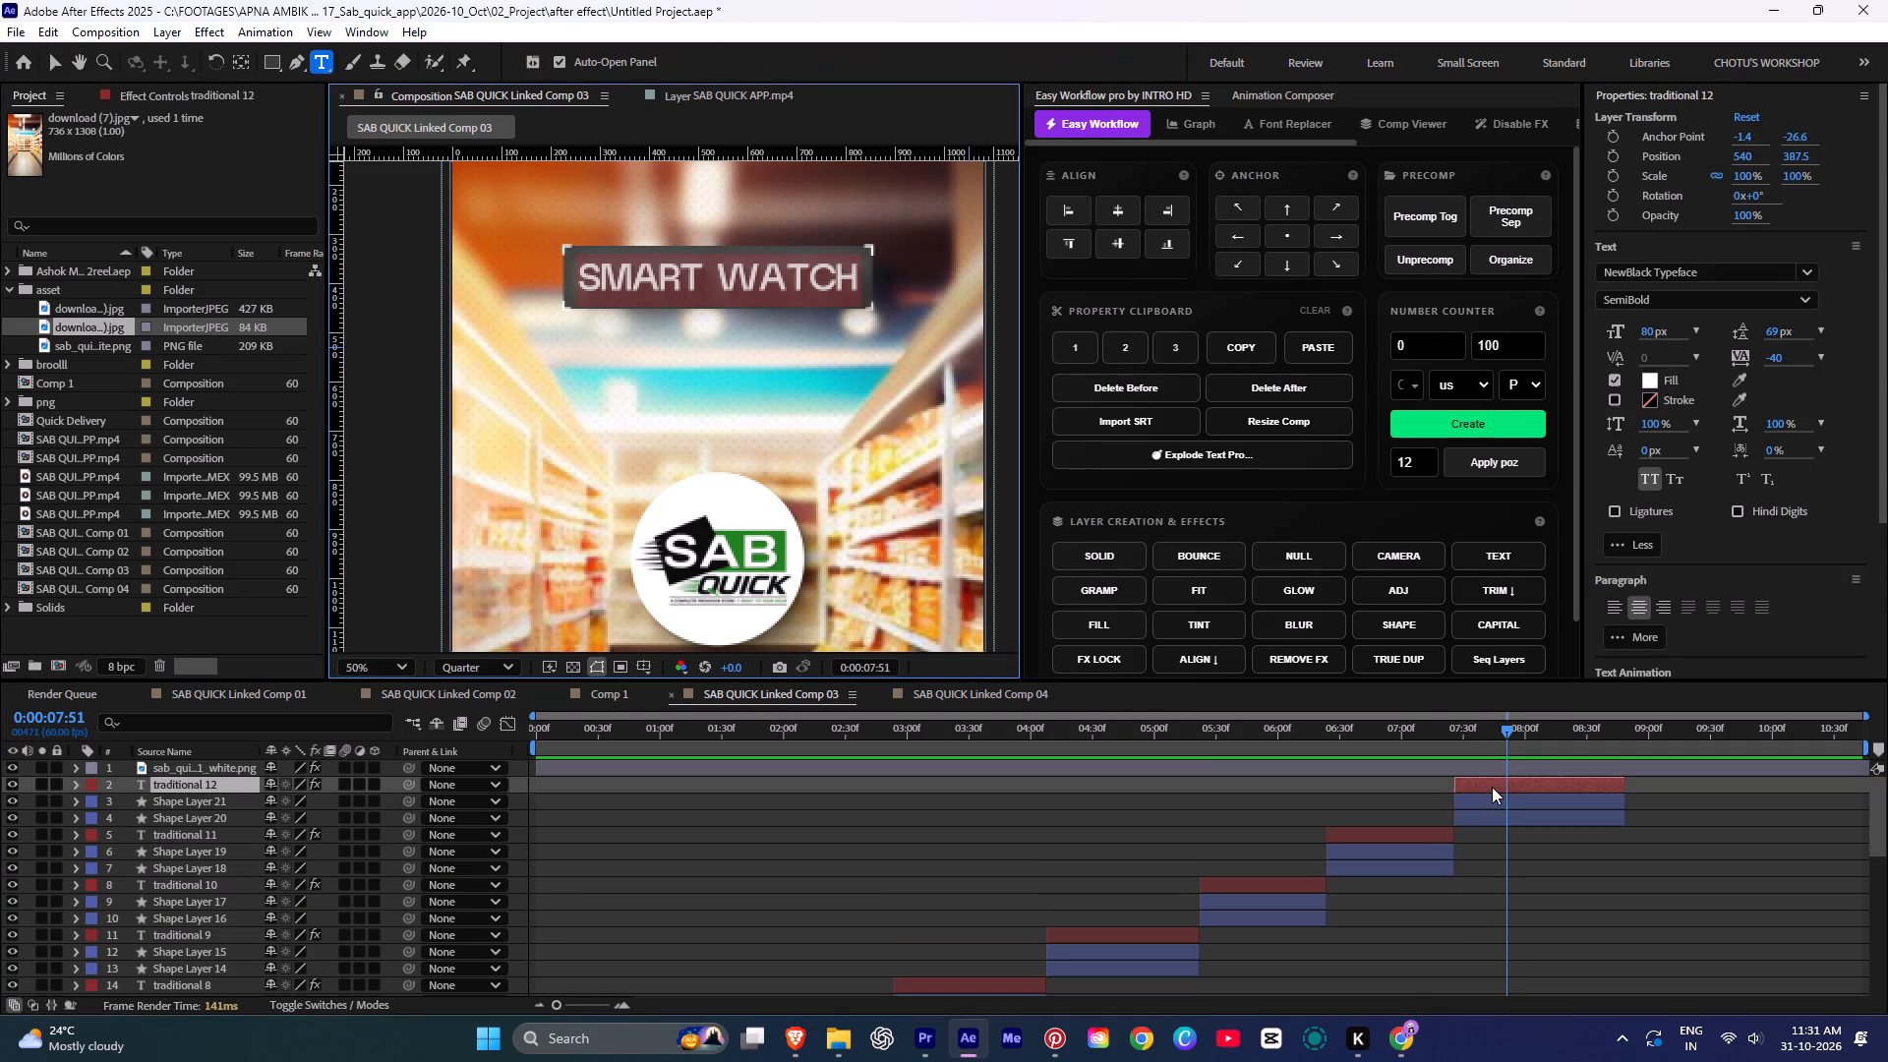
key("ctrl+v")
Widen the eighth title's background shapes (Shape Layers 20 and 21) to 112.7% horizontally around DAILY ESSENTIALS.
left_click(1547, 796)
left_click(1549, 811, "alt")
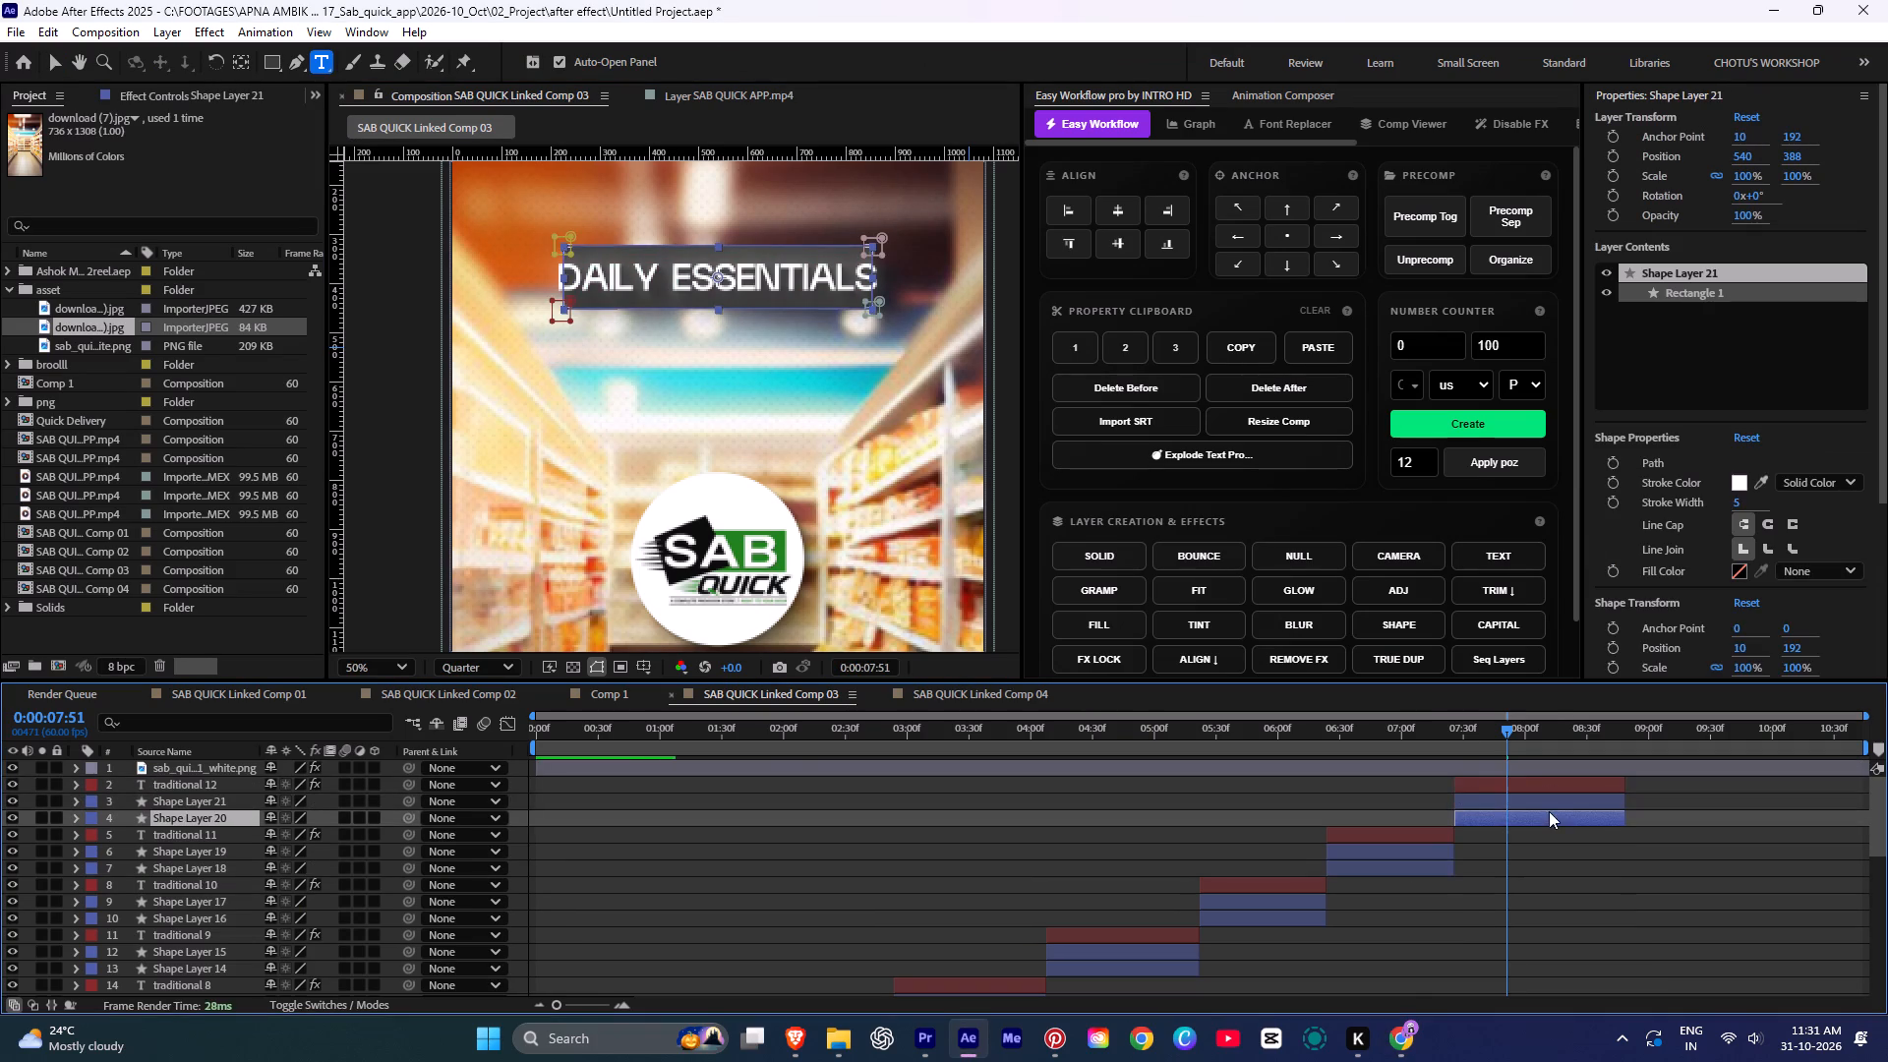
left_click(1547, 797, "ctrl")
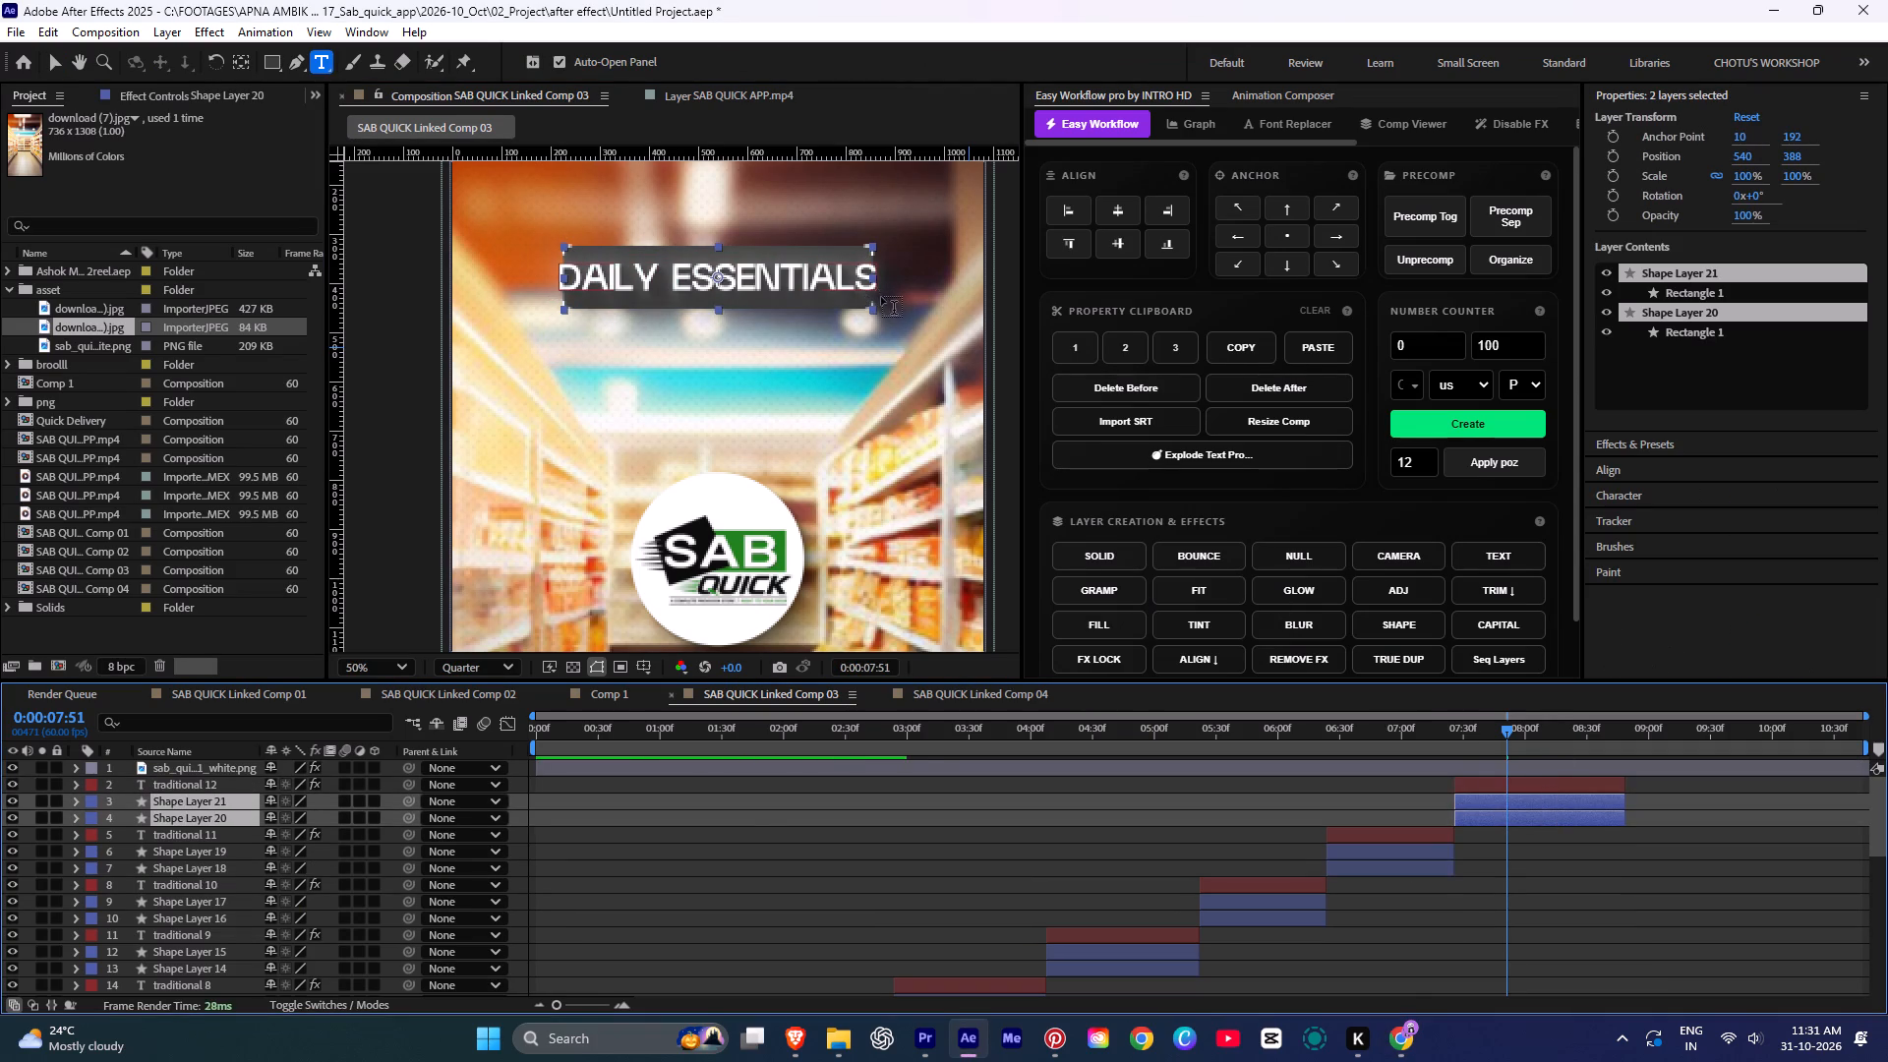
key("v")
left_click_drag(874, 281, 894, 282)
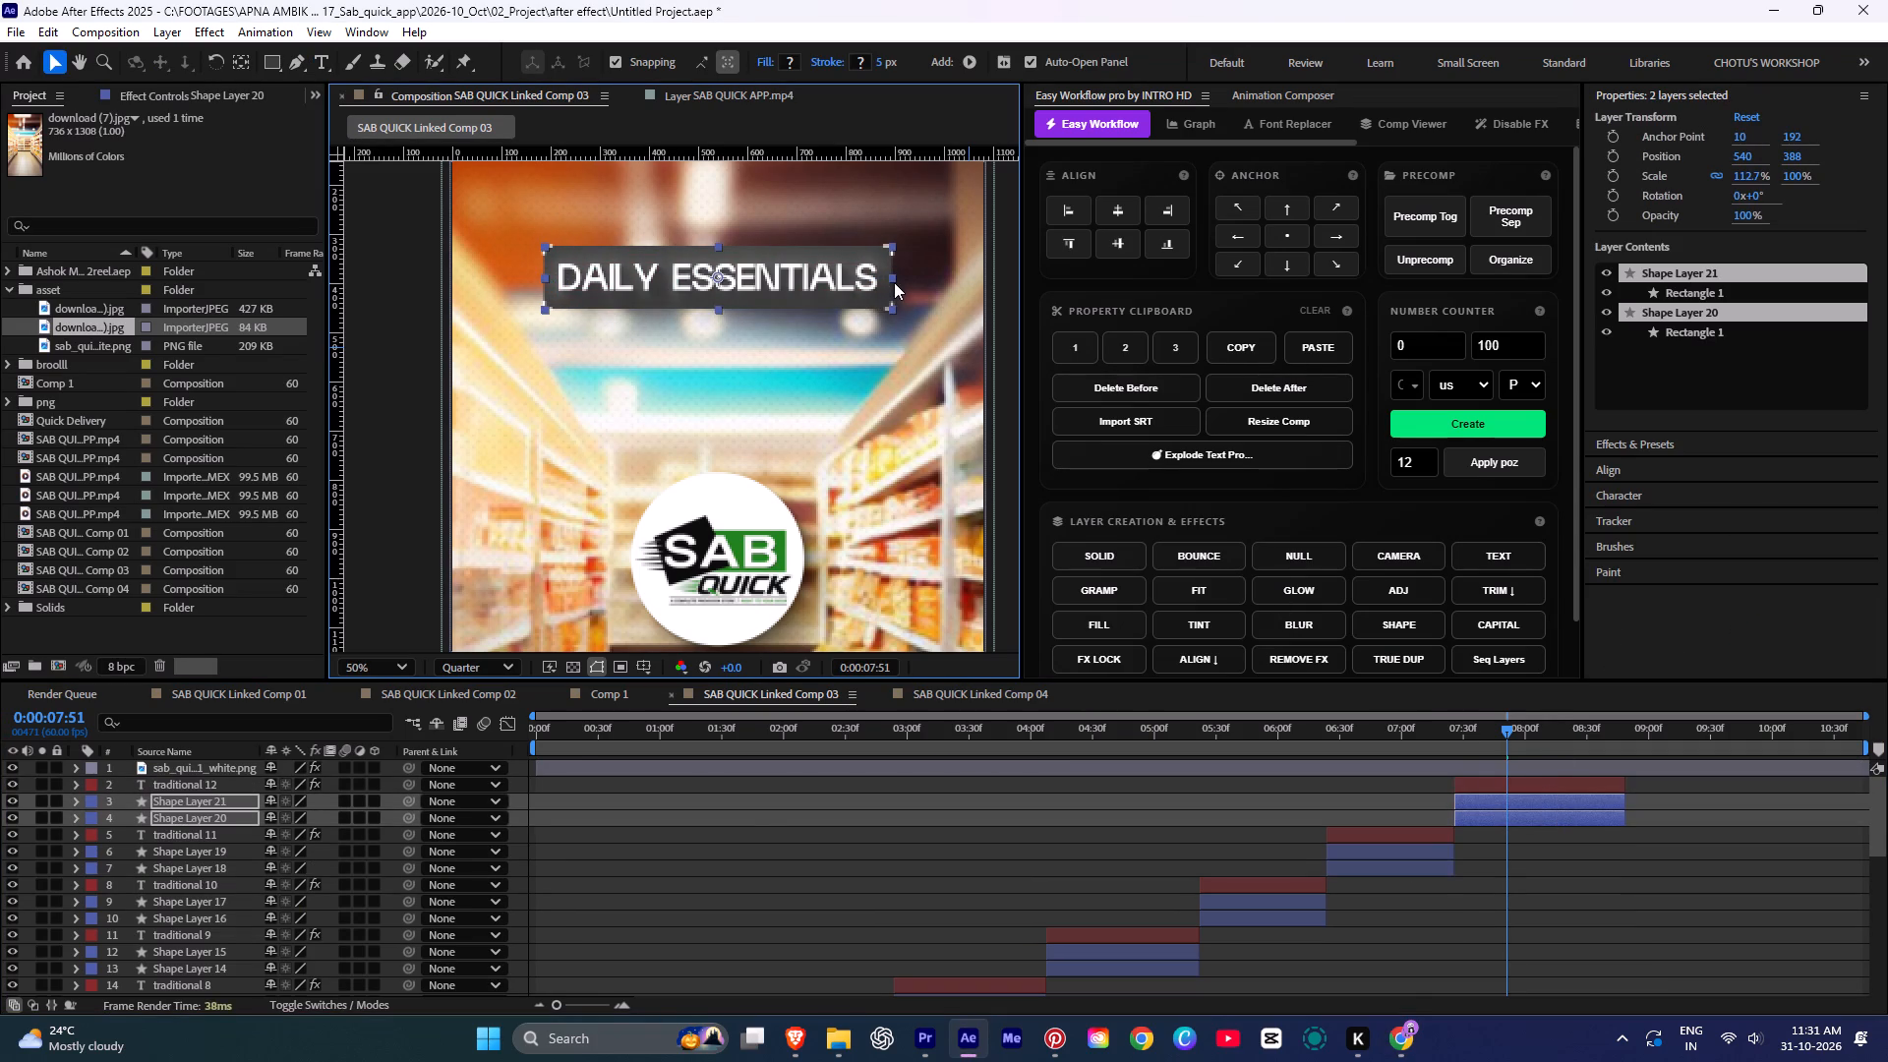
Play SAB QUICK Linked Comp 03 from the beginning to review all eight category titles and their background boxes.
left_click_drag(1632, 758, 1664, 750)
left_click_drag(1609, 735, 1632, 733)
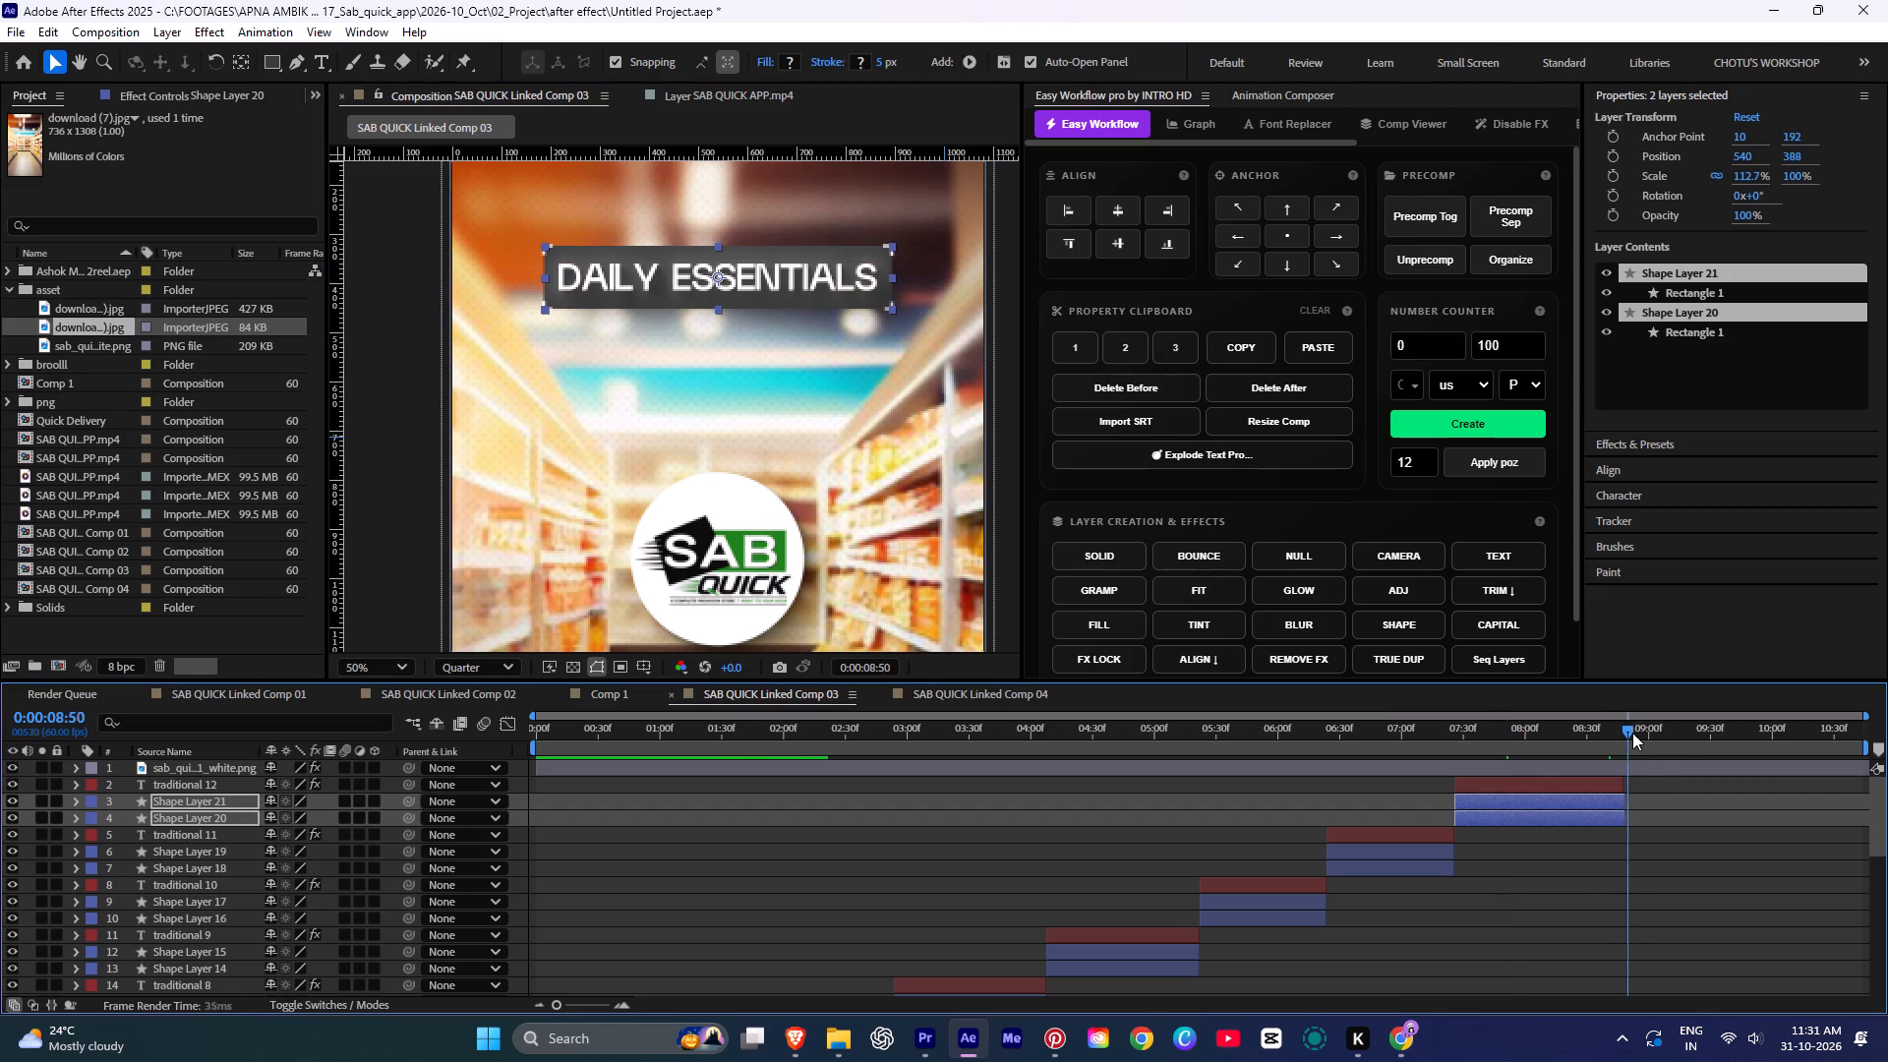
left_click_drag(1632, 733, 324, 772)
key("space")
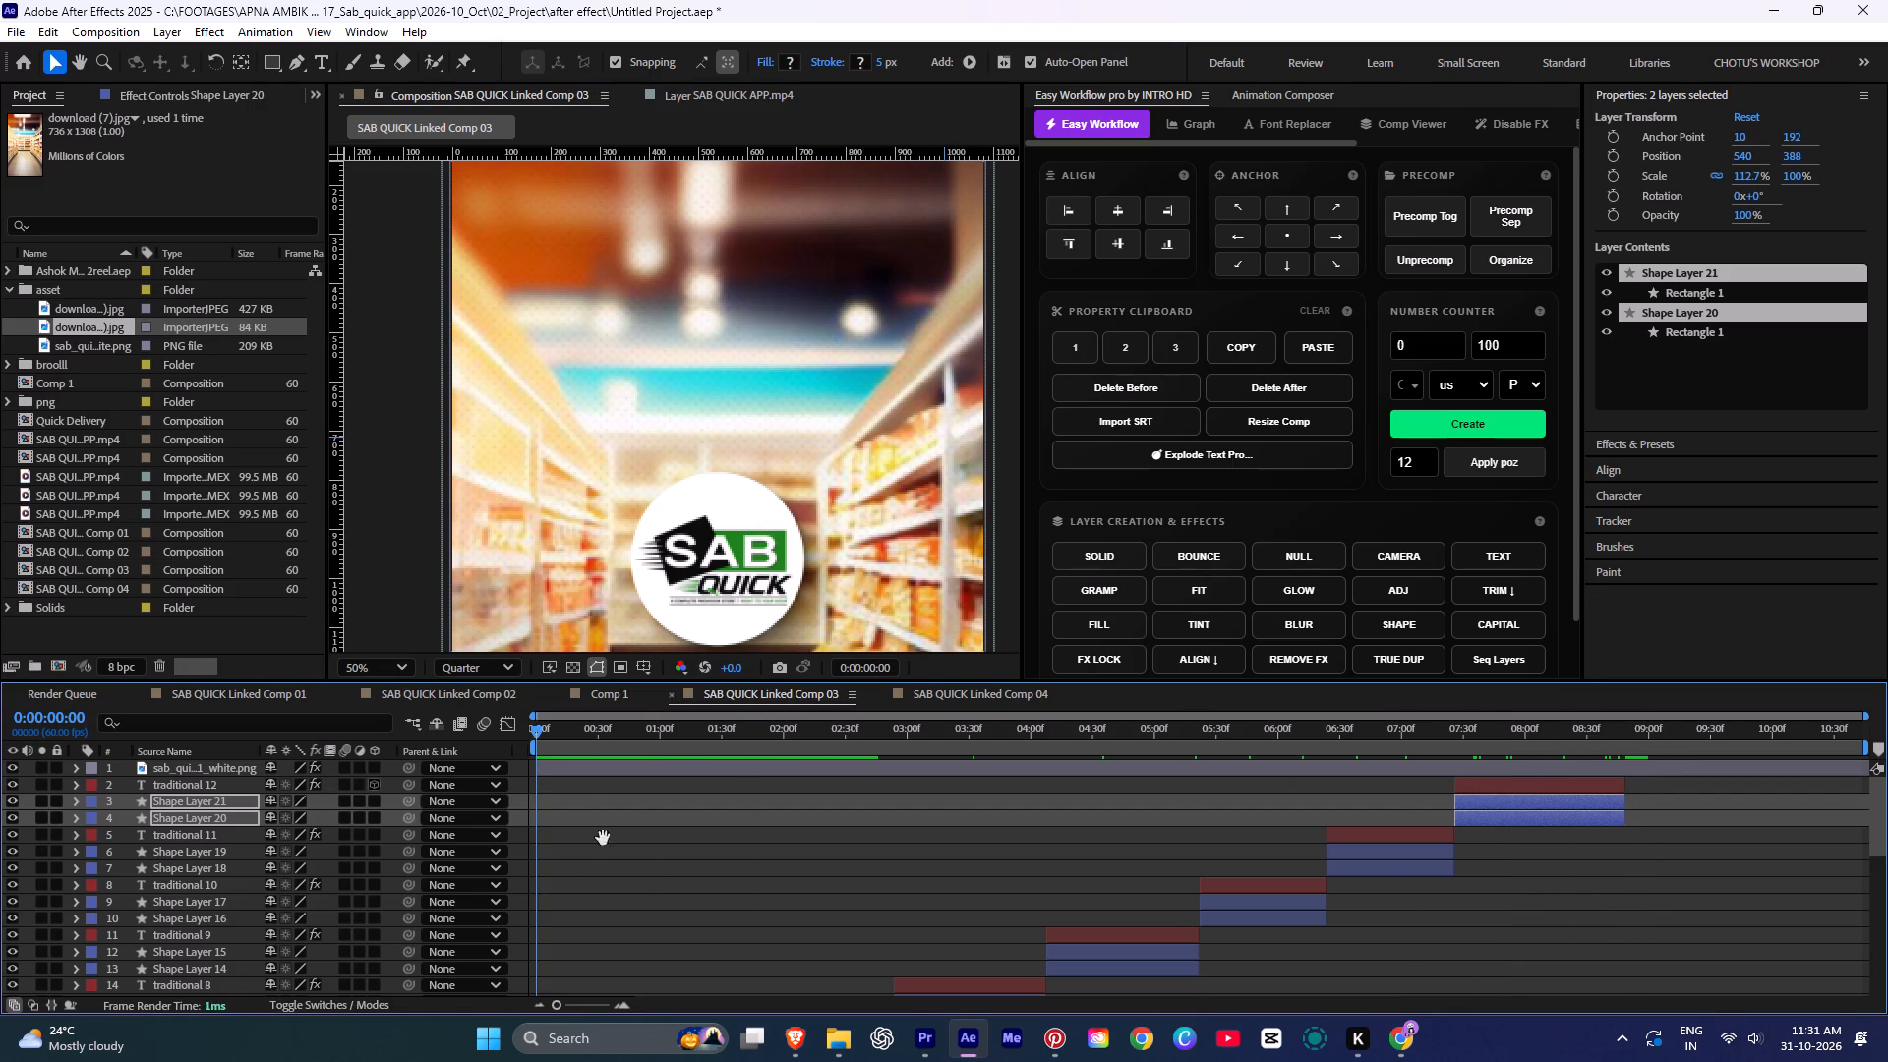
scroll(637, 872, "down", 4)
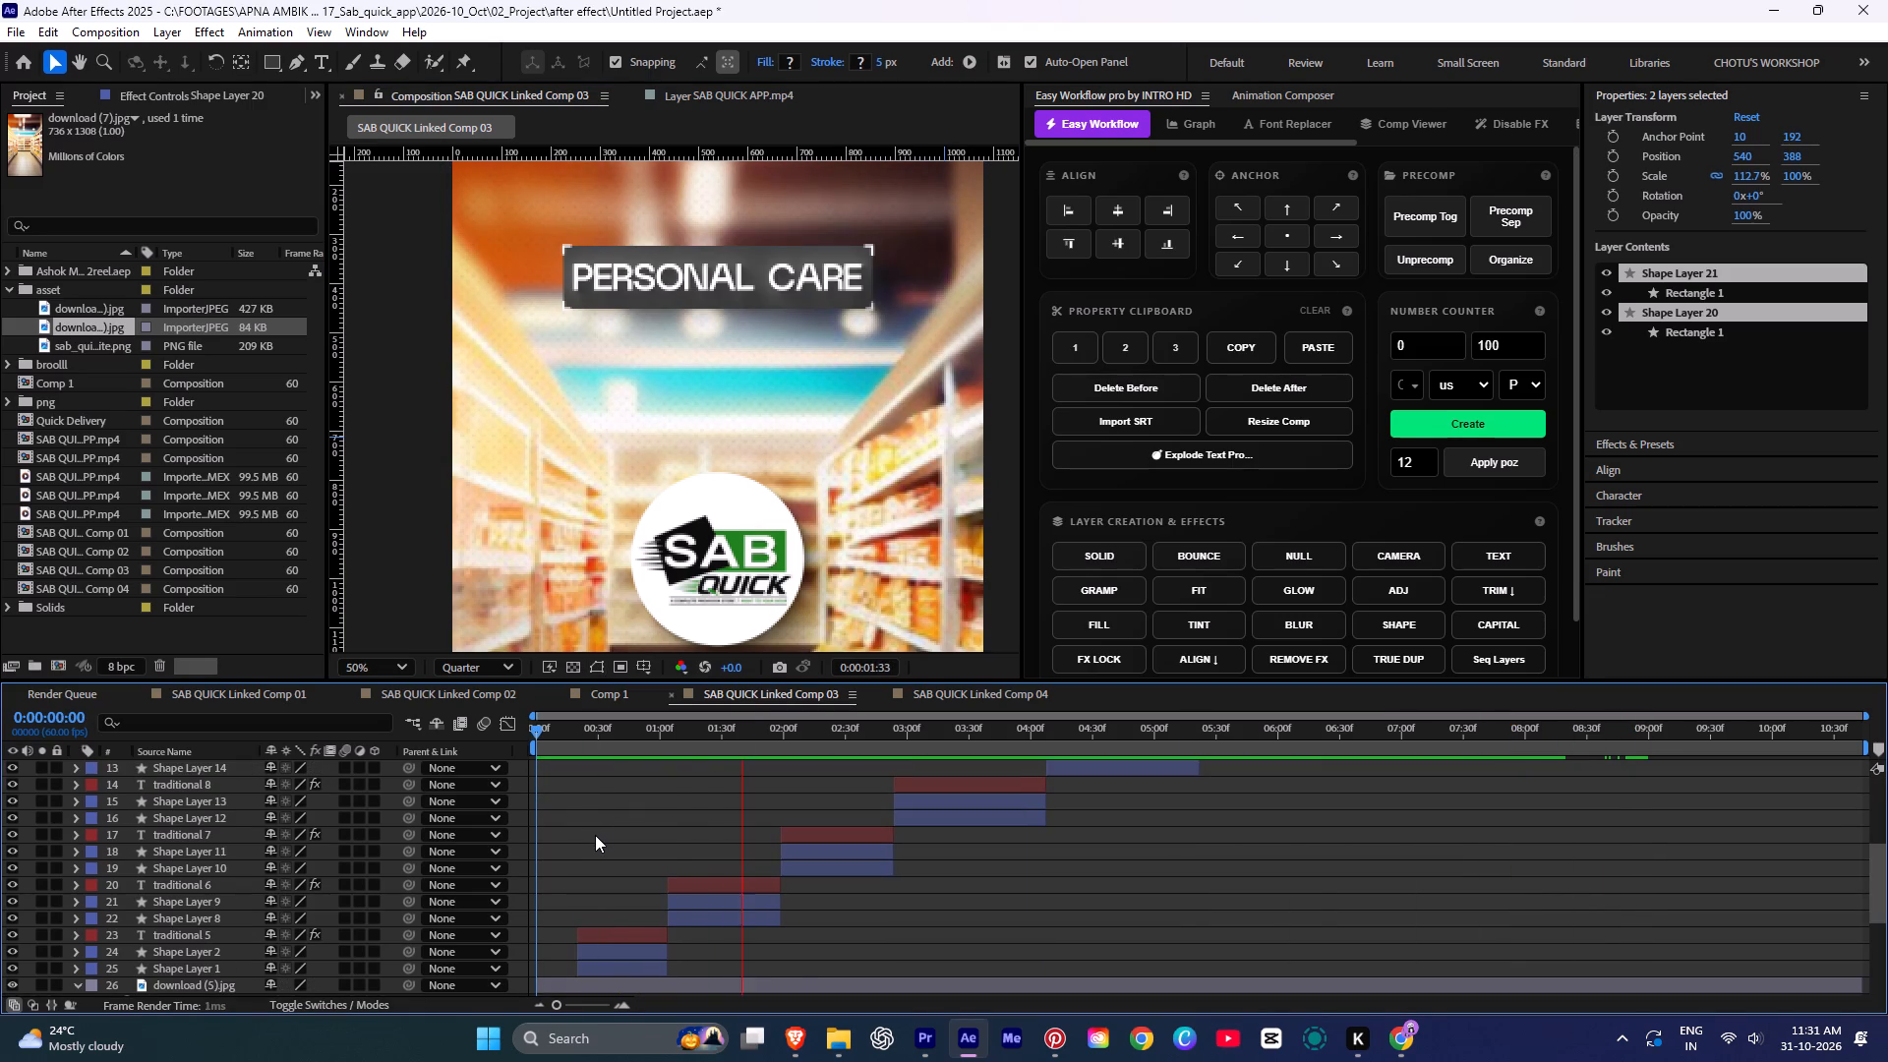
scroll(595, 835, "down", 2, "alt")
scroll(595, 835, "down", 1)
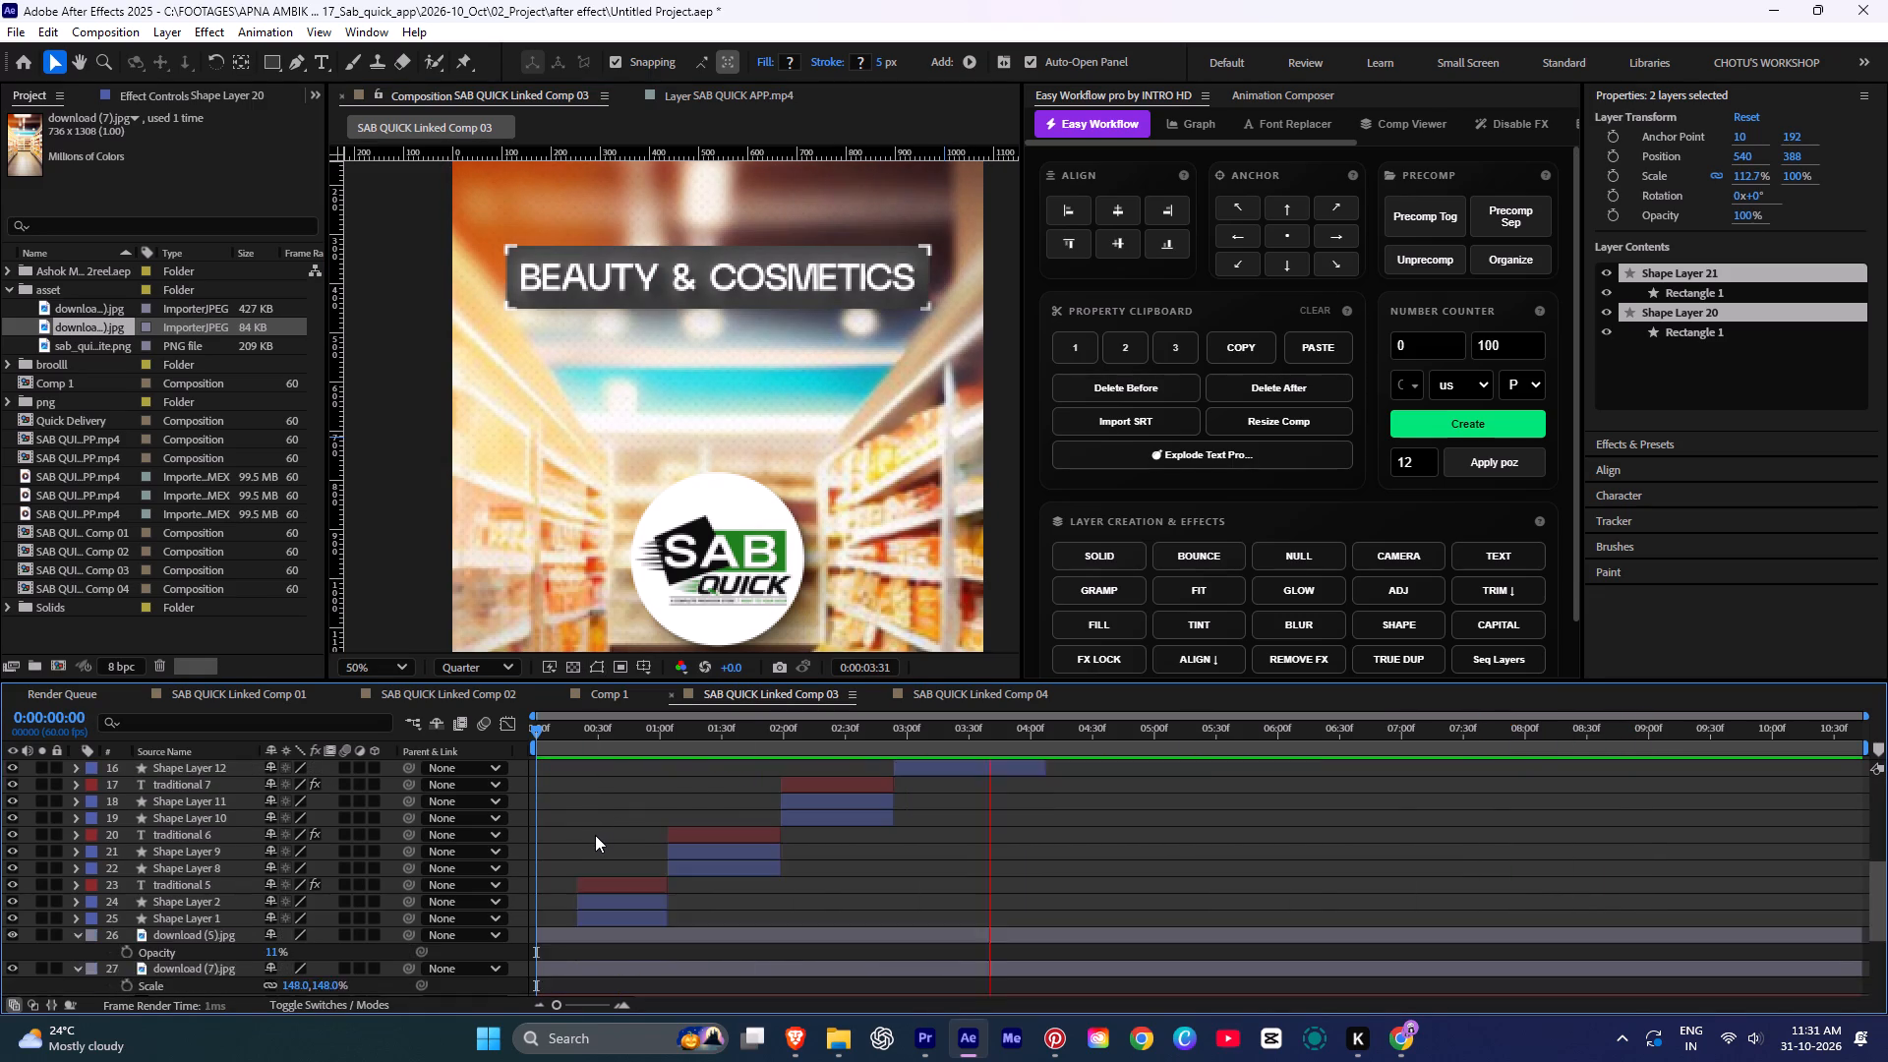
scroll(595, 835, "down", 2)
scroll(595, 835, "up", 1)
scroll(595, 835, "down", 1)
scroll(595, 835, "up", 3)
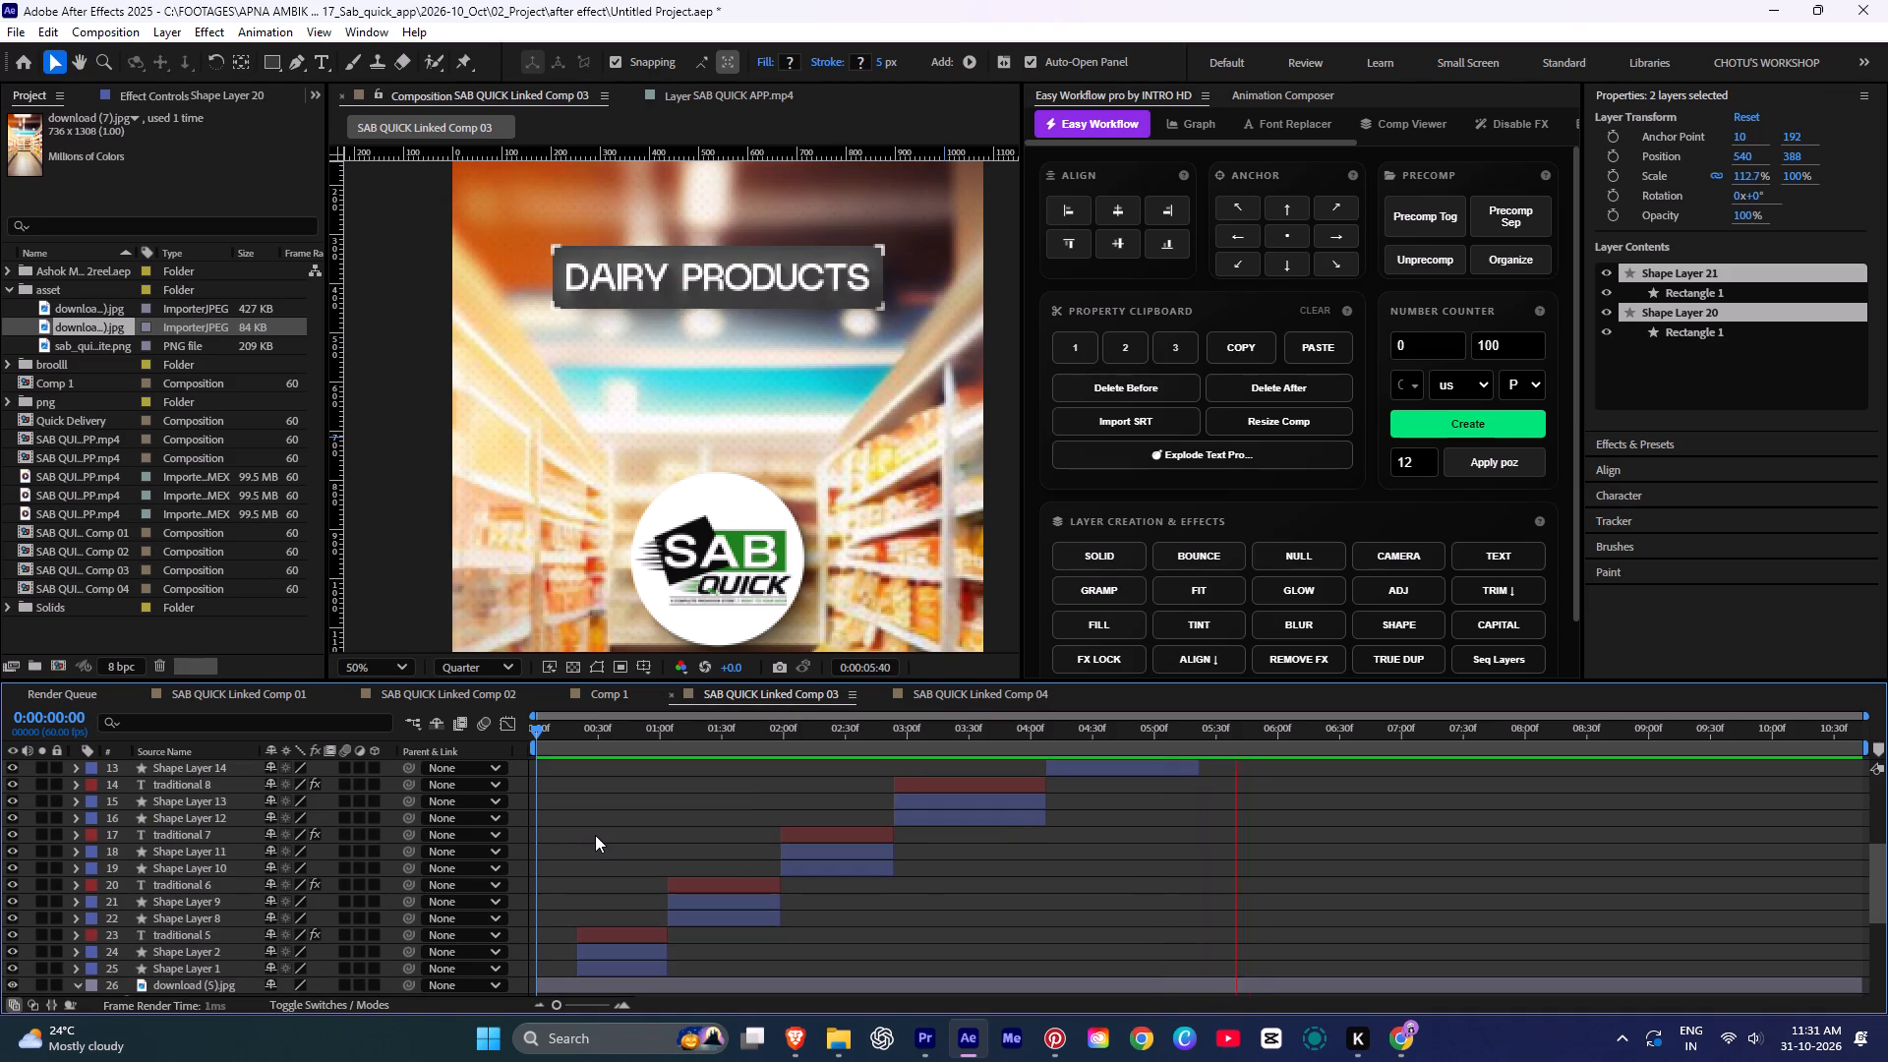
scroll(698, 461, "down", 3, "ctrl")
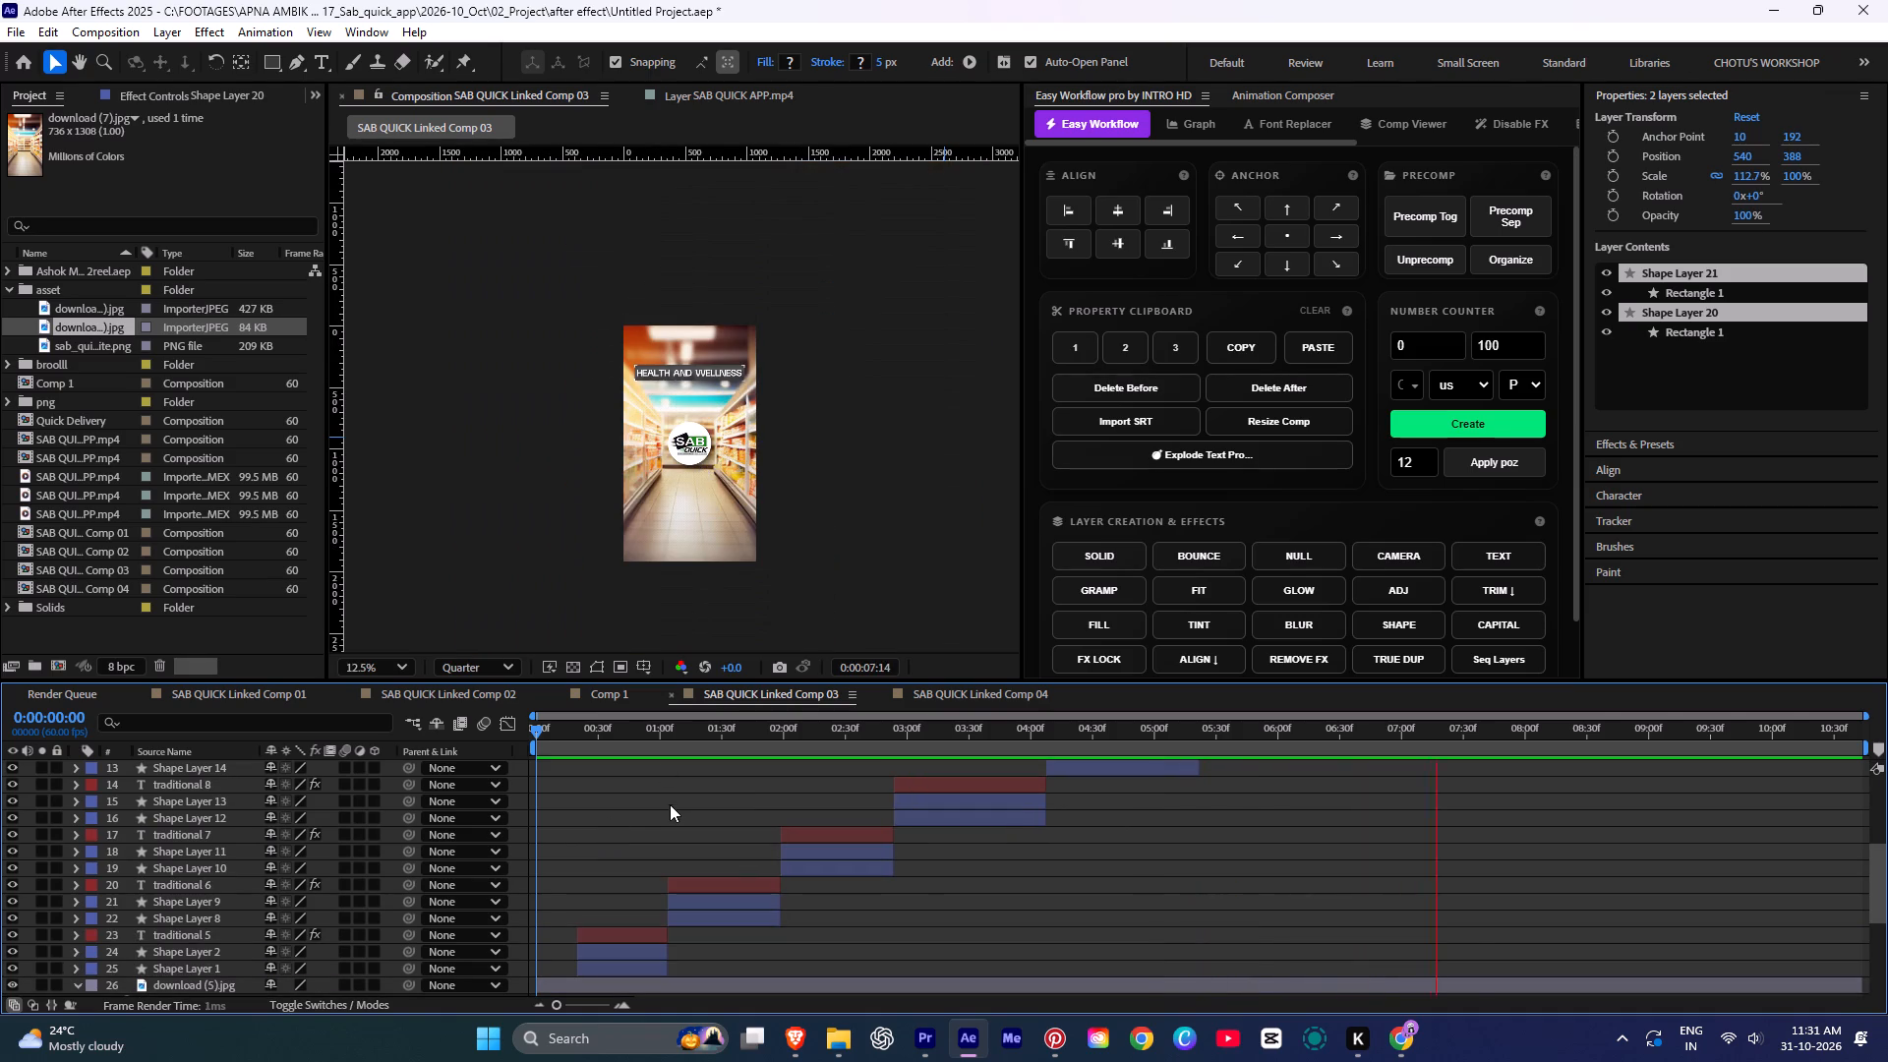
scroll(676, 811, "up", 4)
scroll(676, 811, "down", 2)
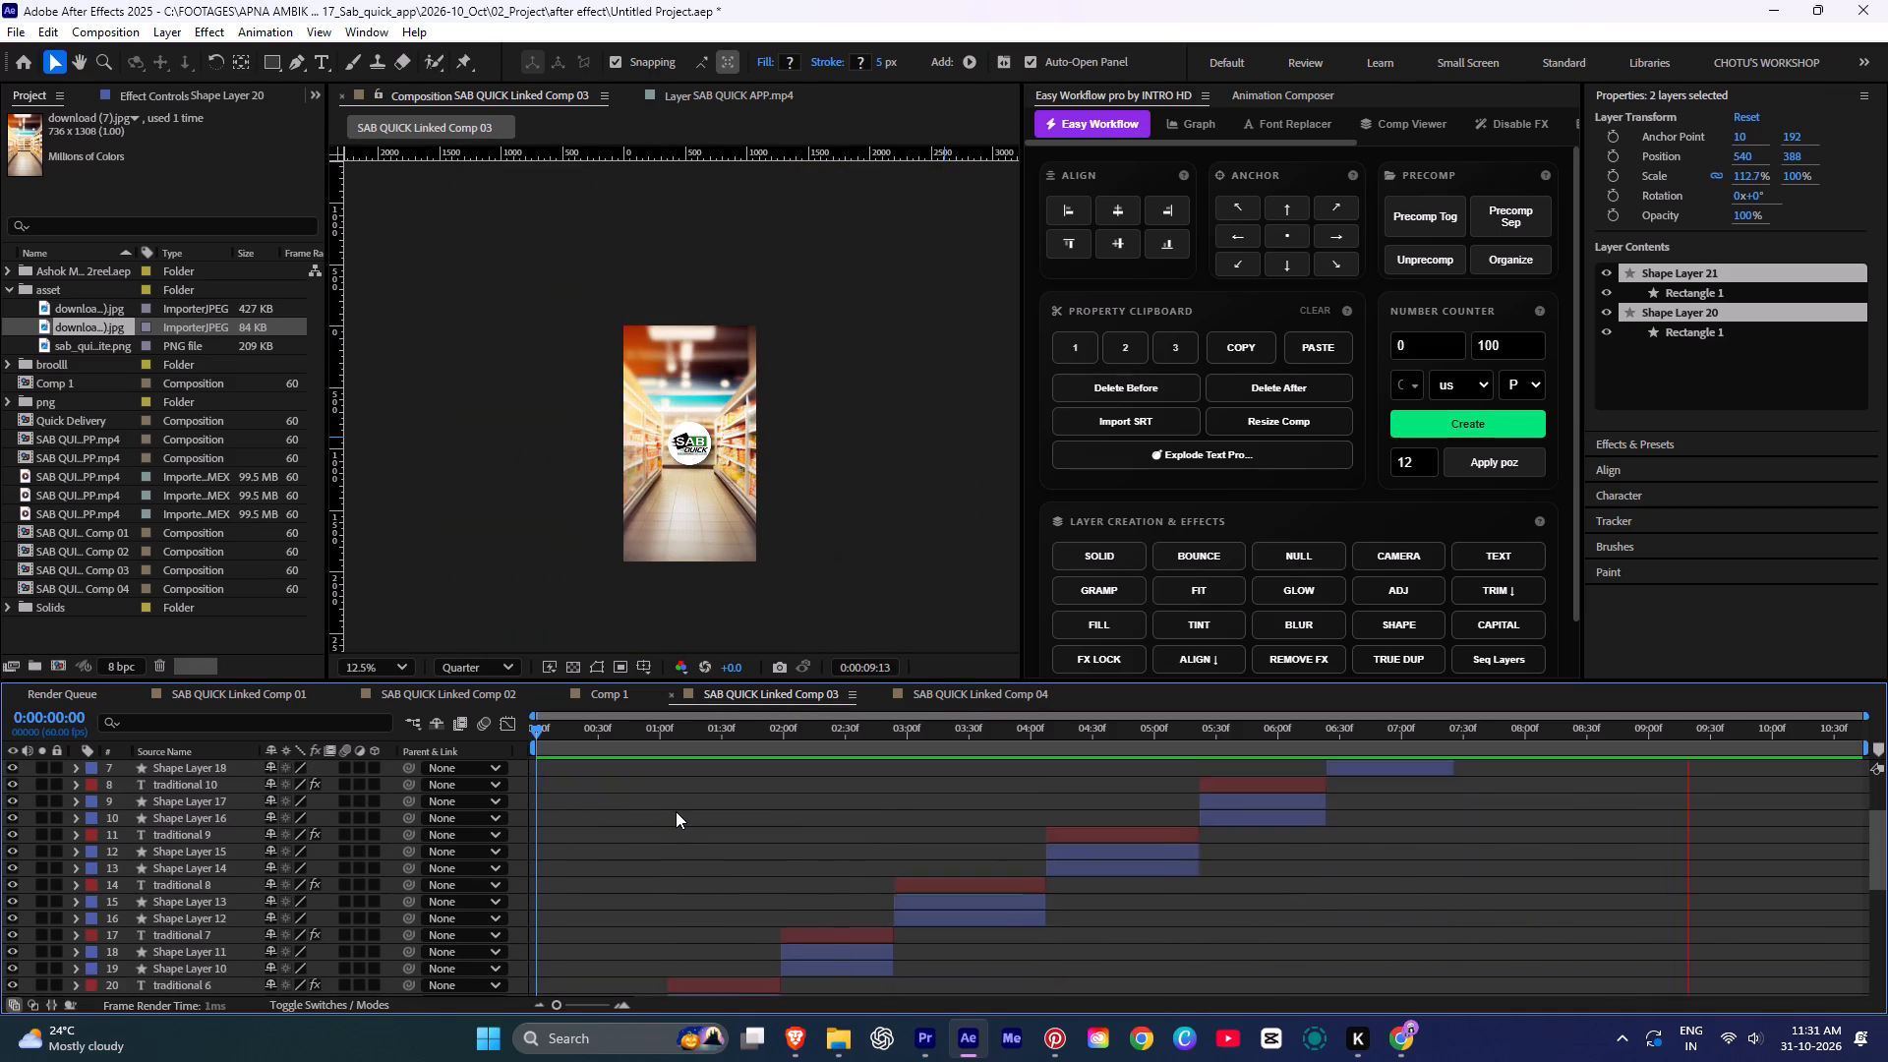
scroll(676, 811, "down", 2)
scroll(676, 811, "up", 1)
scroll(676, 811, "down", 2)
Replay the title sequence from 00:19 and again from 00:14 to check how the first title, GROCERY, appears.
left_click_drag(645, 738, 608, 745)
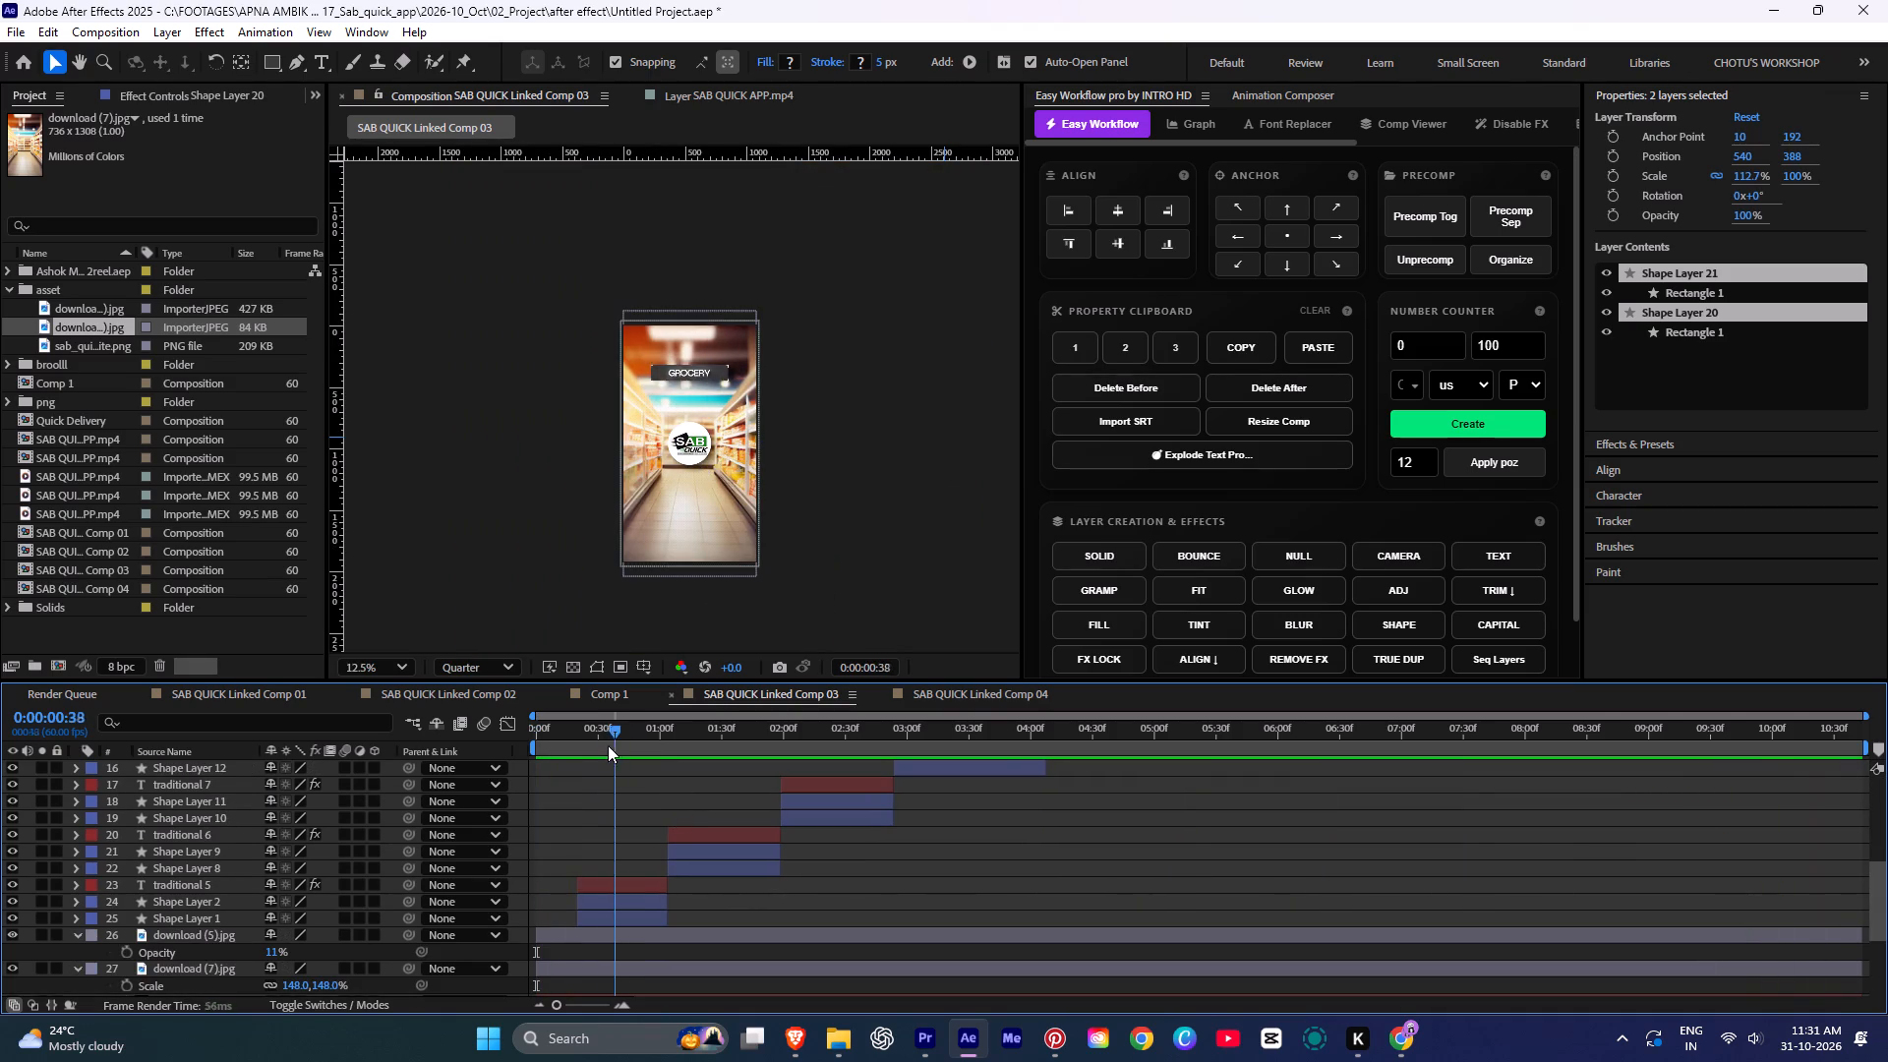
left_click_drag(608, 745, 574, 758)
key("space")
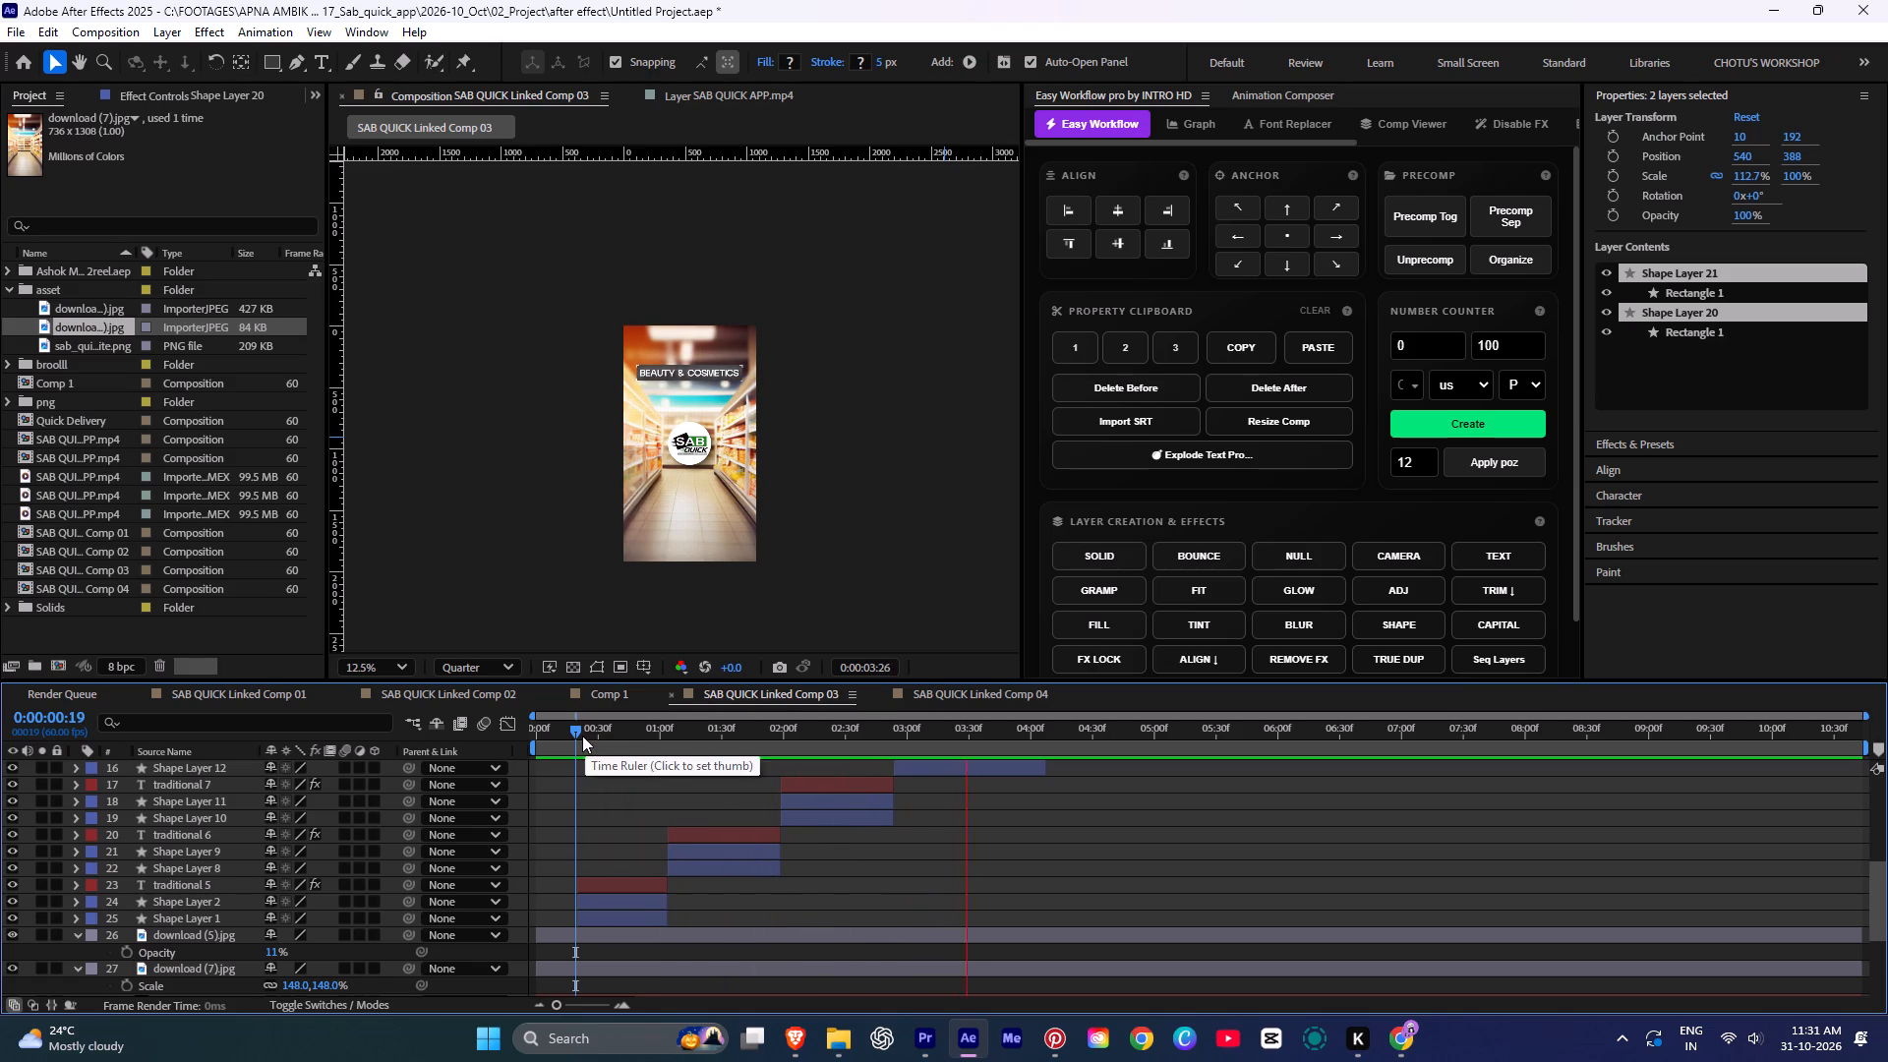
left_click_drag(579, 735, 568, 736)
key("space")
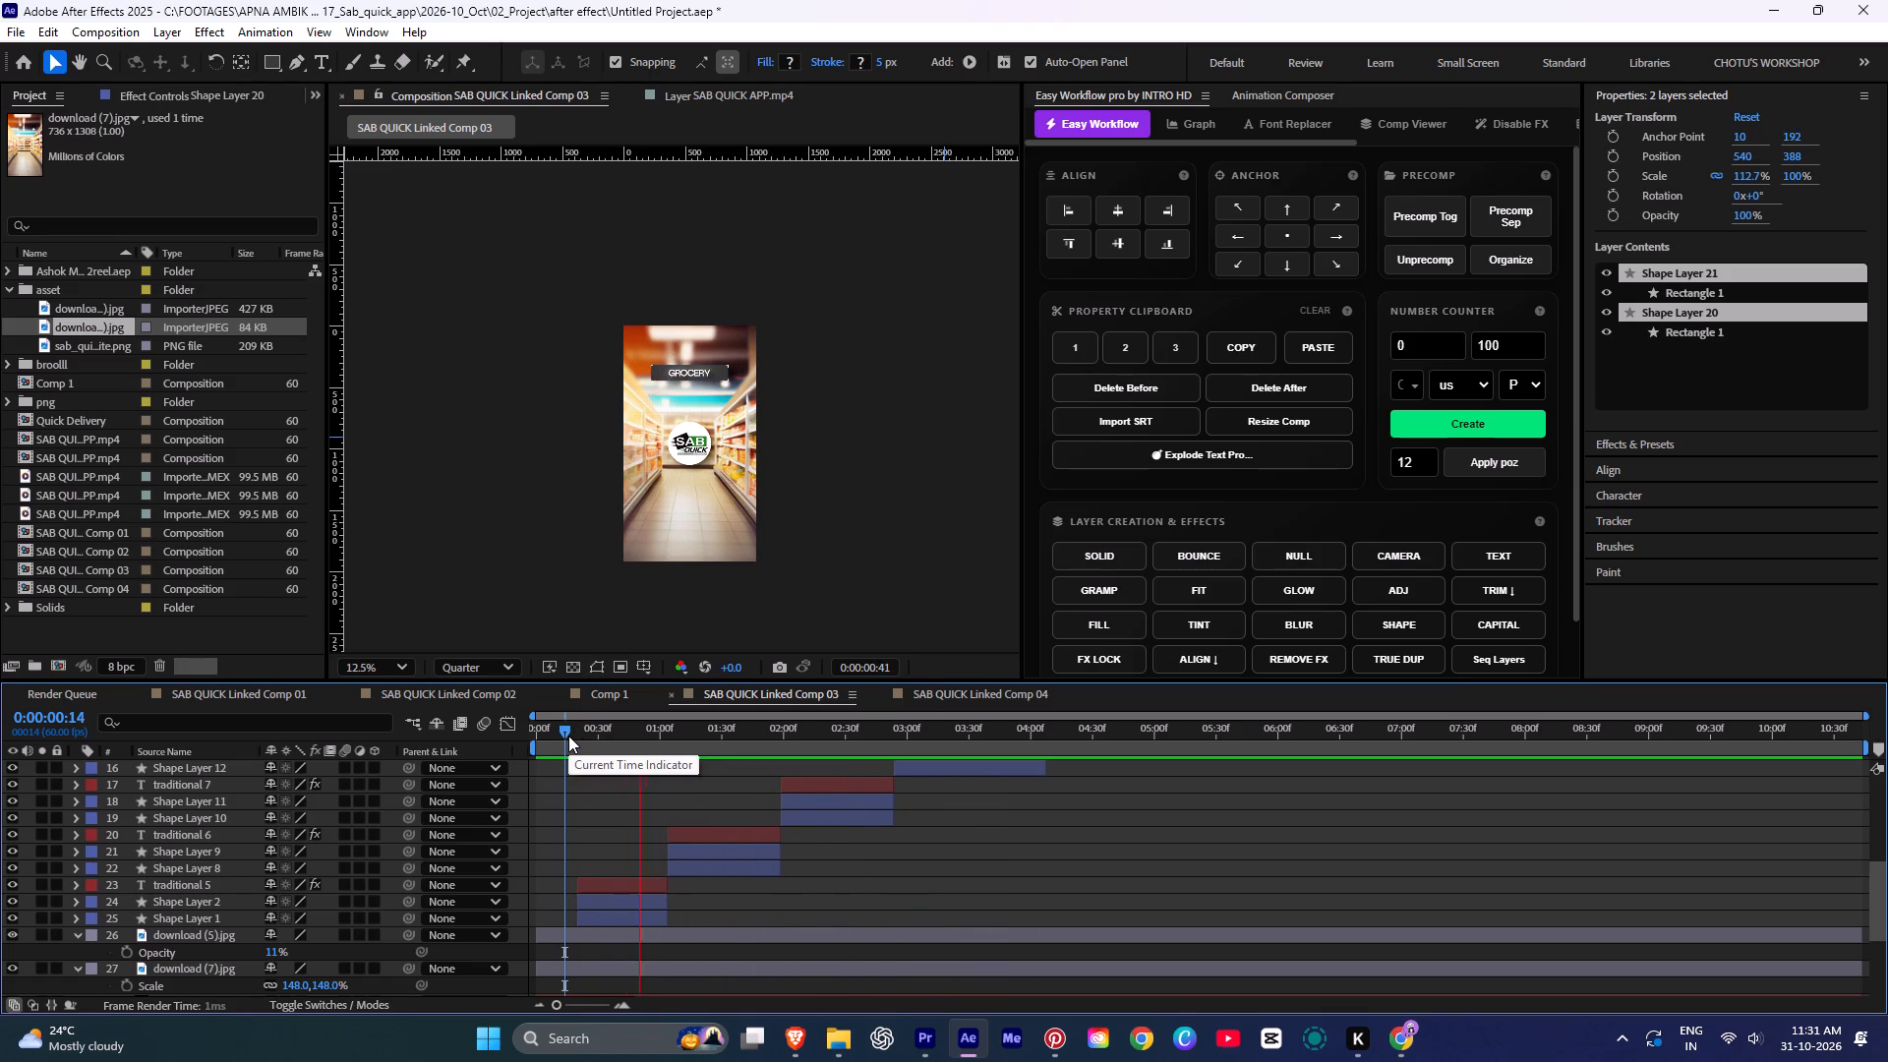
Go to the start of the GROCERY title (traditional 5) at 00:19 for a closer look at its layers' timing.
left_click(578, 738)
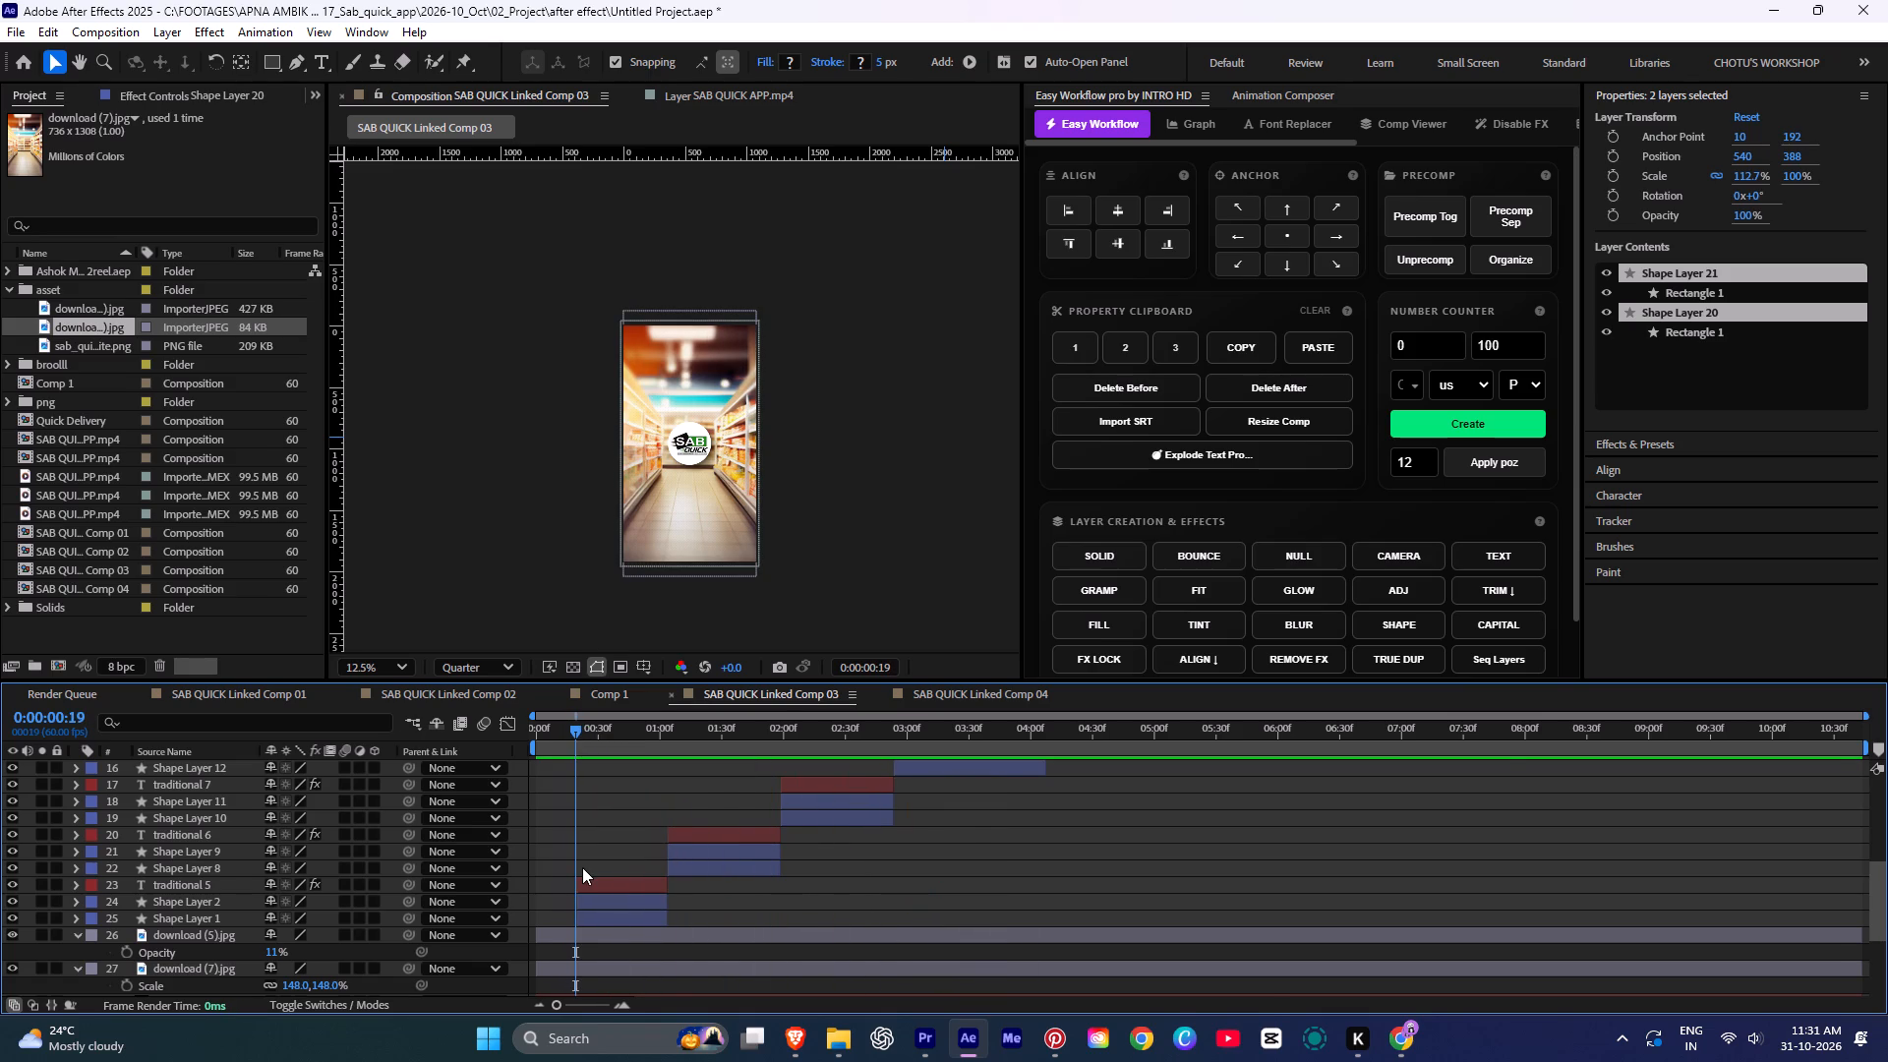
scroll(582, 867, "up", 1, "alt")
scroll(582, 867, "down", 1, "alt")
scroll(582, 867, "up", 3, "alt")
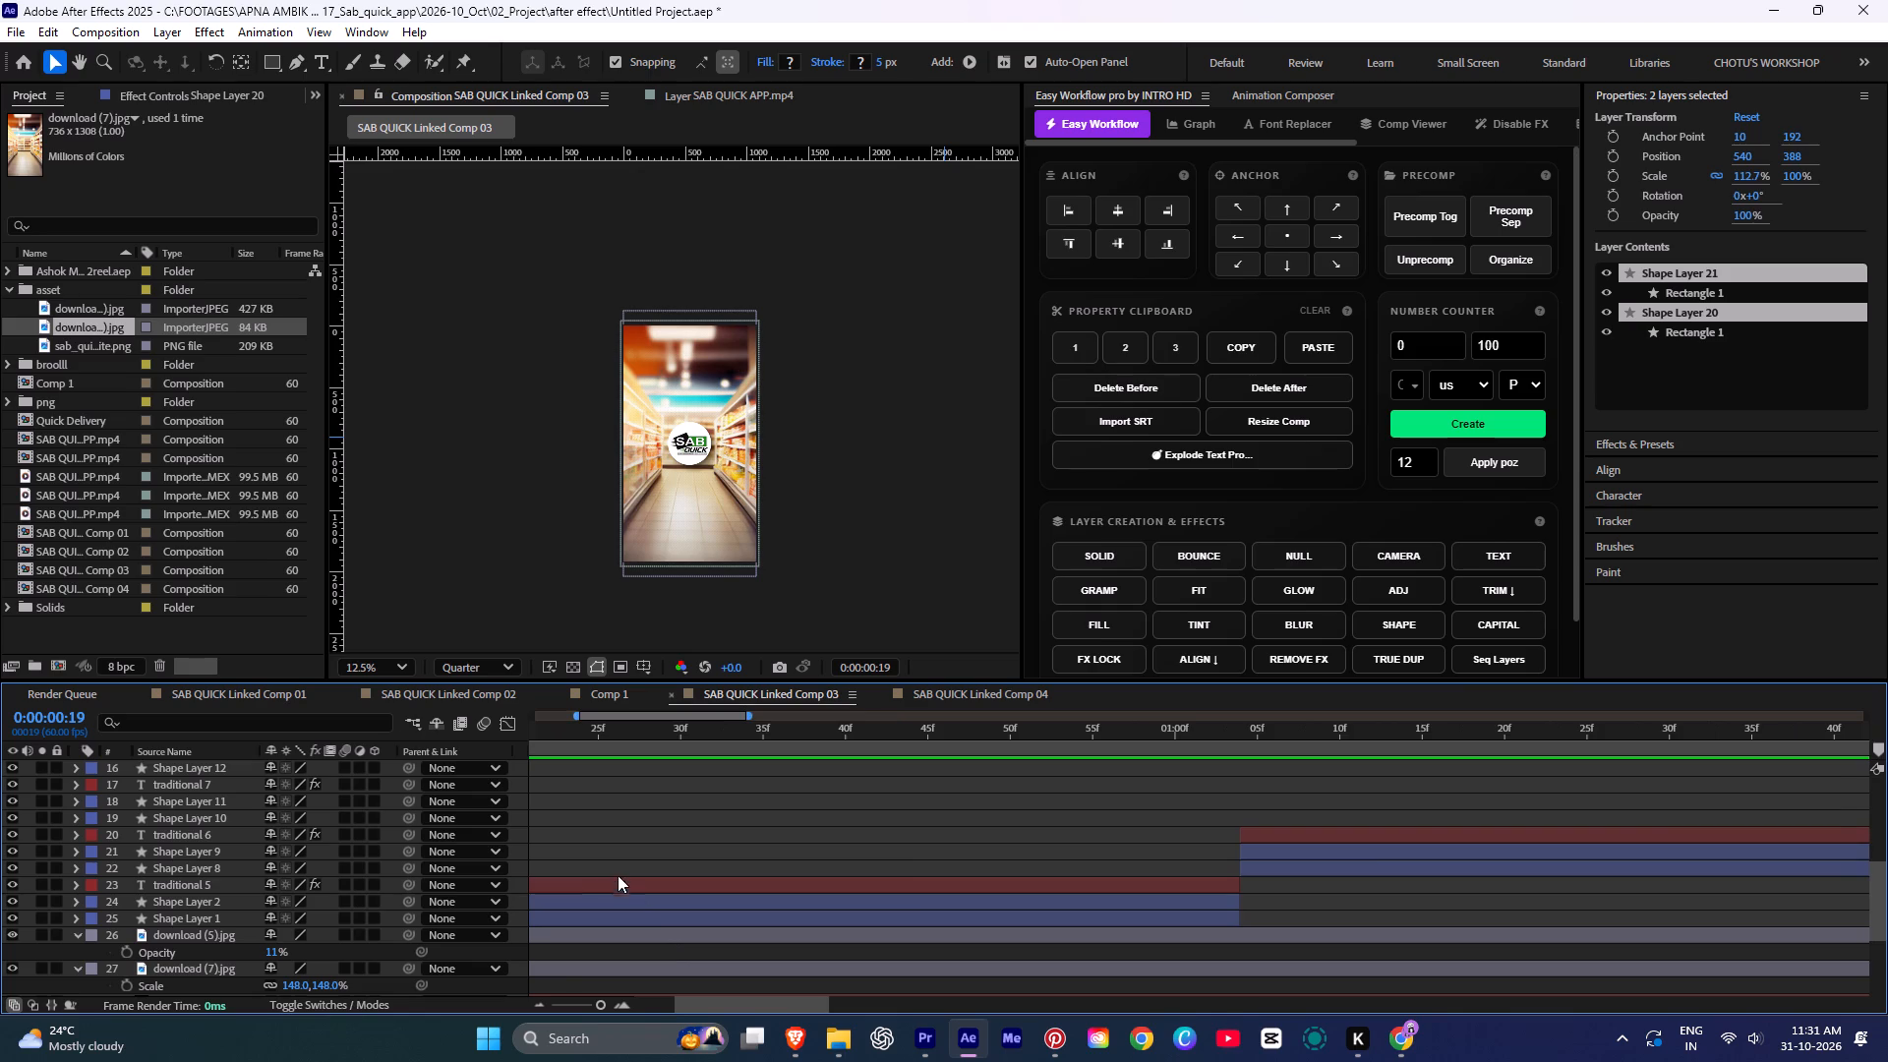
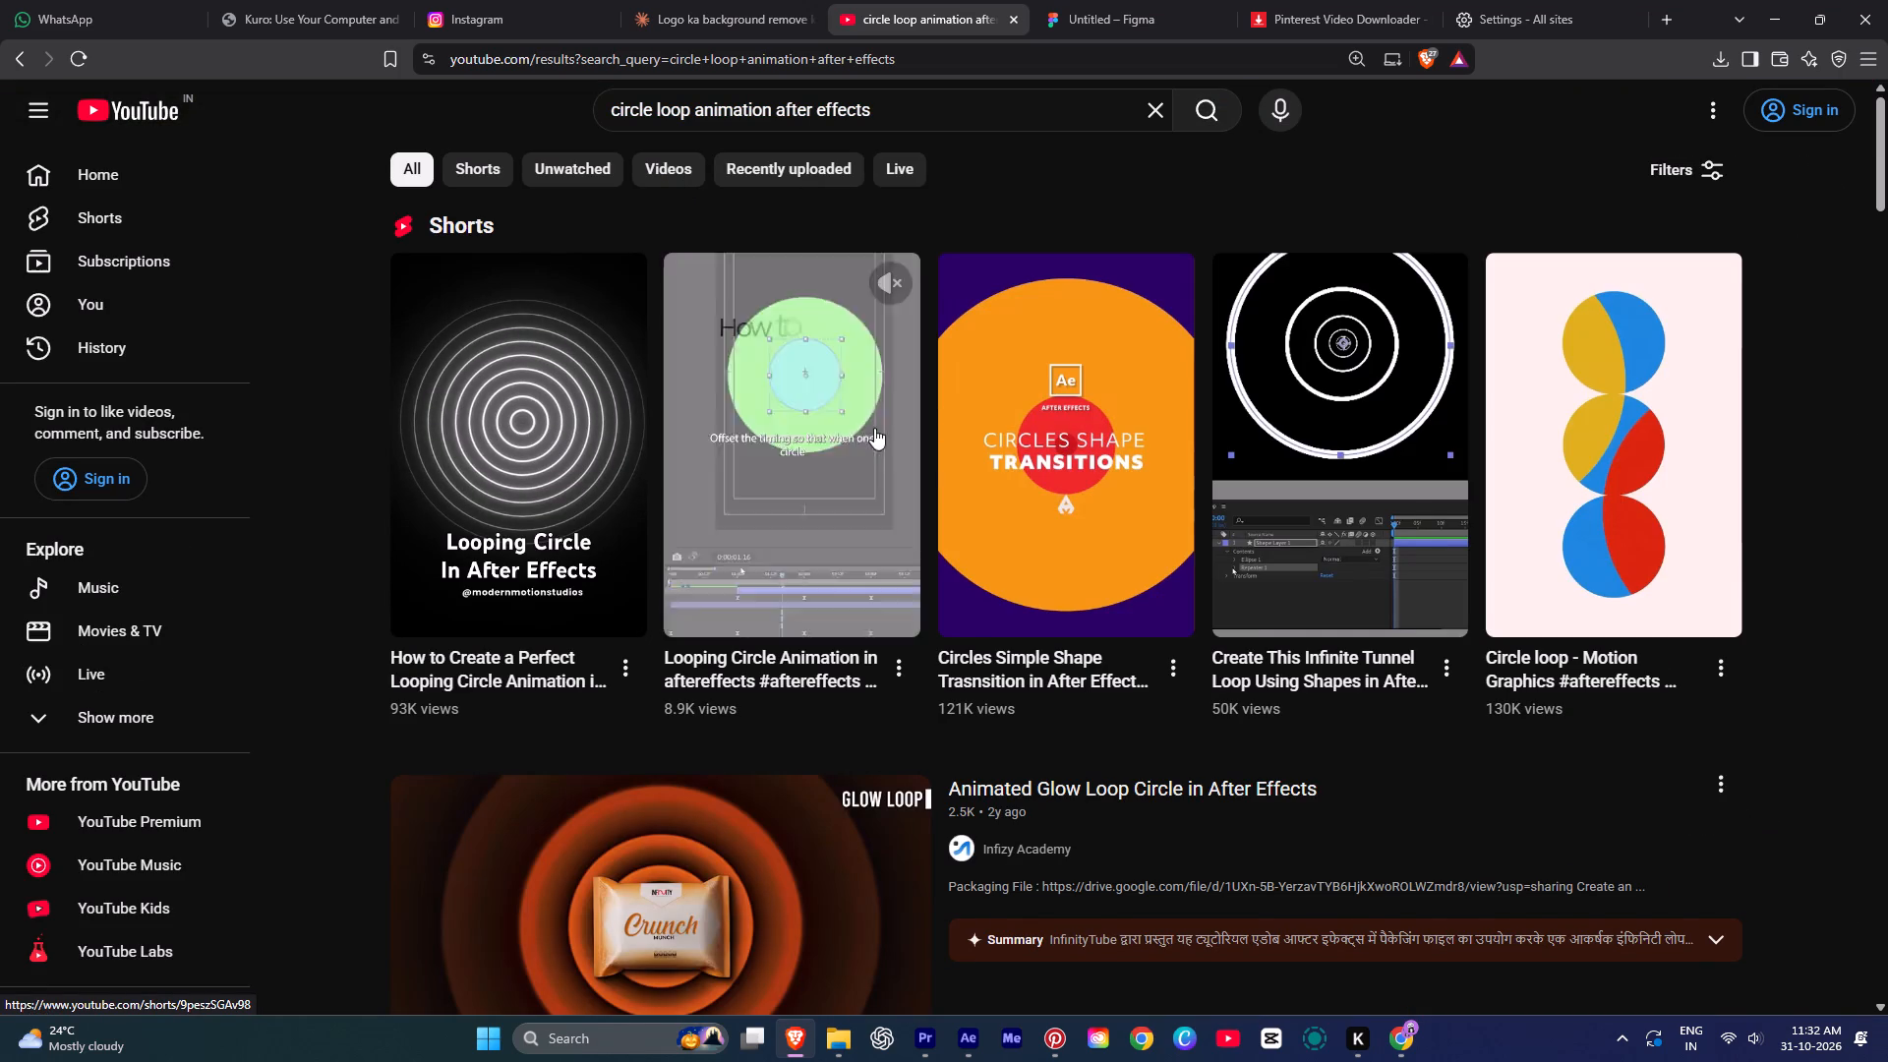
Browse the YouTube results for "circle loop animation after effects" to find a suitable looping circle tutorial.
scroll(874, 428, "down", 1)
scroll(874, 428, "up", 1)
scroll(874, 428, "down", 5)
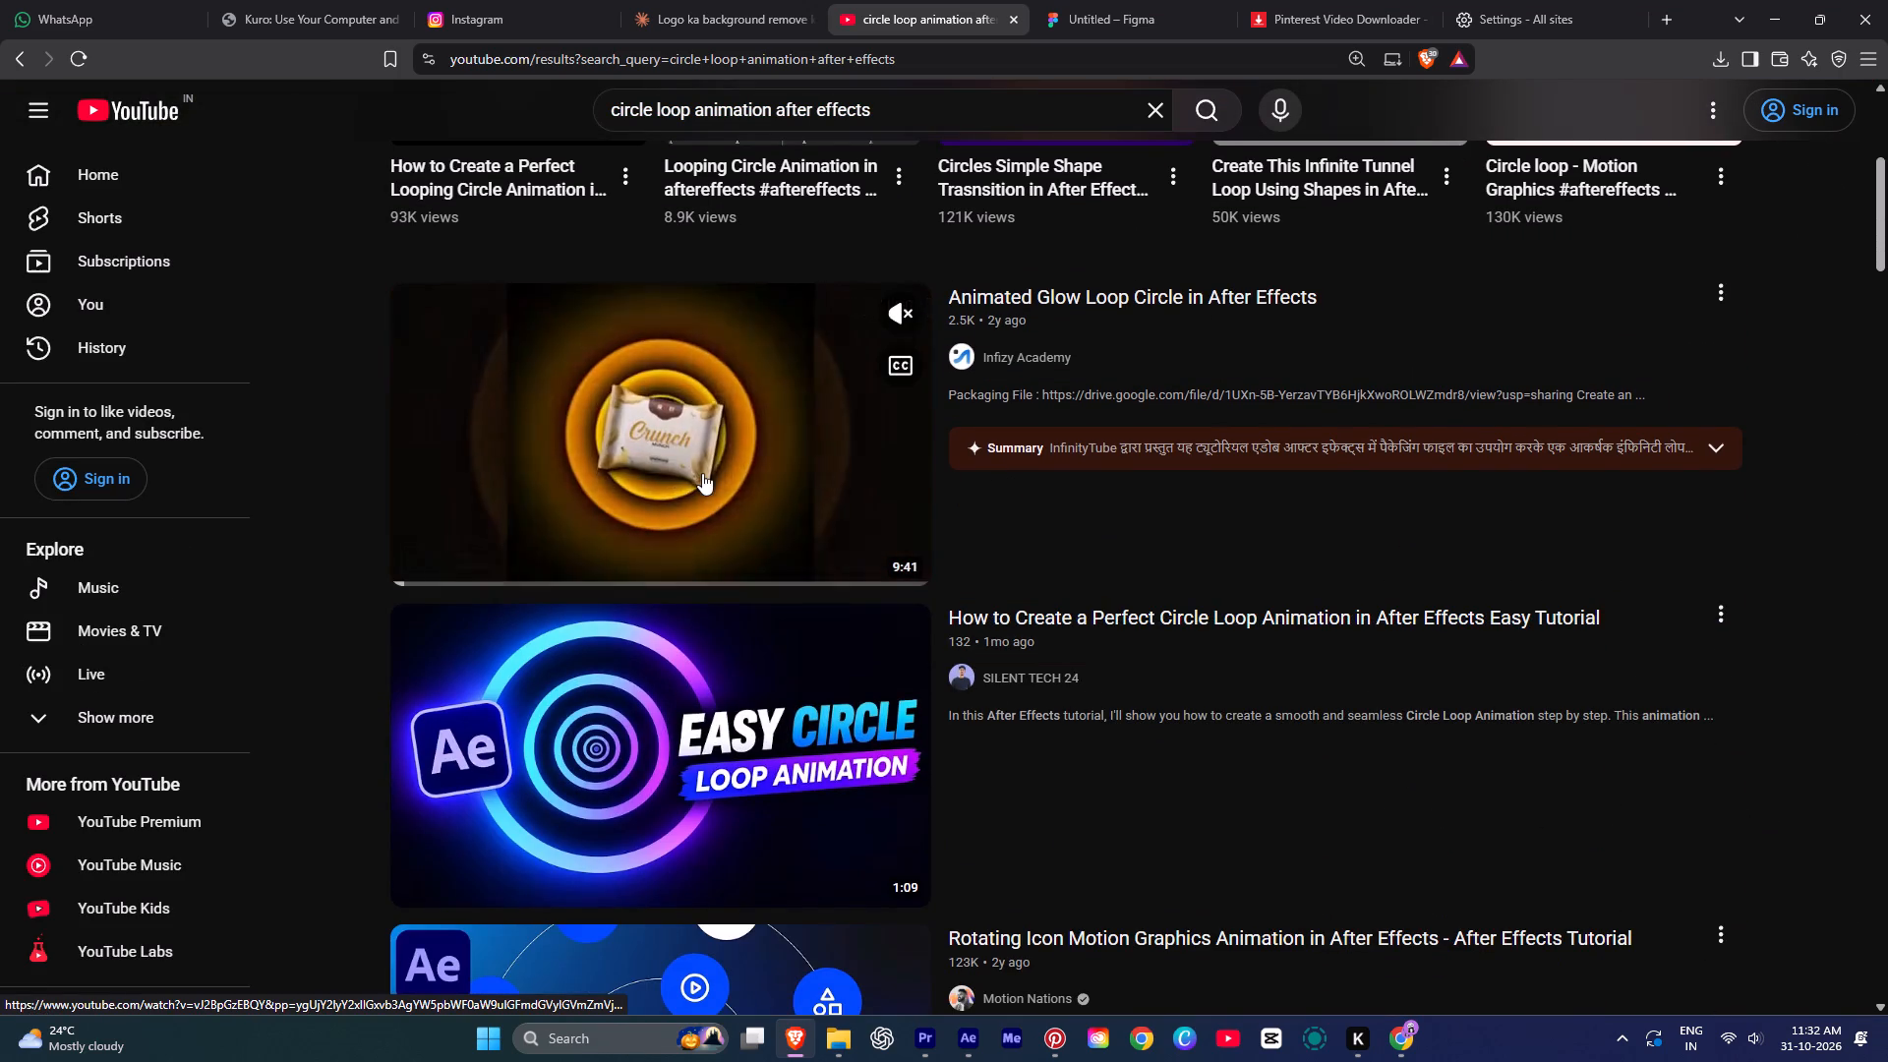
scroll(702, 473, "down", 3)
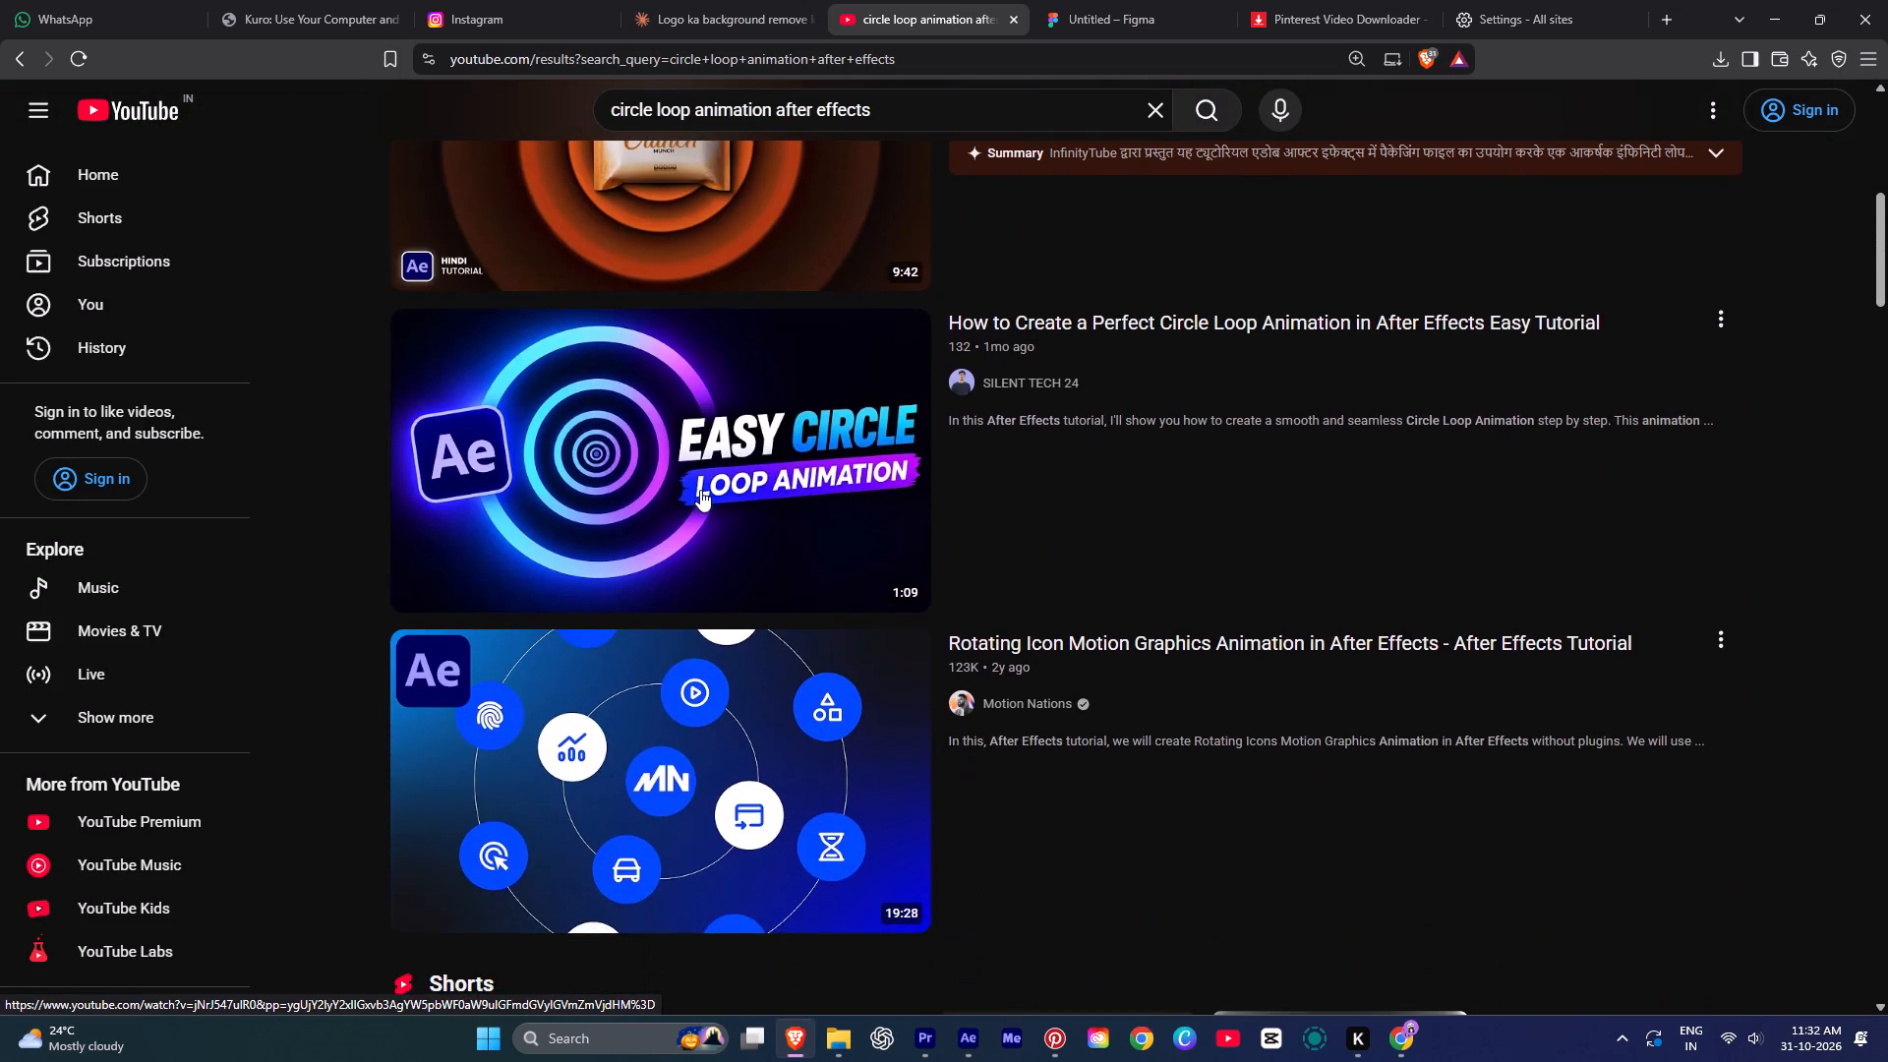
scroll(690, 492, "down", 6)
scroll(690, 492, "up", 1)
scroll(690, 492, "down", 3)
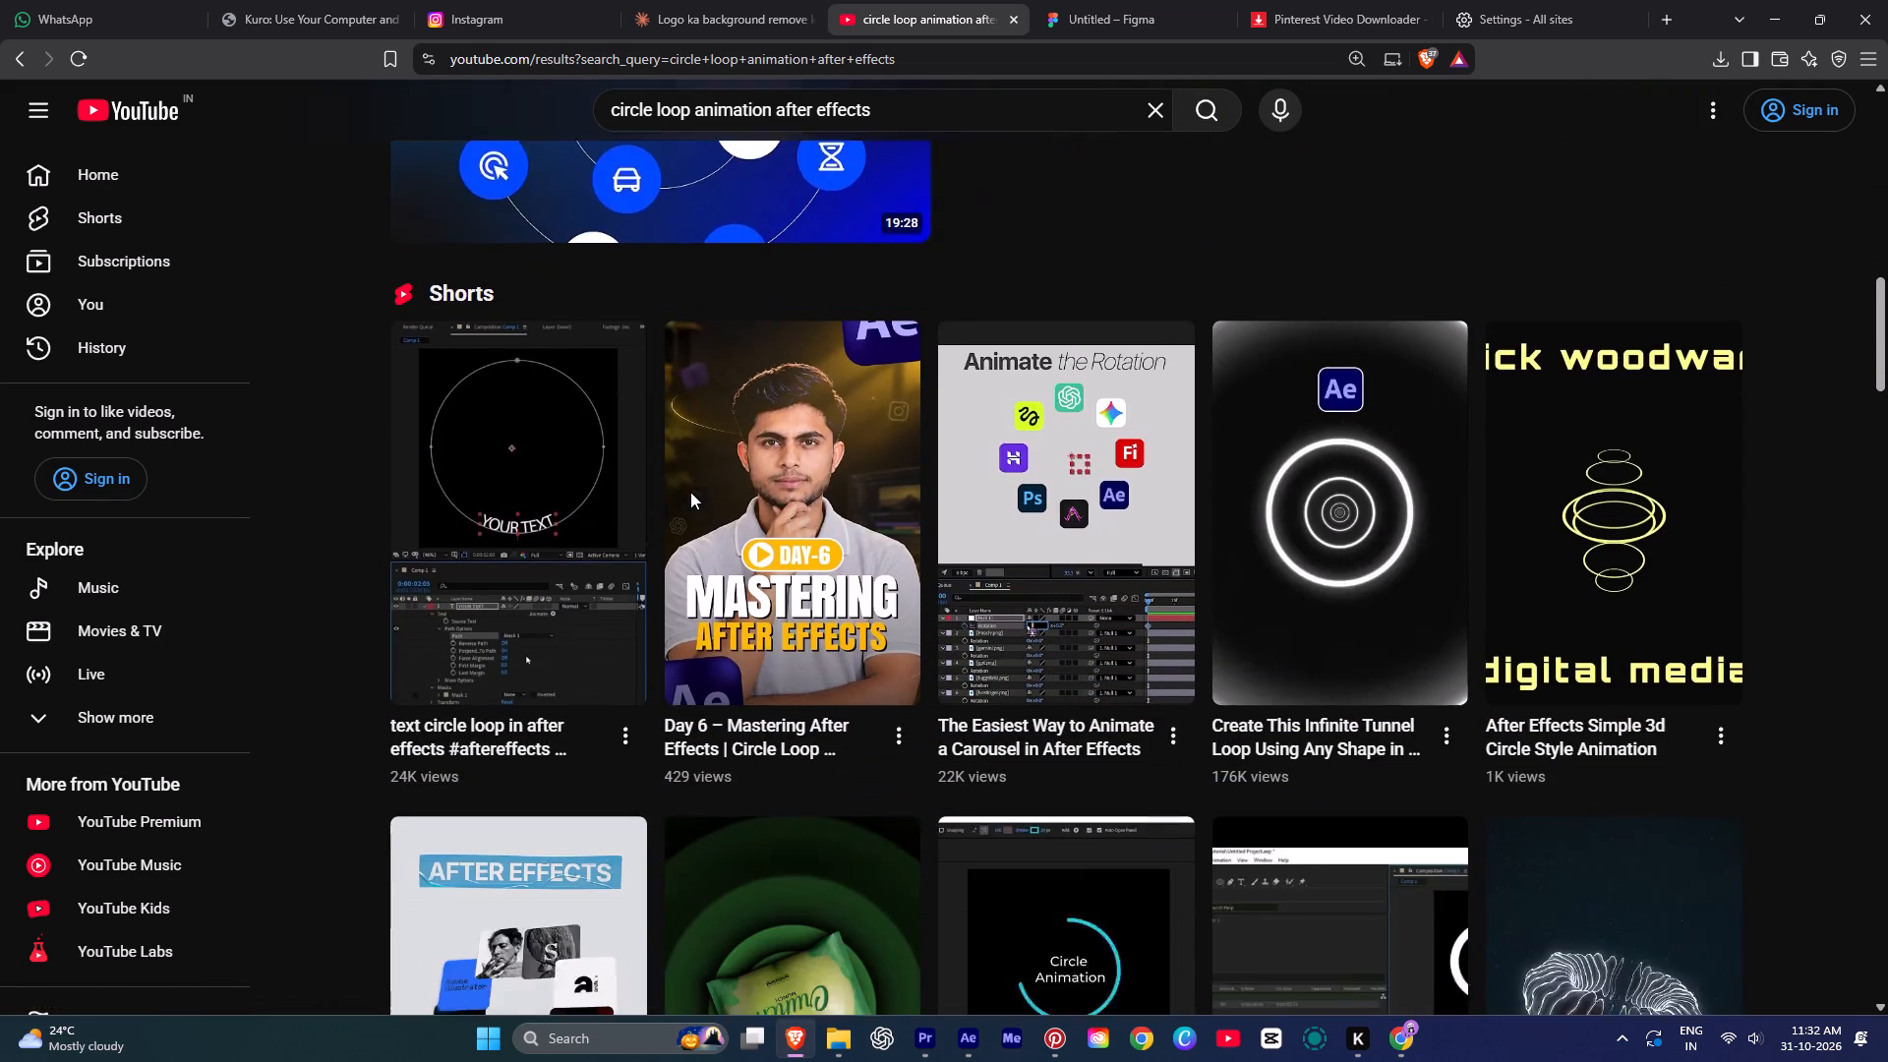
scroll(690, 492, "down", 4)
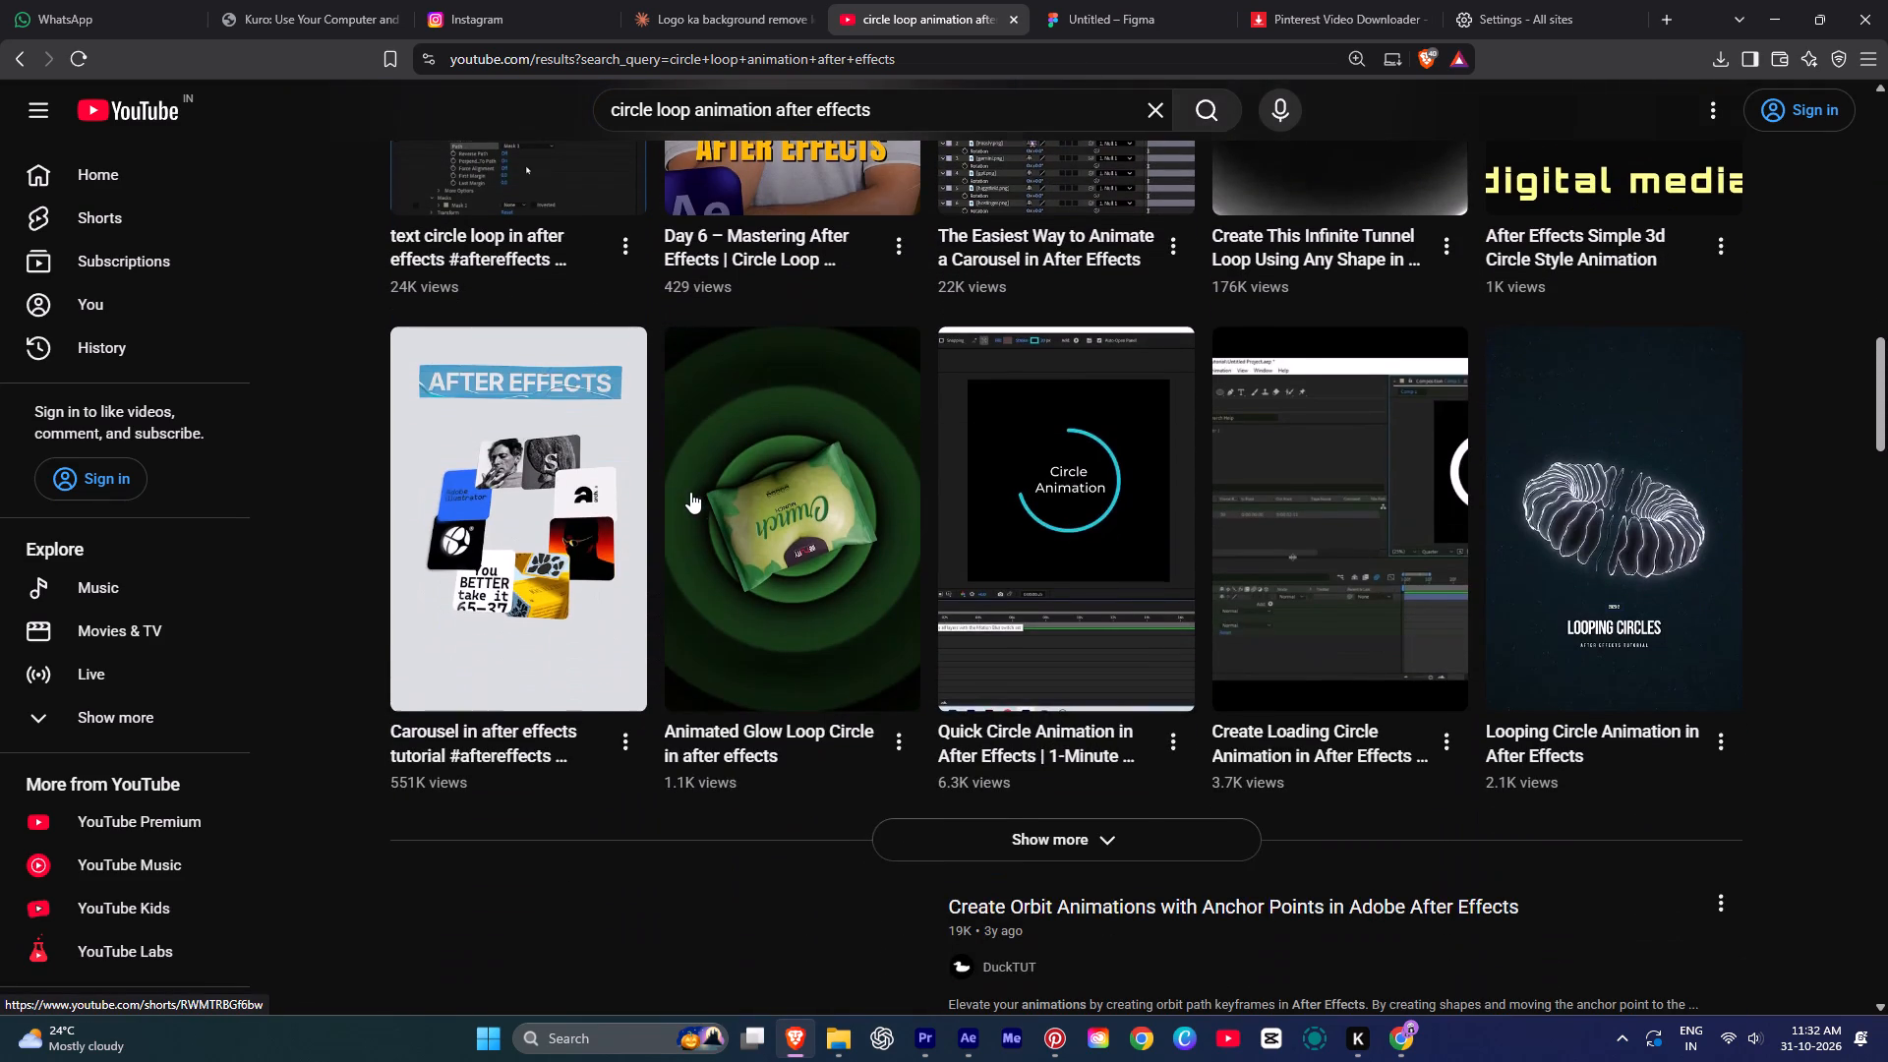
scroll(572, 515, "down", 6)
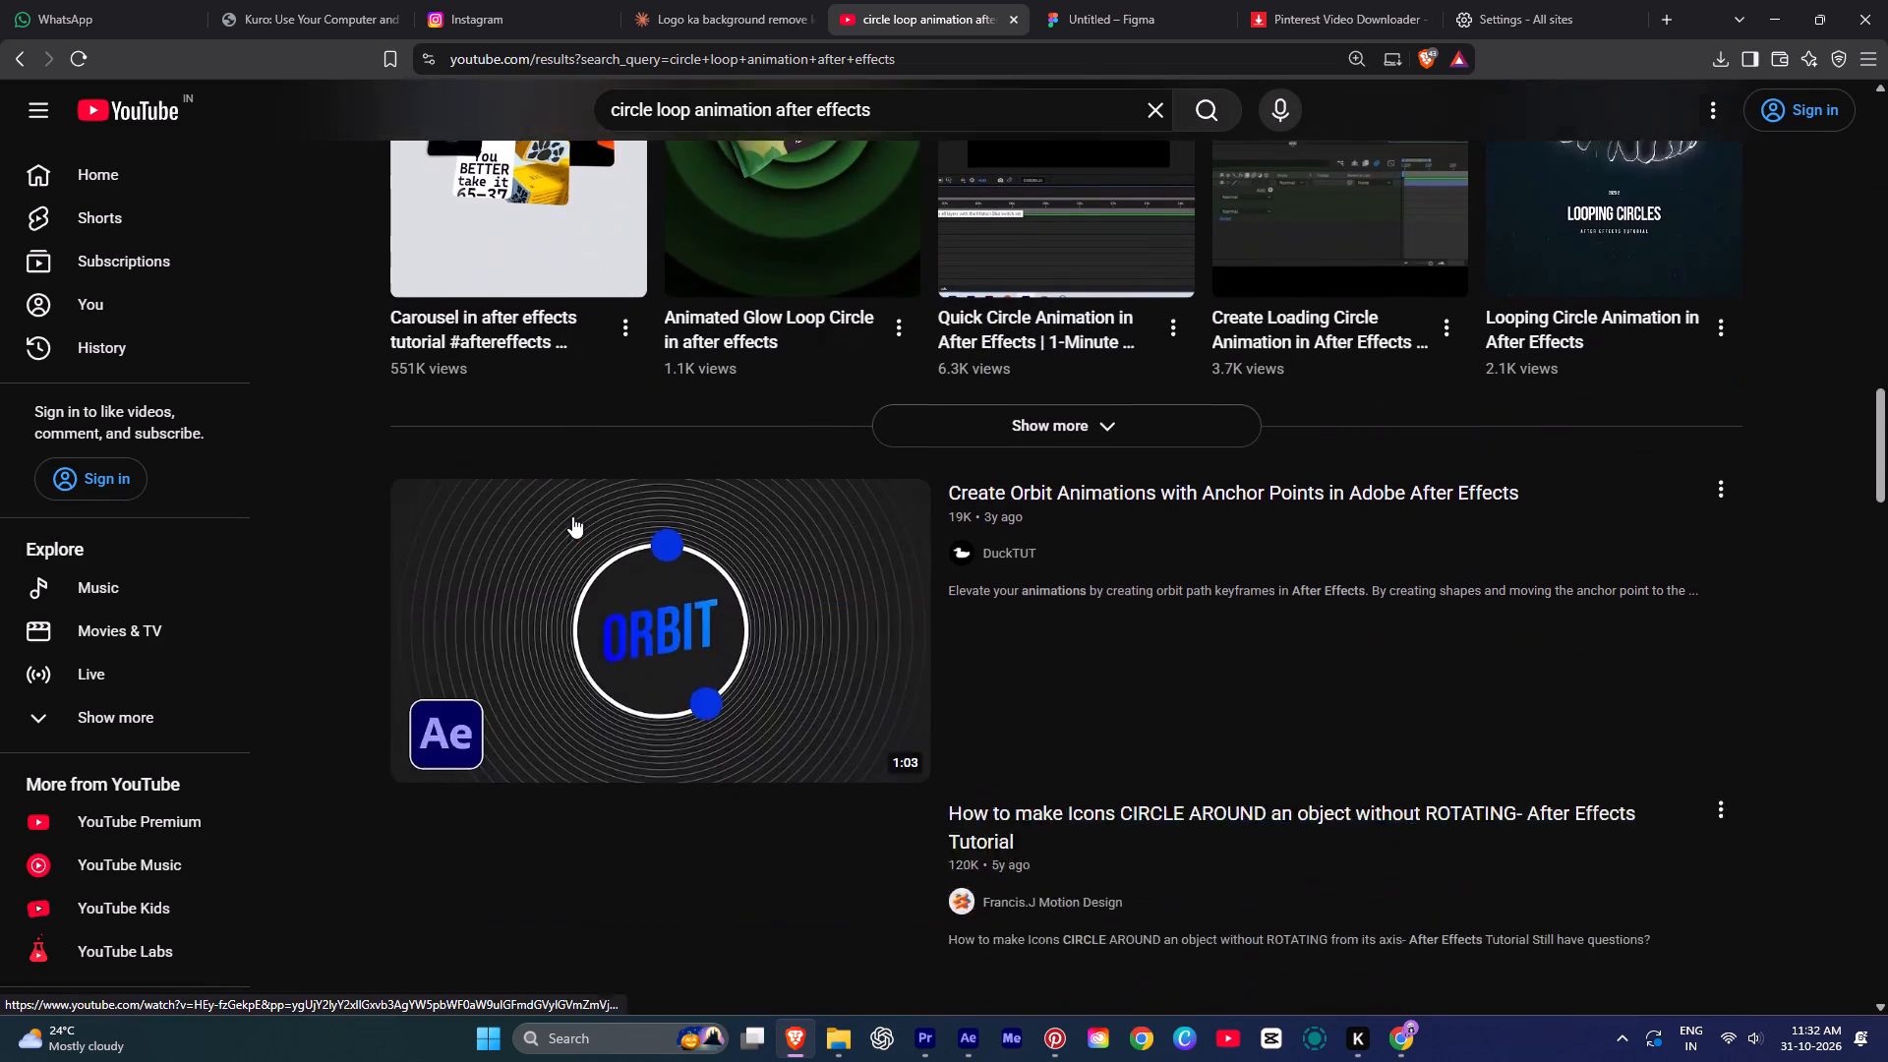
scroll(572, 516, "up", 1)
scroll(602, 496, "down", 8)
scroll(644, 481, "up", 1)
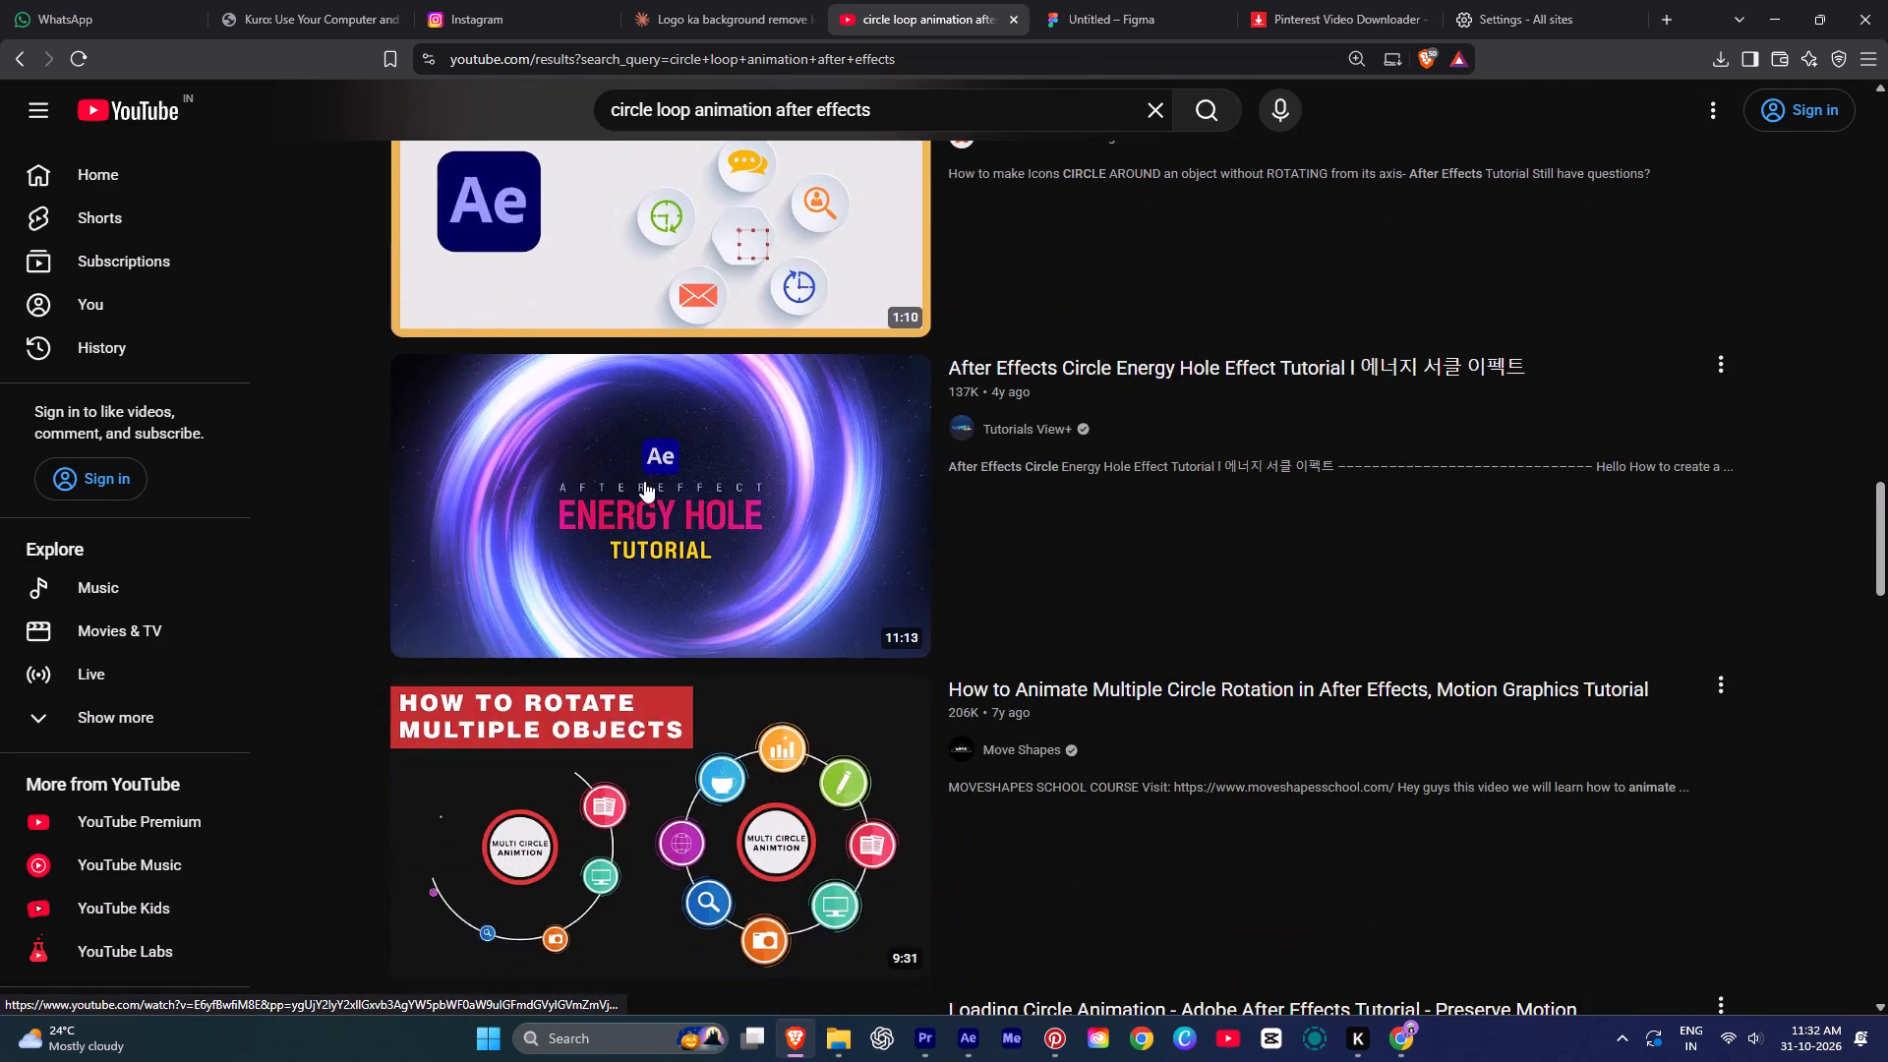
scroll(644, 481, "down", 6)
scroll(644, 482, "up", 3)
scroll(644, 482, "down", 13)
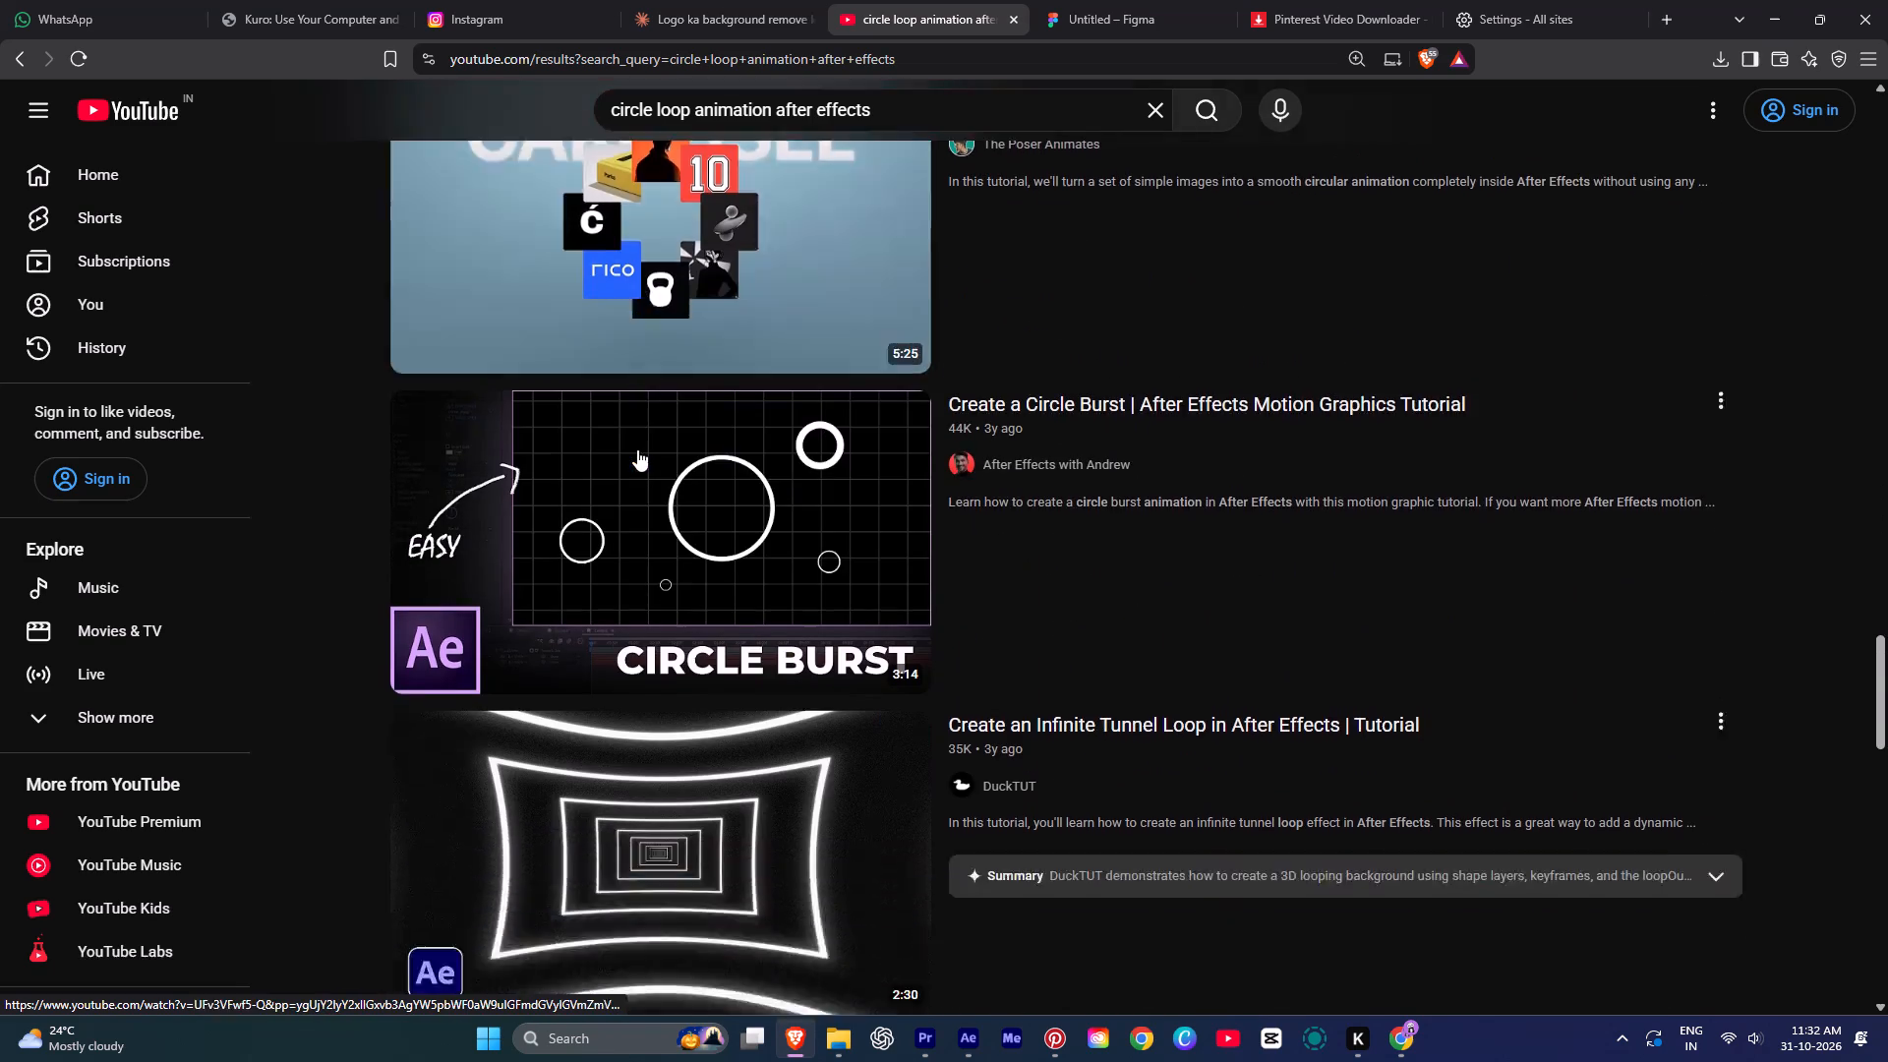
scroll(637, 449, "down", 10)
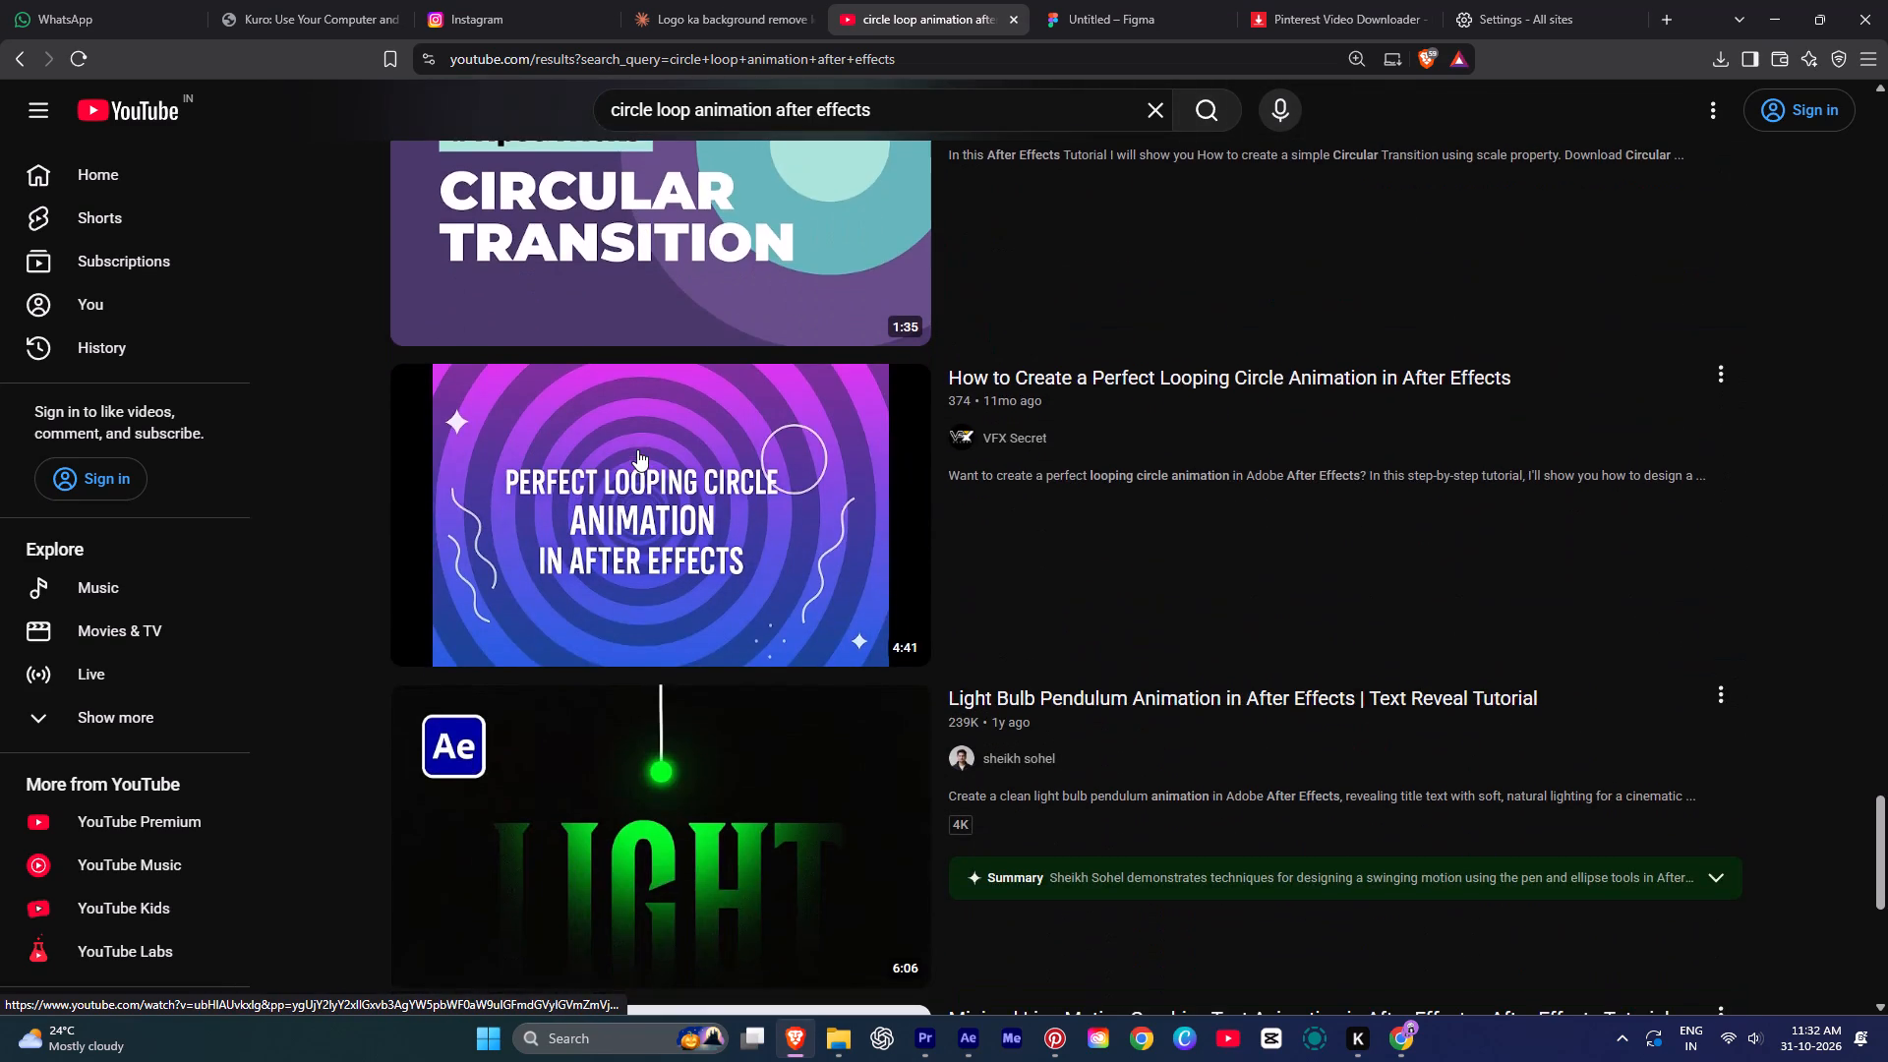
scroll(637, 449, "down", 10)
scroll(637, 449, "up", 4)
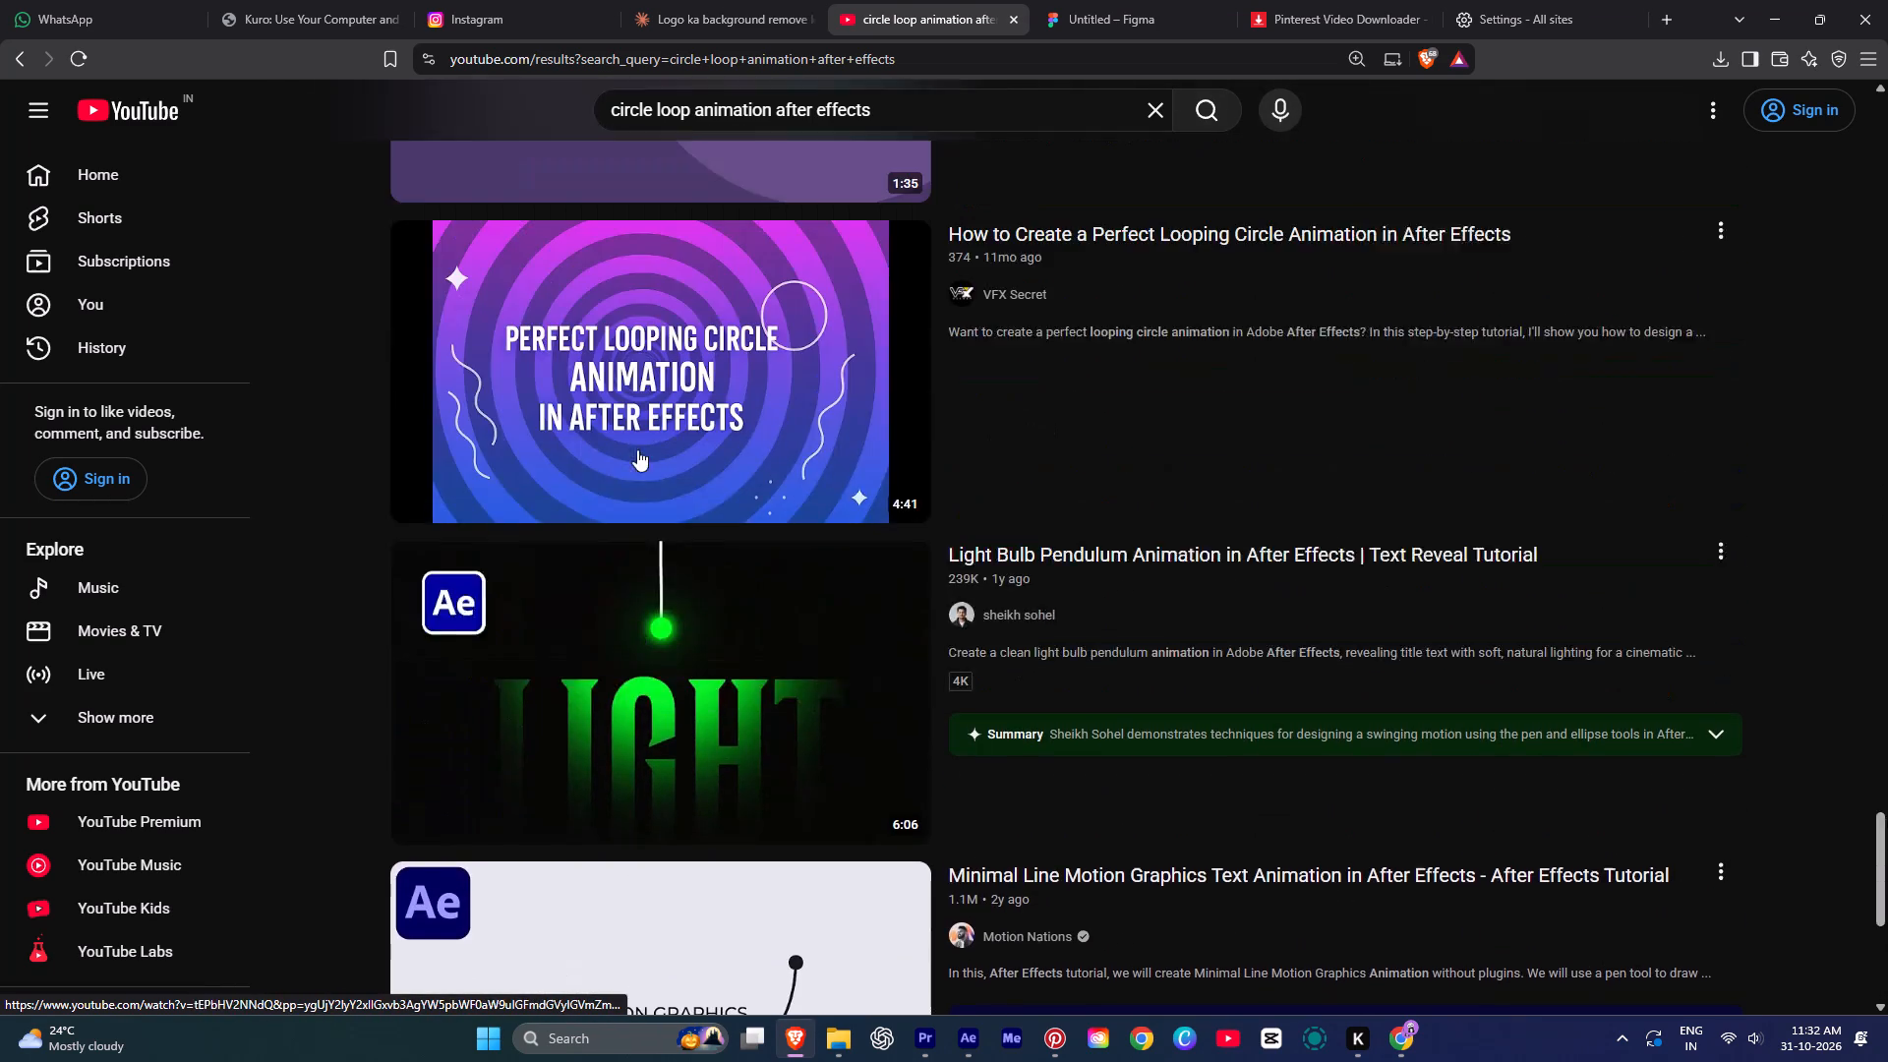
scroll(637, 449, "up", 7)
scroll(634, 449, "down", 1)
scroll(634, 449, "up", 17)
scroll(634, 449, "down", 1)
scroll(634, 449, "up", 6)
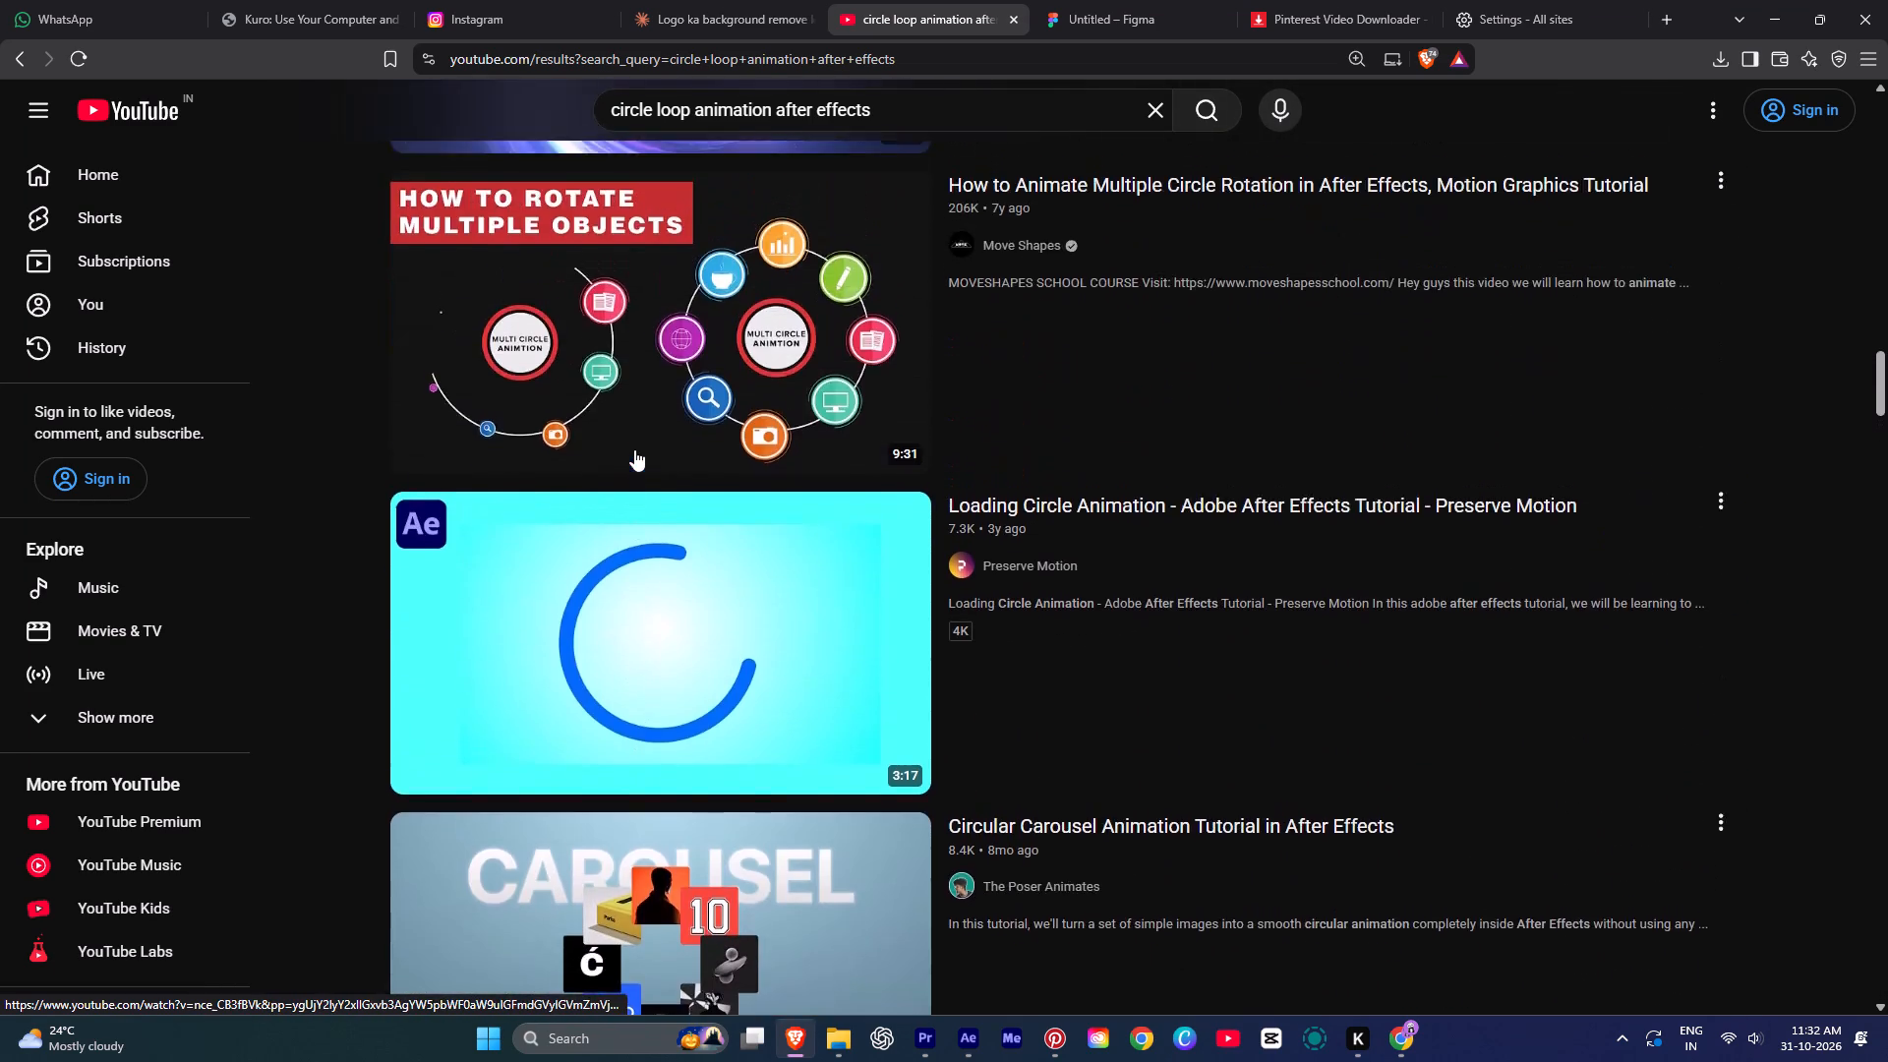
scroll(634, 449, "up", 13)
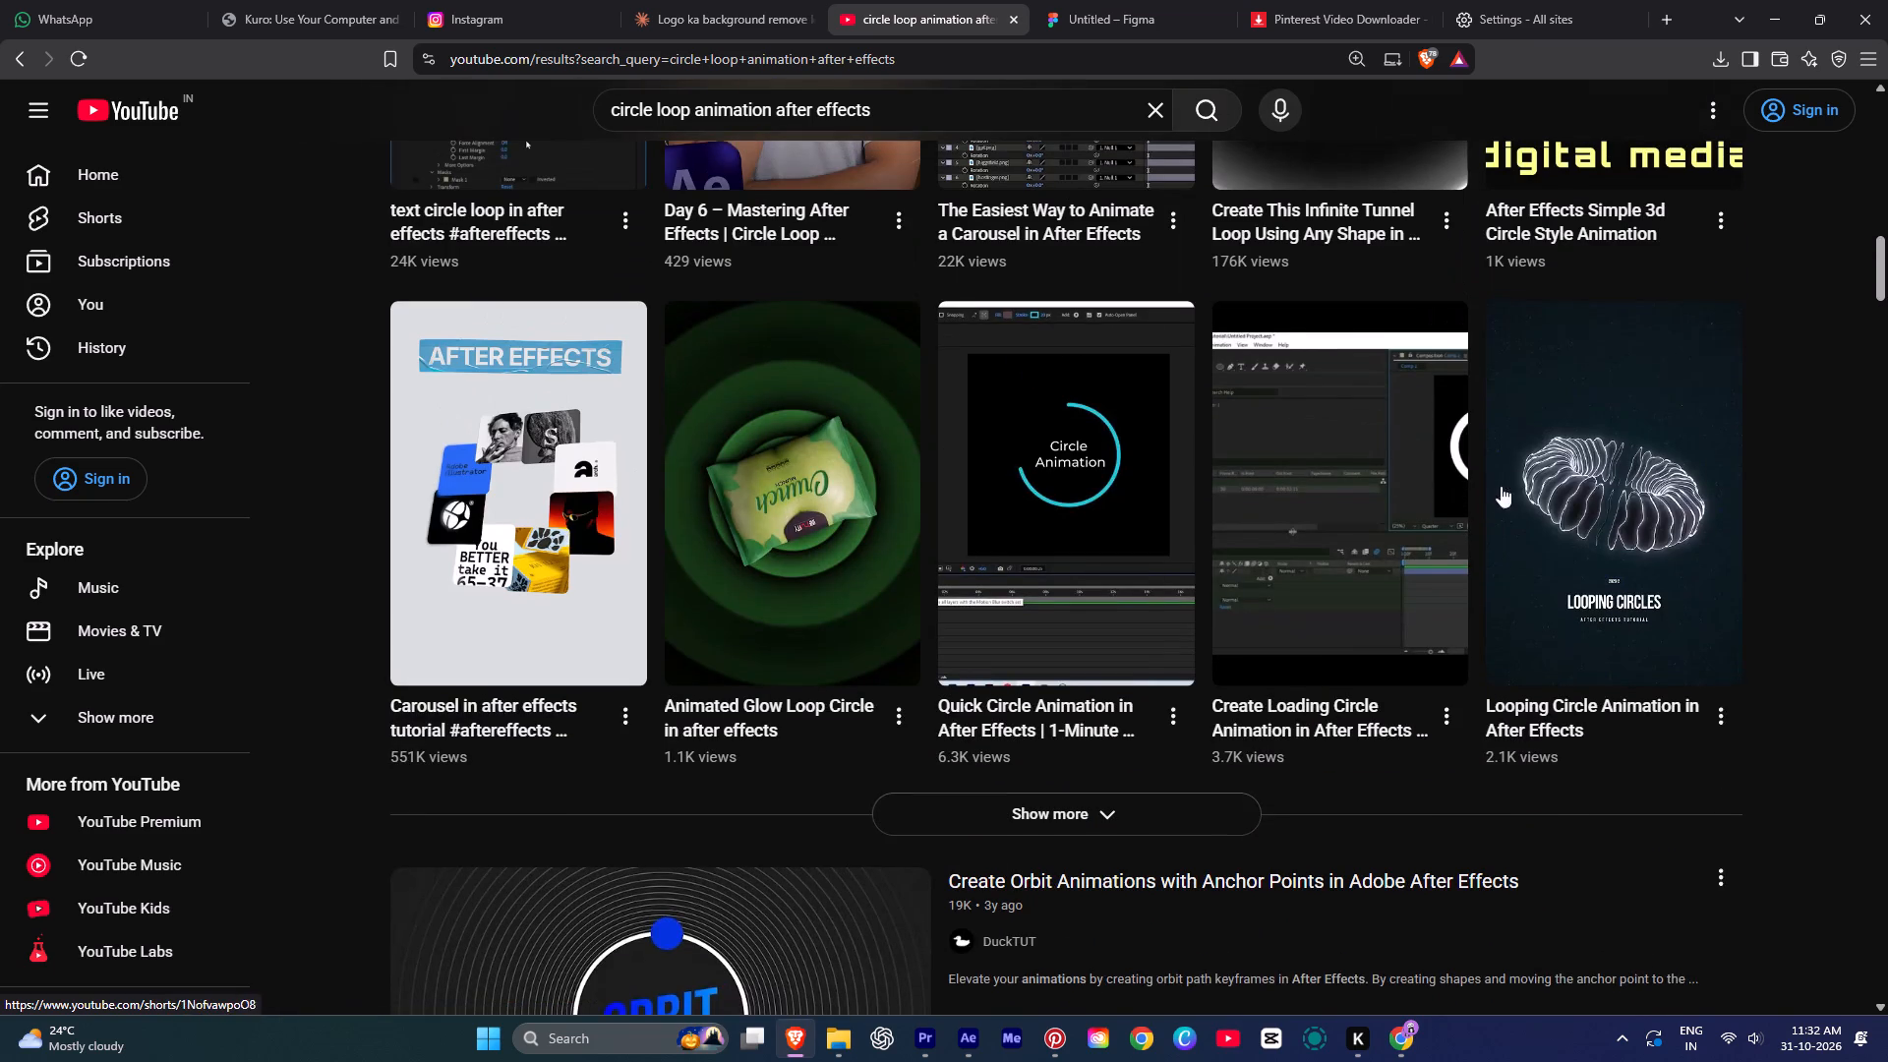
scroll(1327, 496, "up", 4)
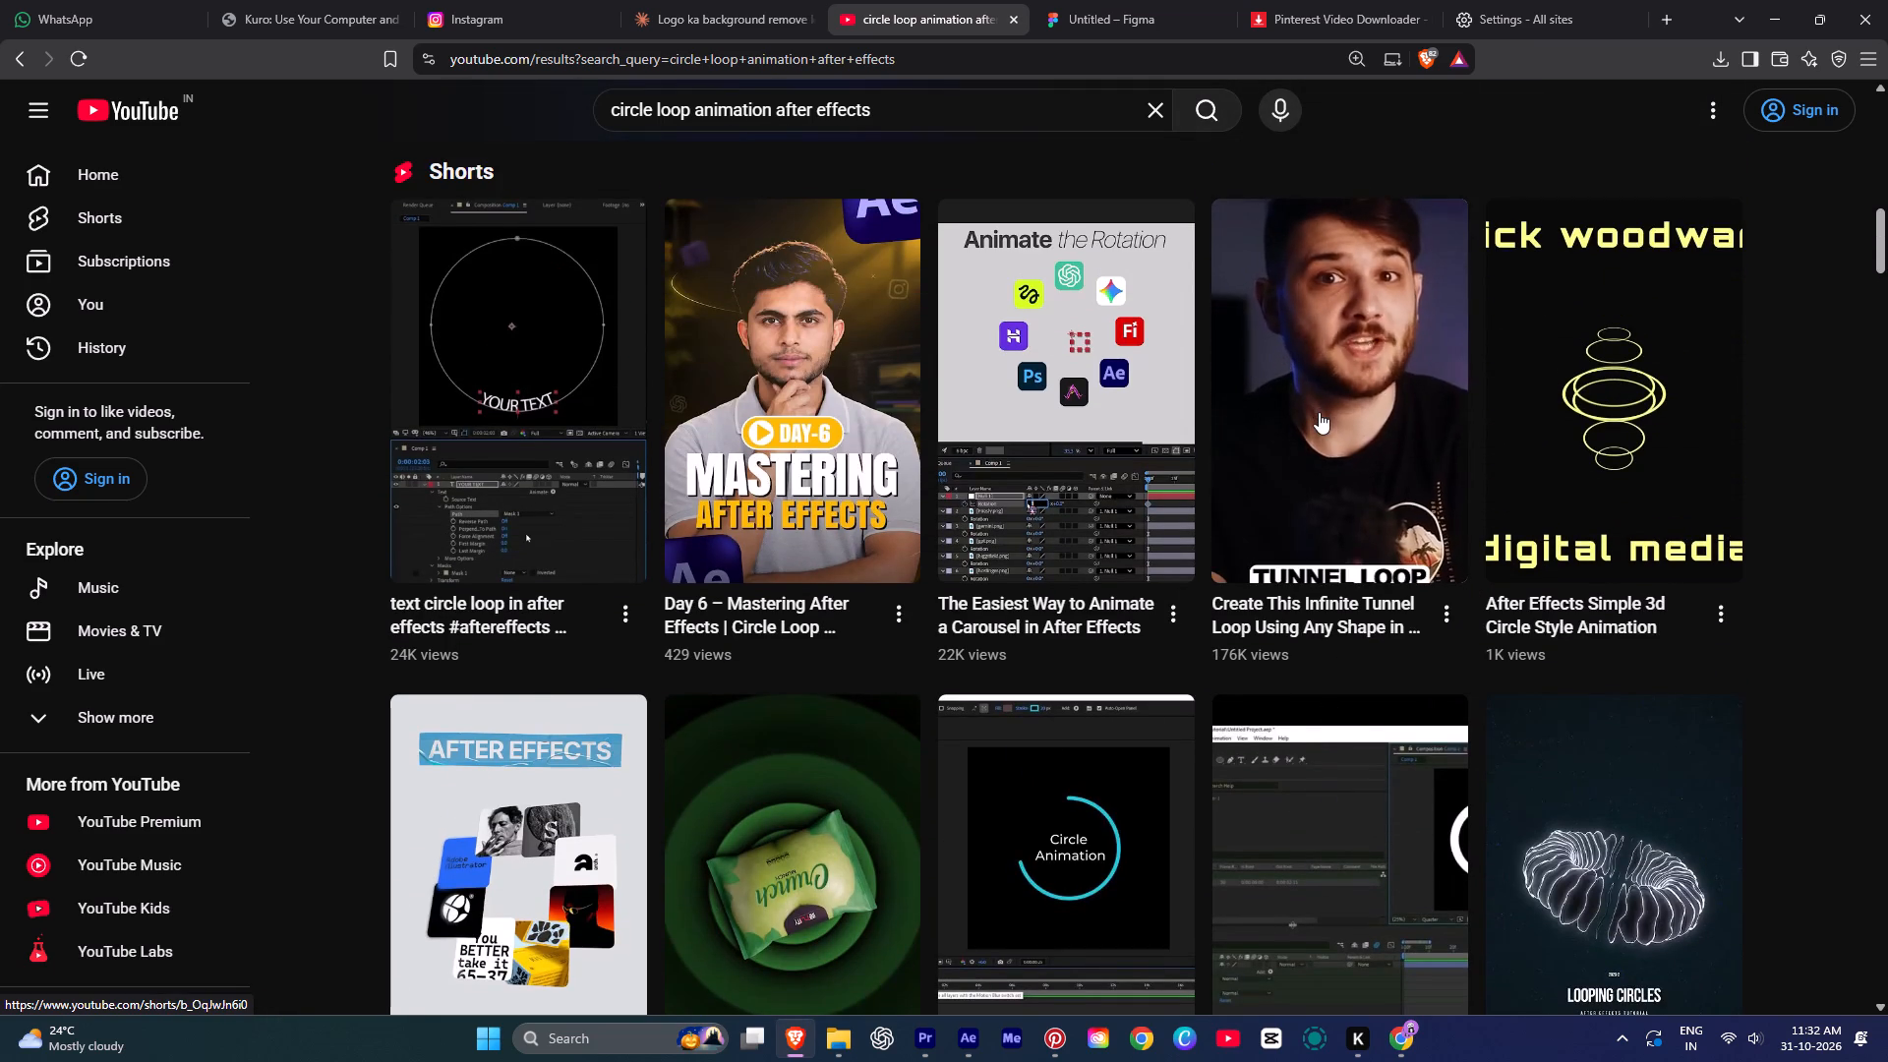
scroll(1319, 412, "up", 5)
scroll(990, 412, "up", 2)
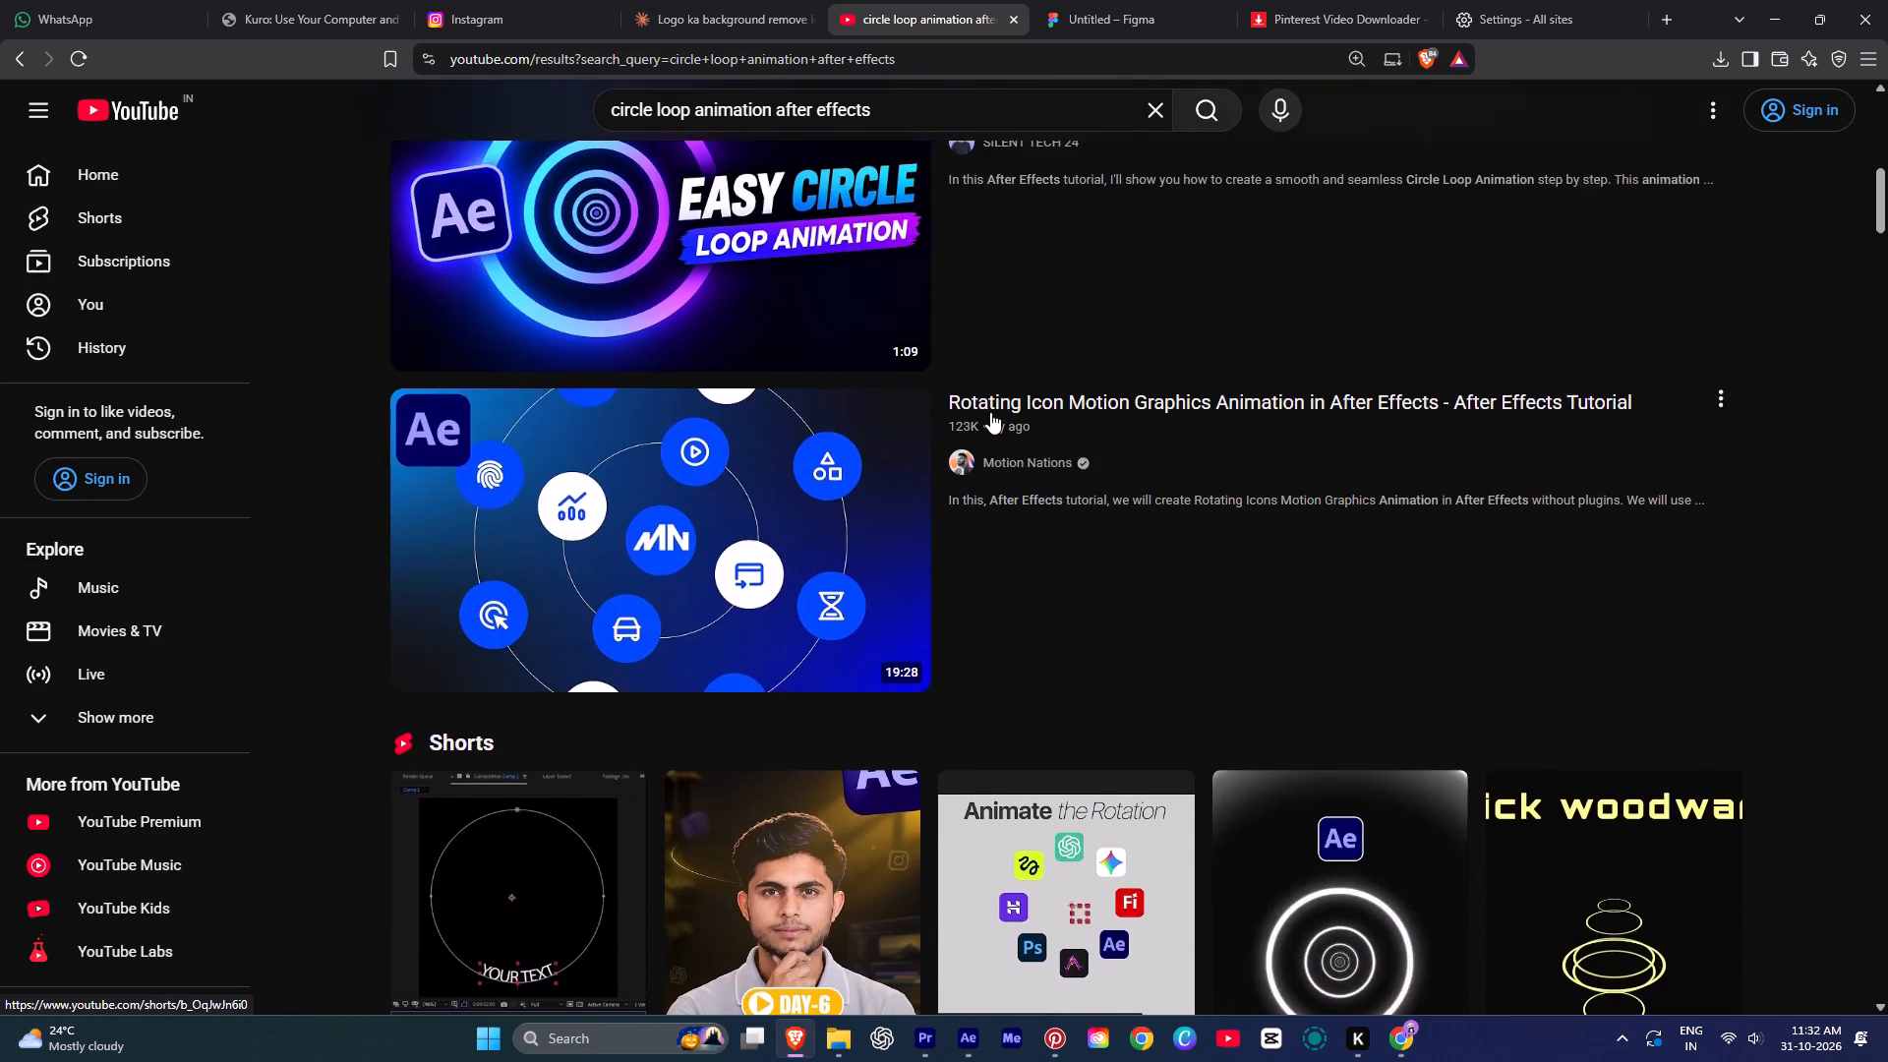
scroll(990, 412, "up", 6)
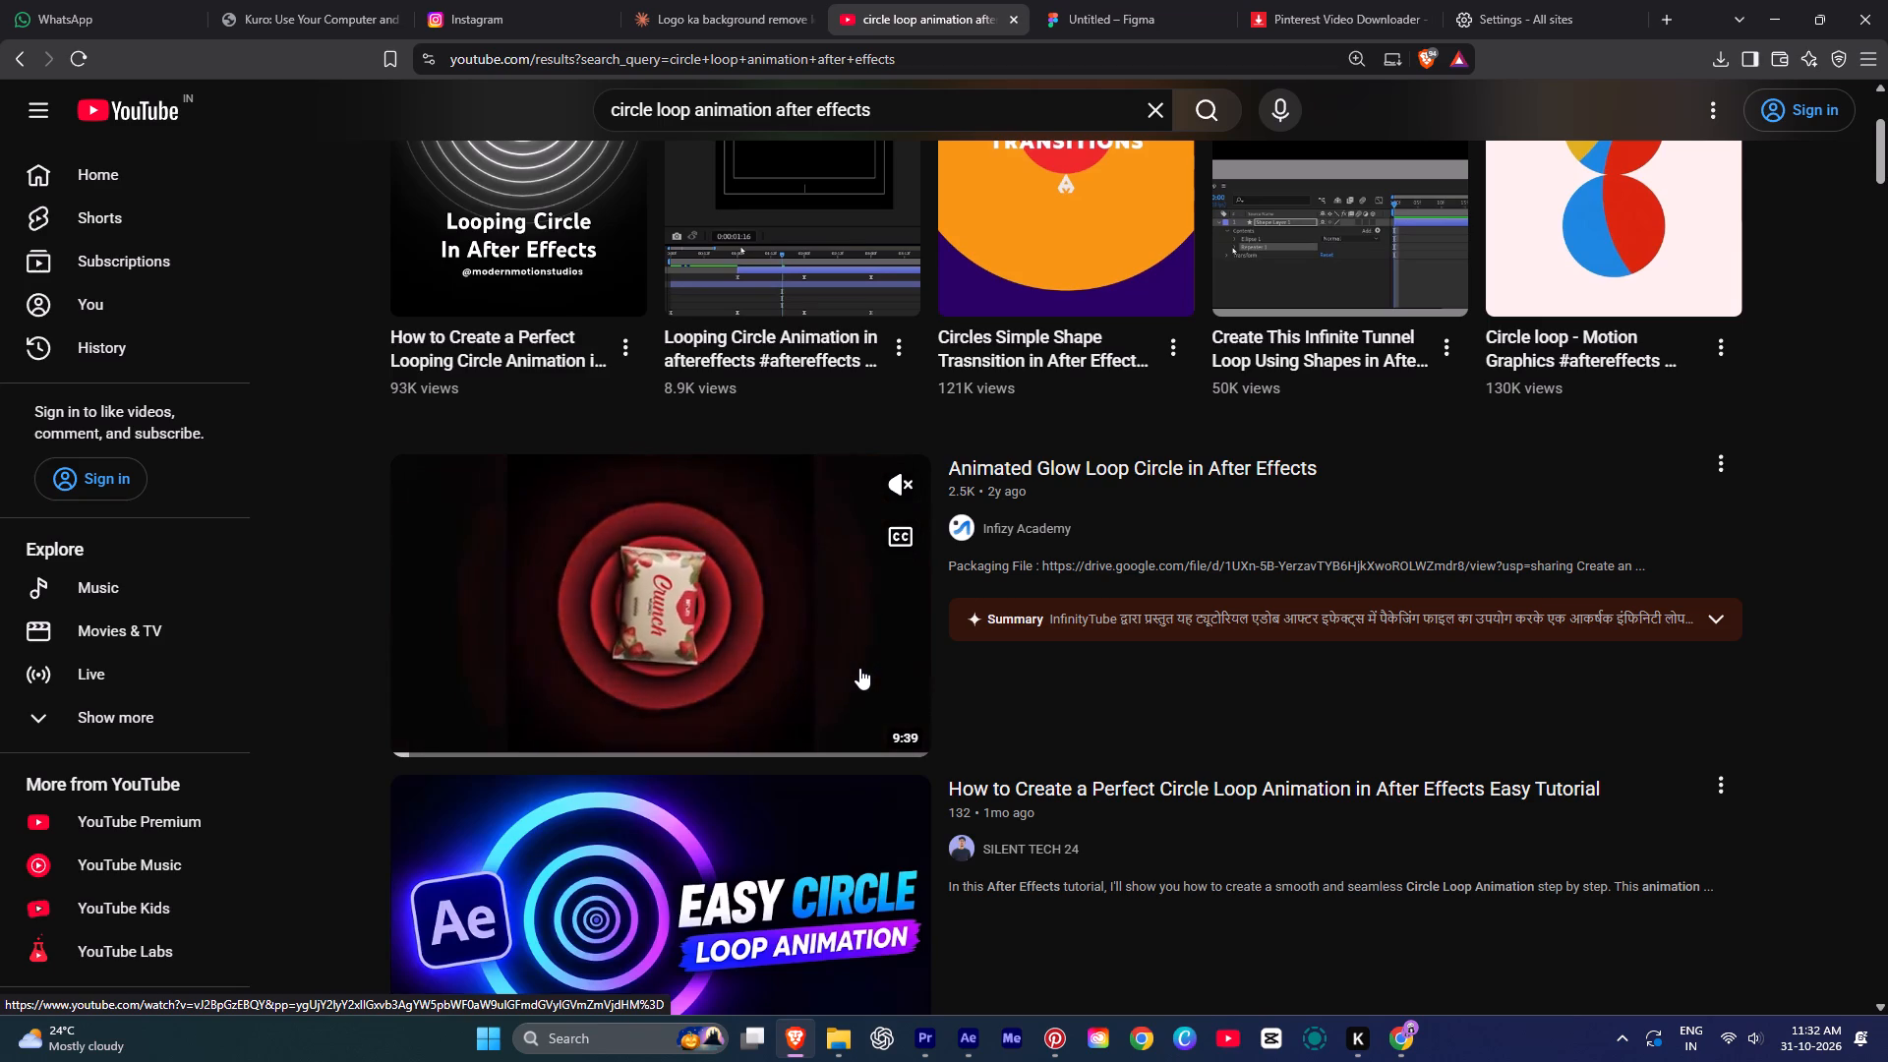
scroll(1185, 589, "up", 4)
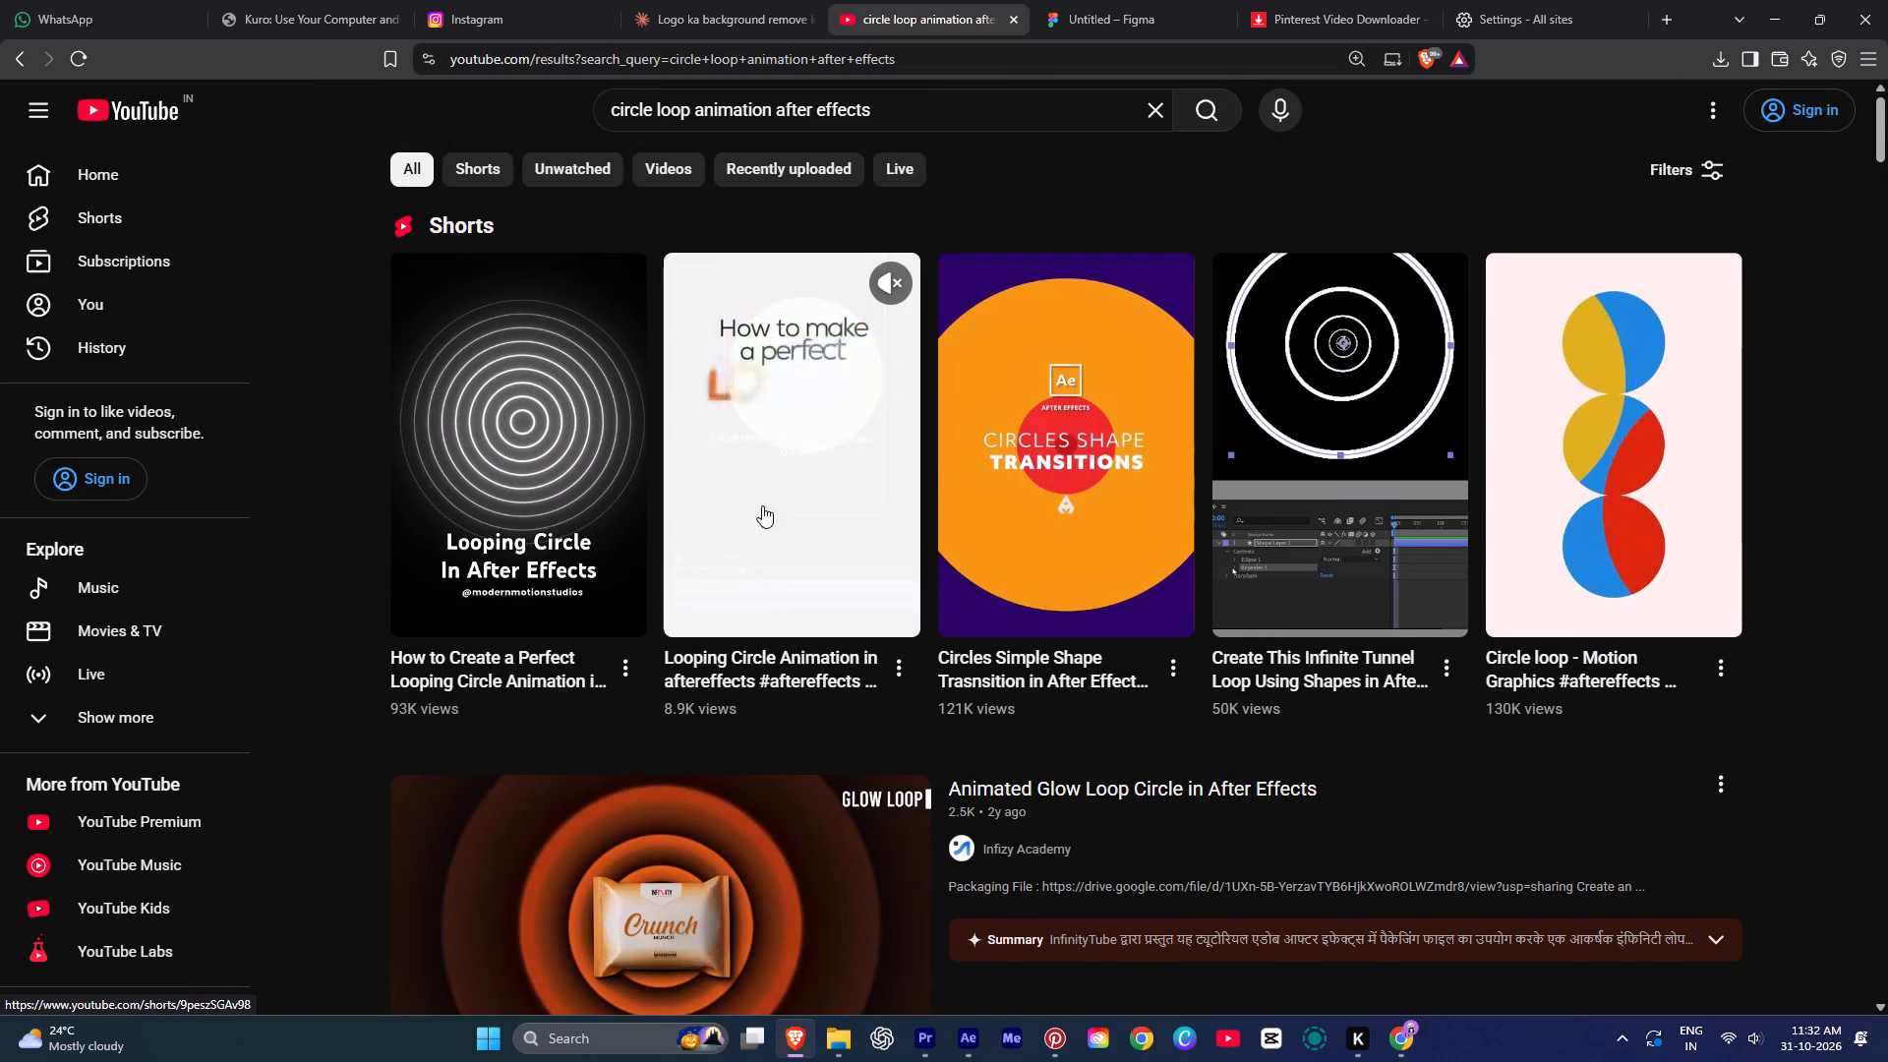
Open the "Looping Circle Animation in aftereffects" short and skim through it to study the offset circle layers.
left_click(758, 562)
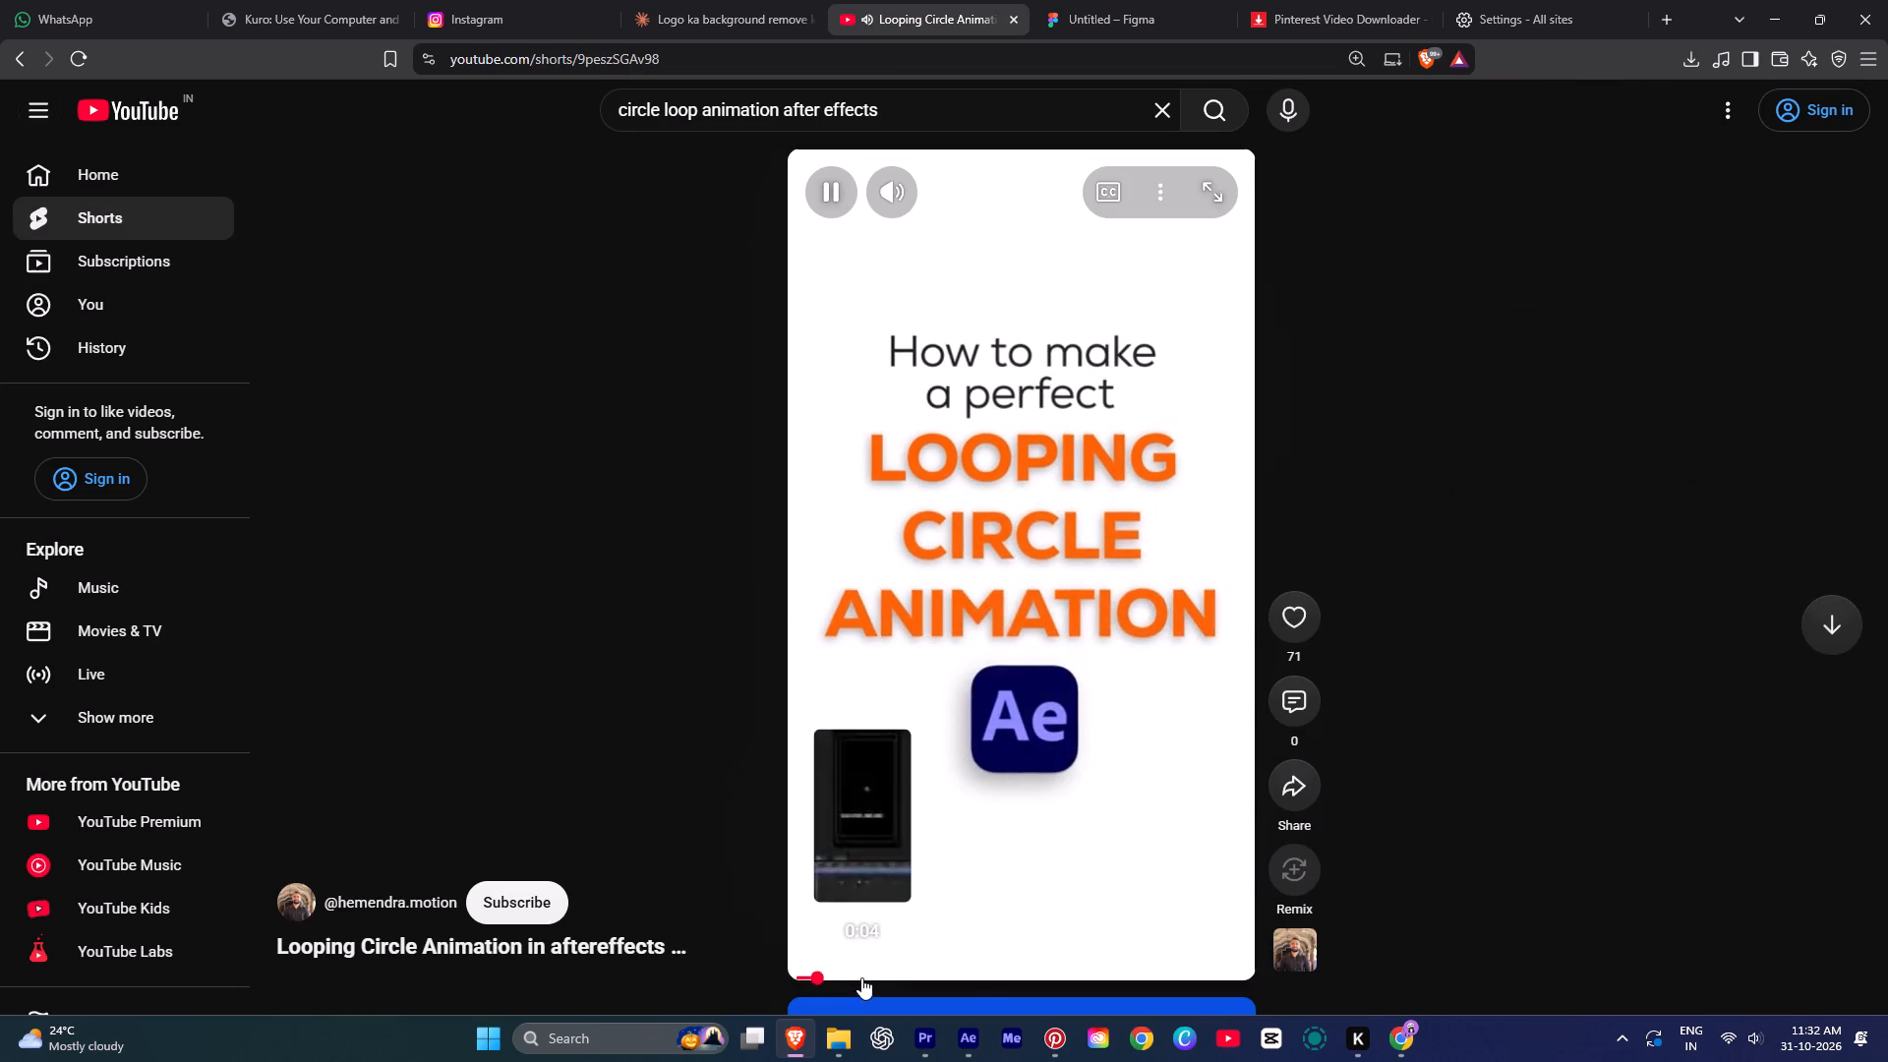
left_click_drag(861, 976, 979, 991)
left_click_drag(1020, 982, 1045, 981)
left_click_drag(1093, 974, 1104, 975)
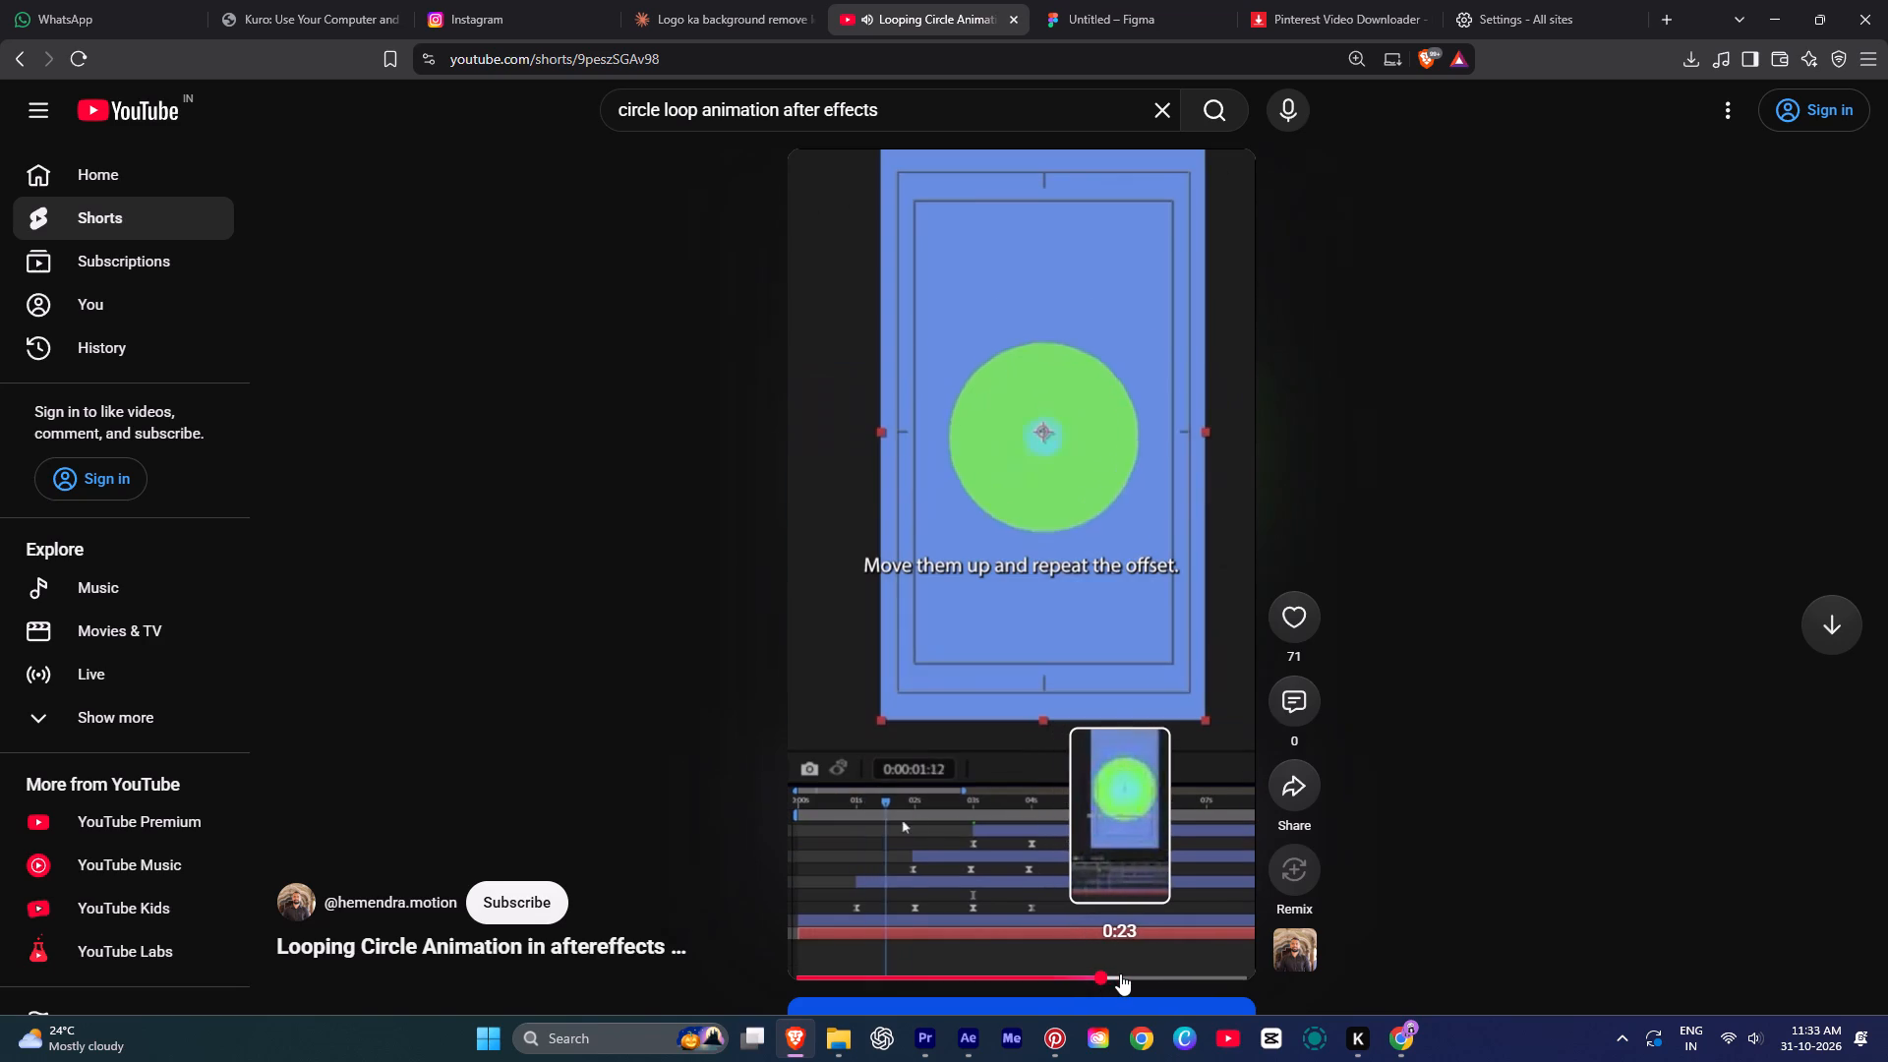
left_click_drag(1130, 973, 1160, 977)
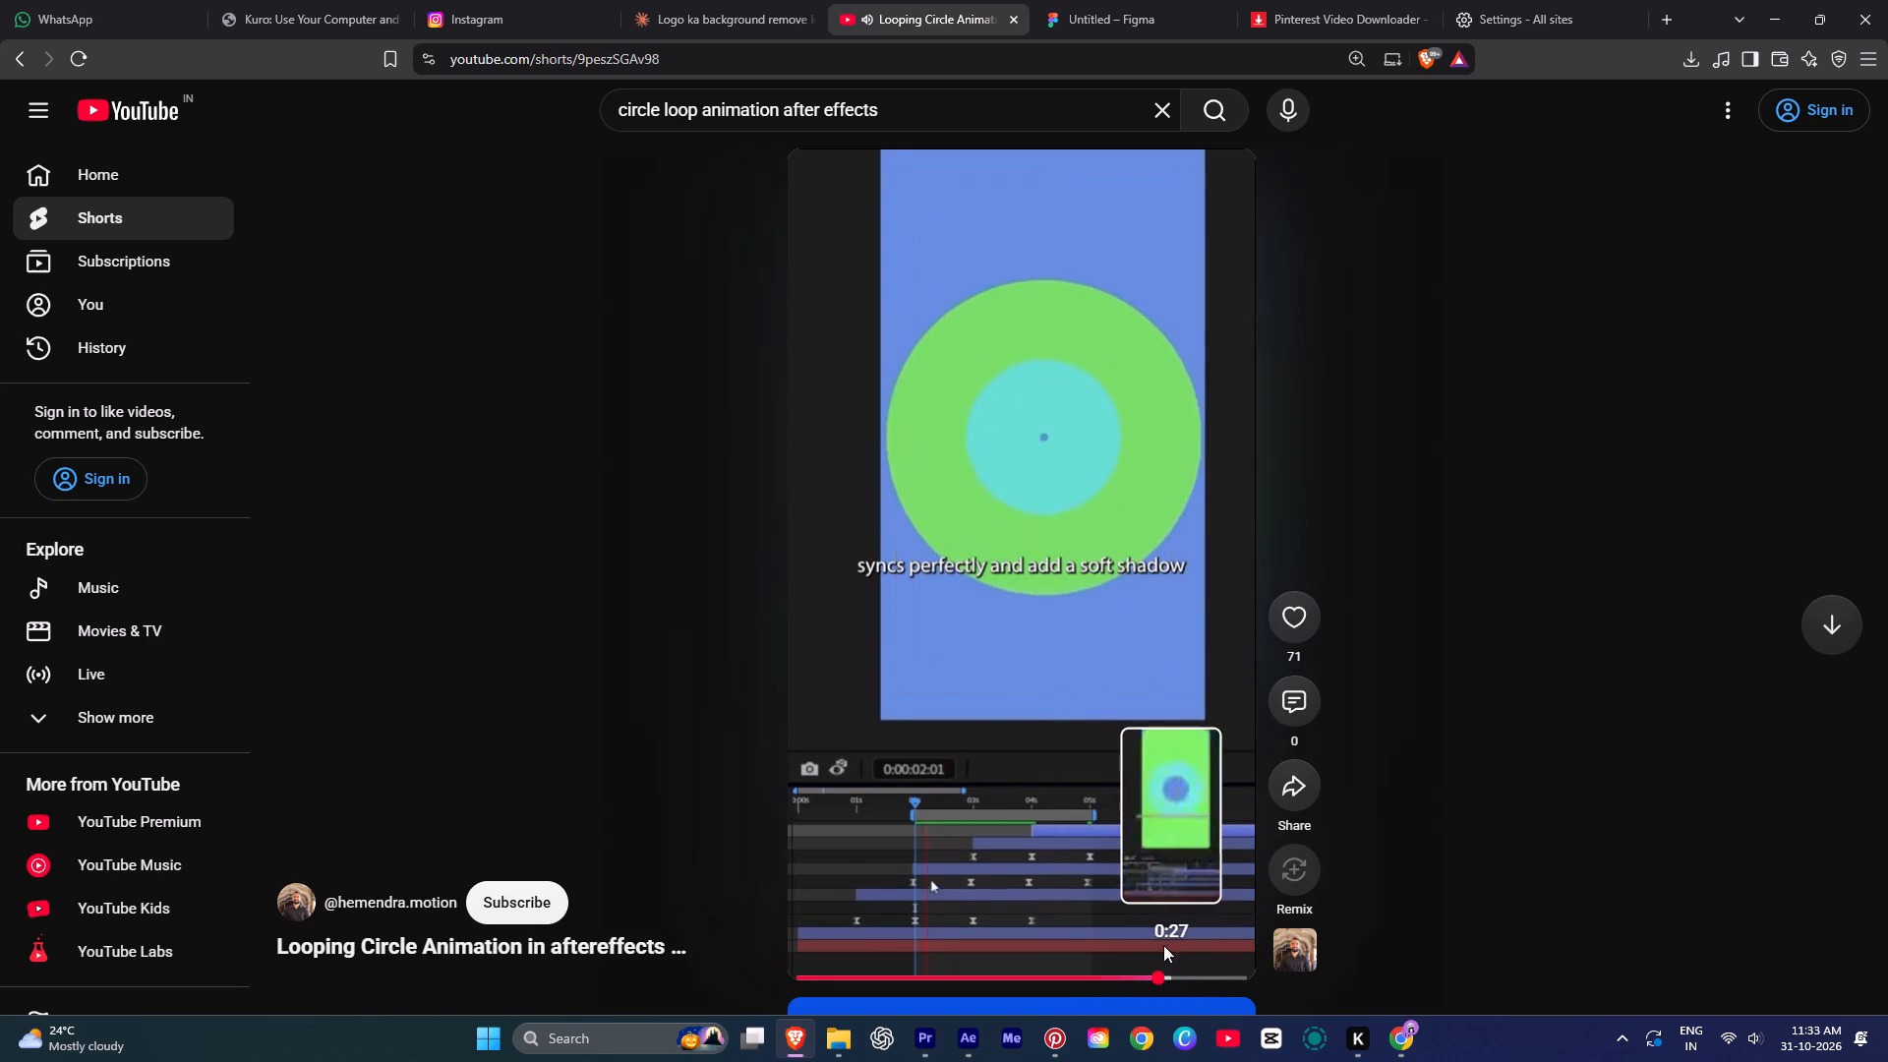
left_click(1042, 655)
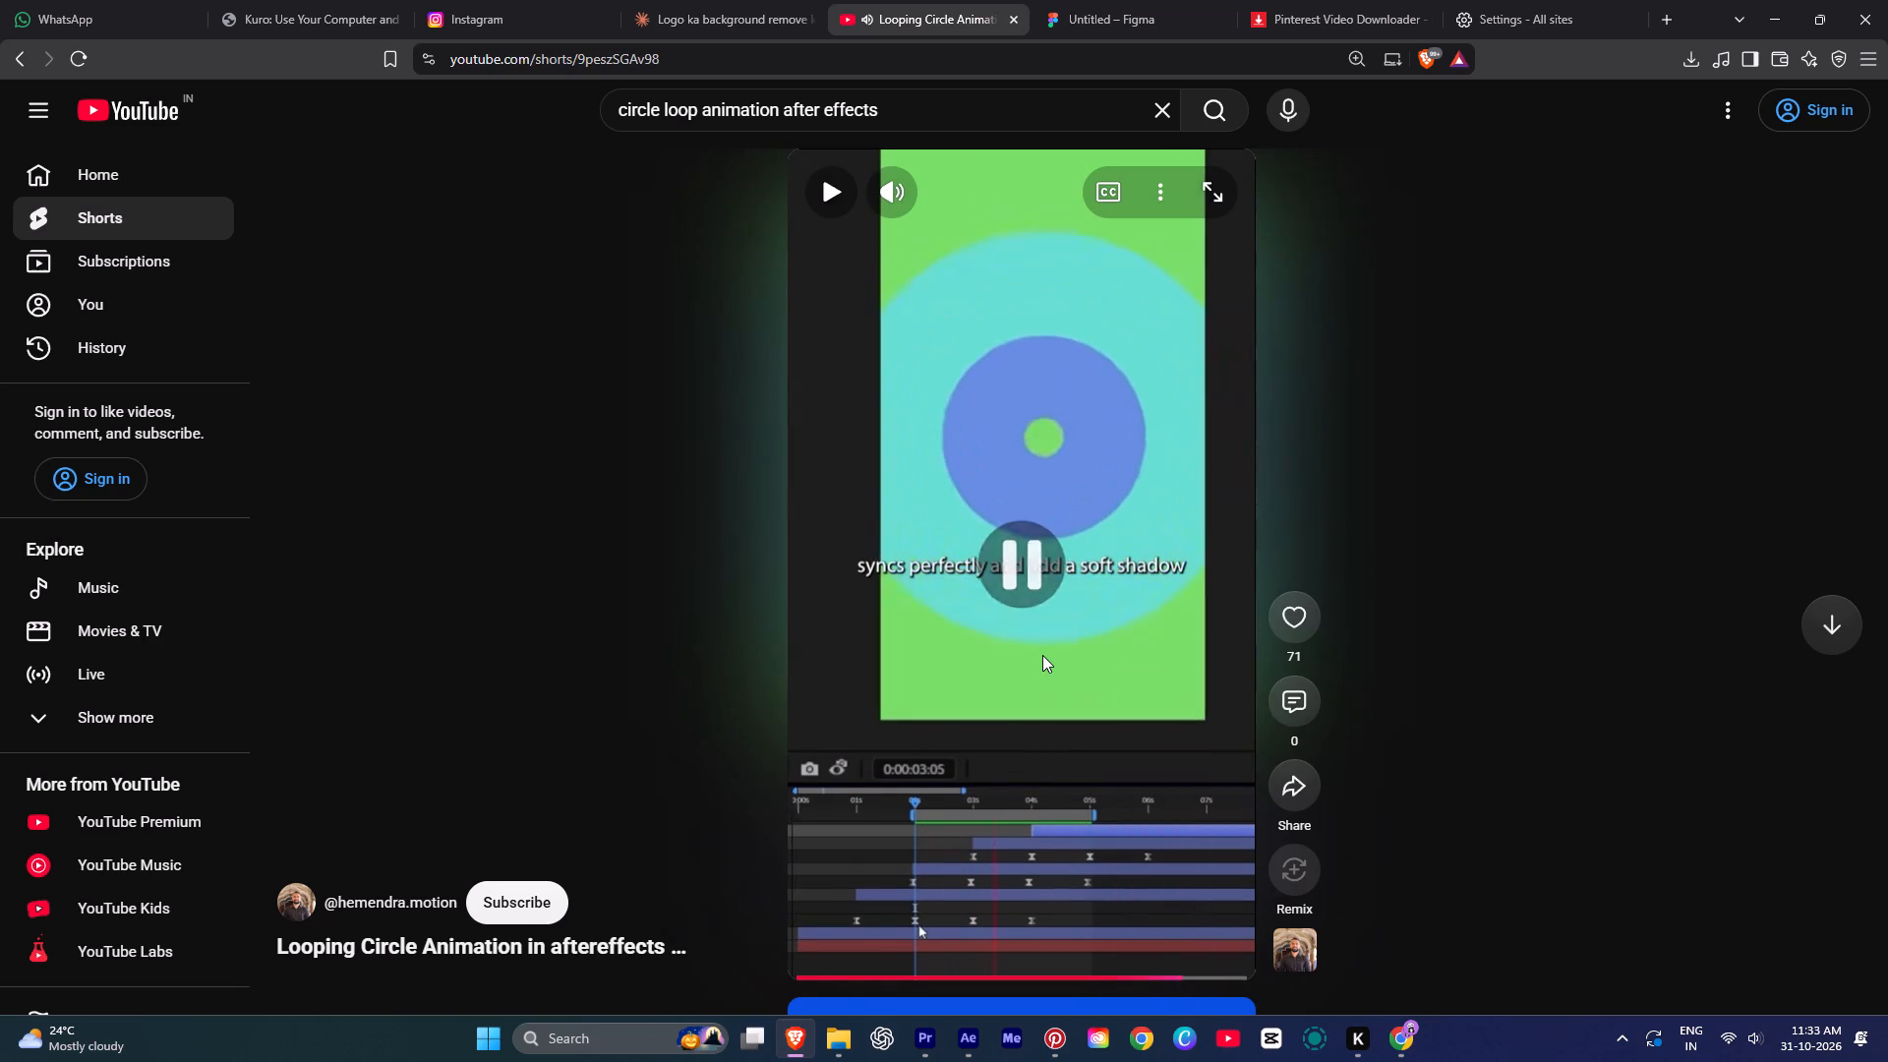
left_click(960, 633)
Open the "Animated Glow Loop Circle in After Effects" tutorial and skim from 1:01 onward to study its Glow ring settings.
scroll(874, 662, "down", 4)
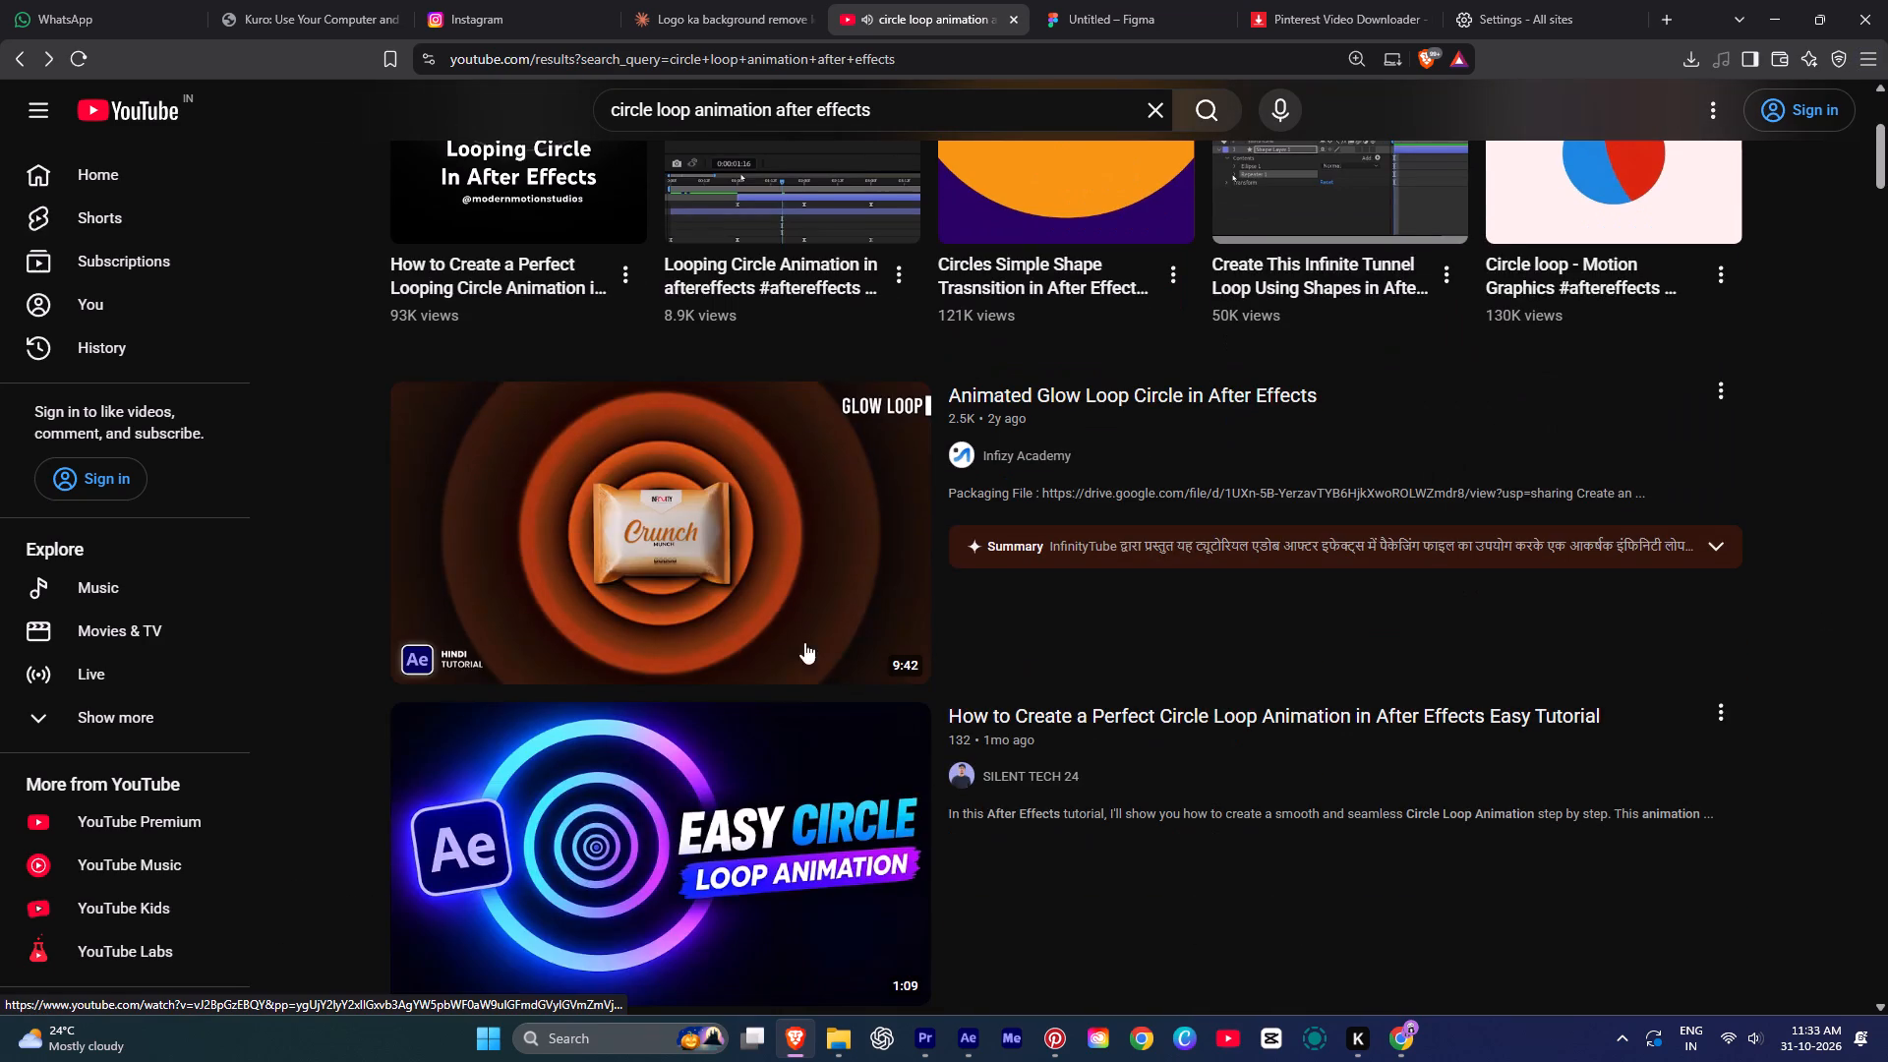
left_click(744, 594)
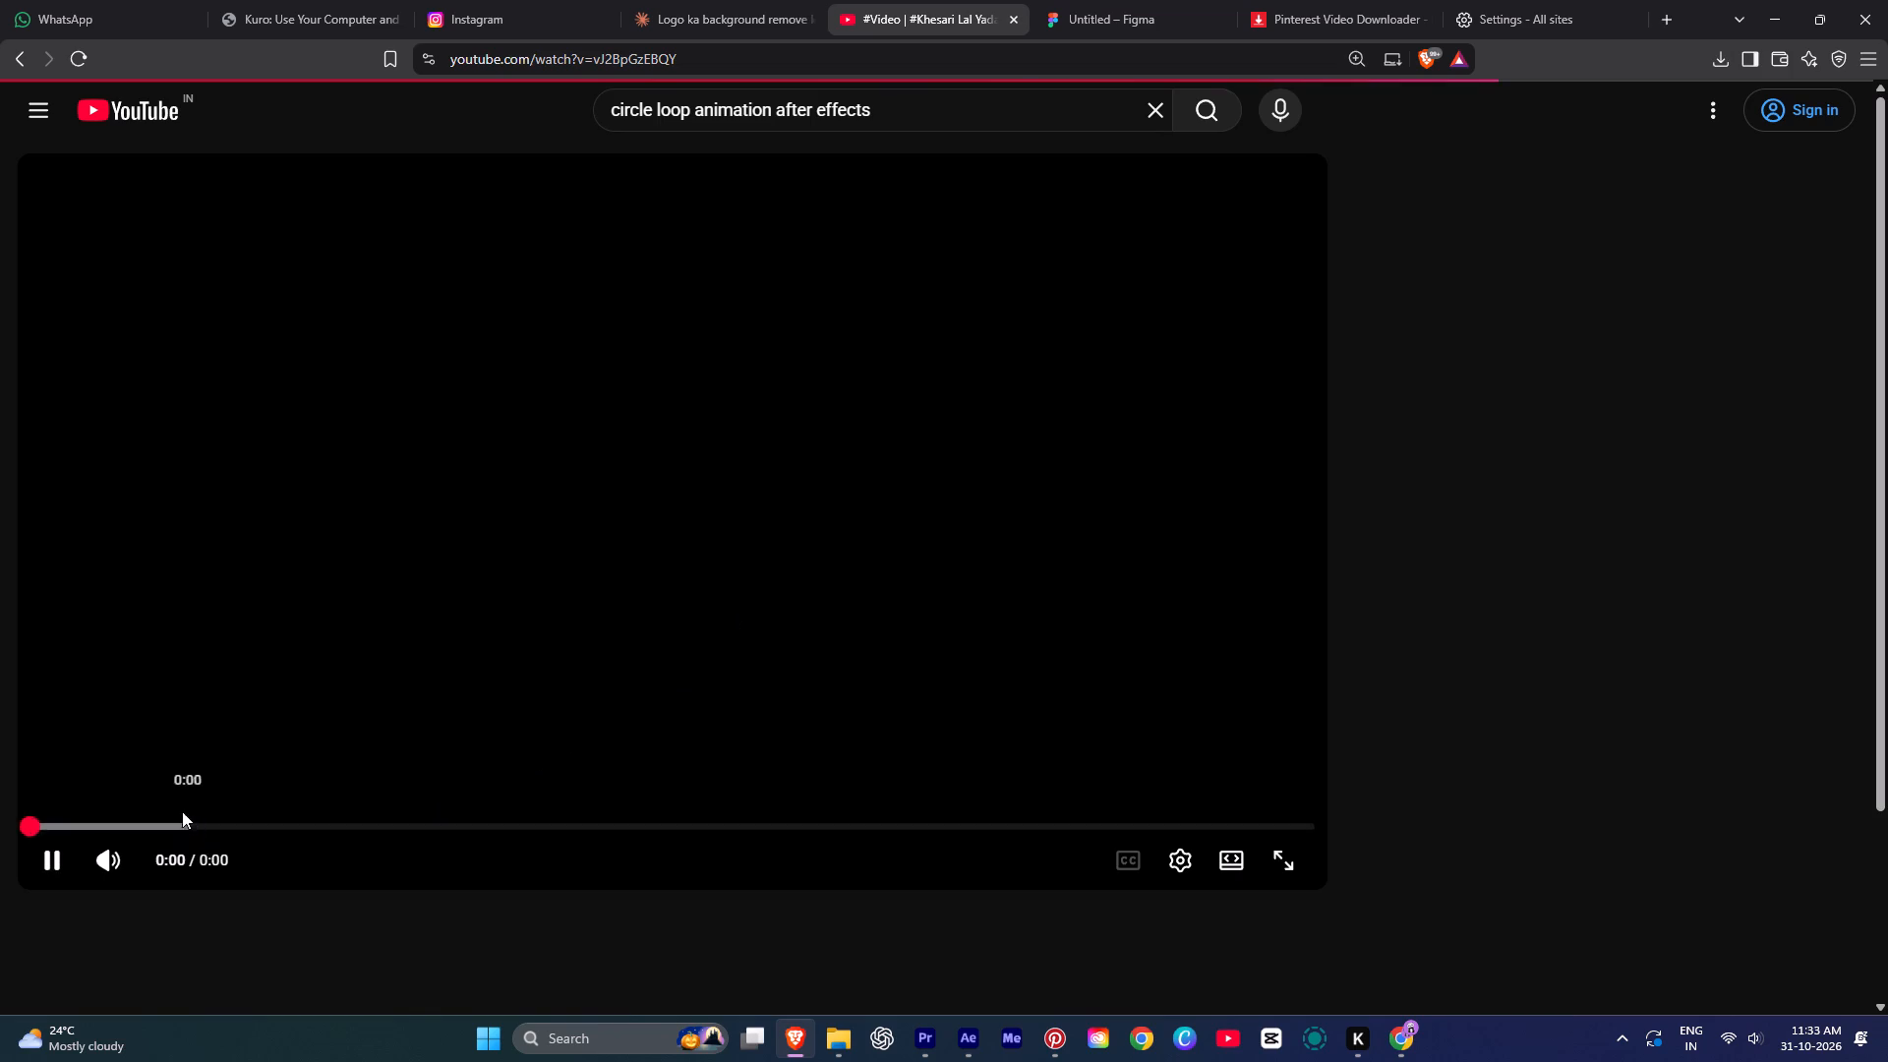
left_click(160, 831)
left_click(160, 829)
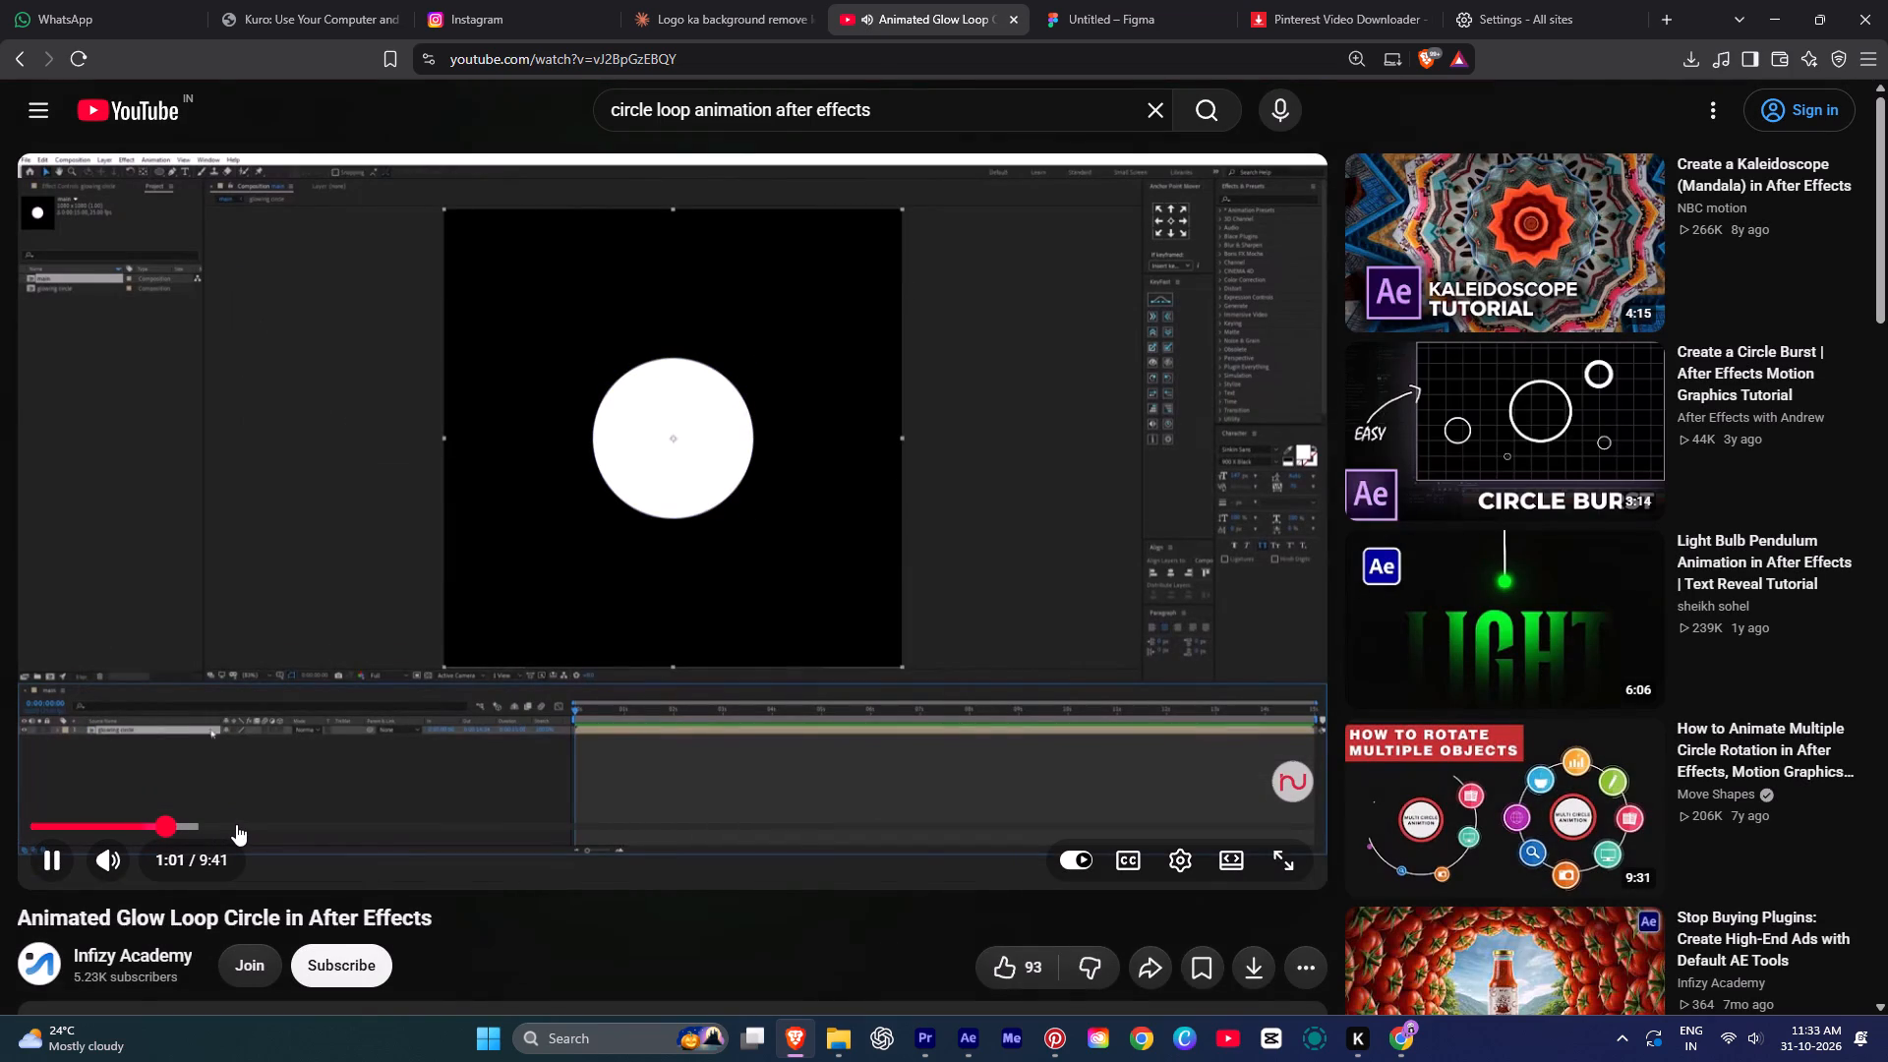
scroll(1470, 757, "down", 3)
scroll(1470, 757, "up", 3)
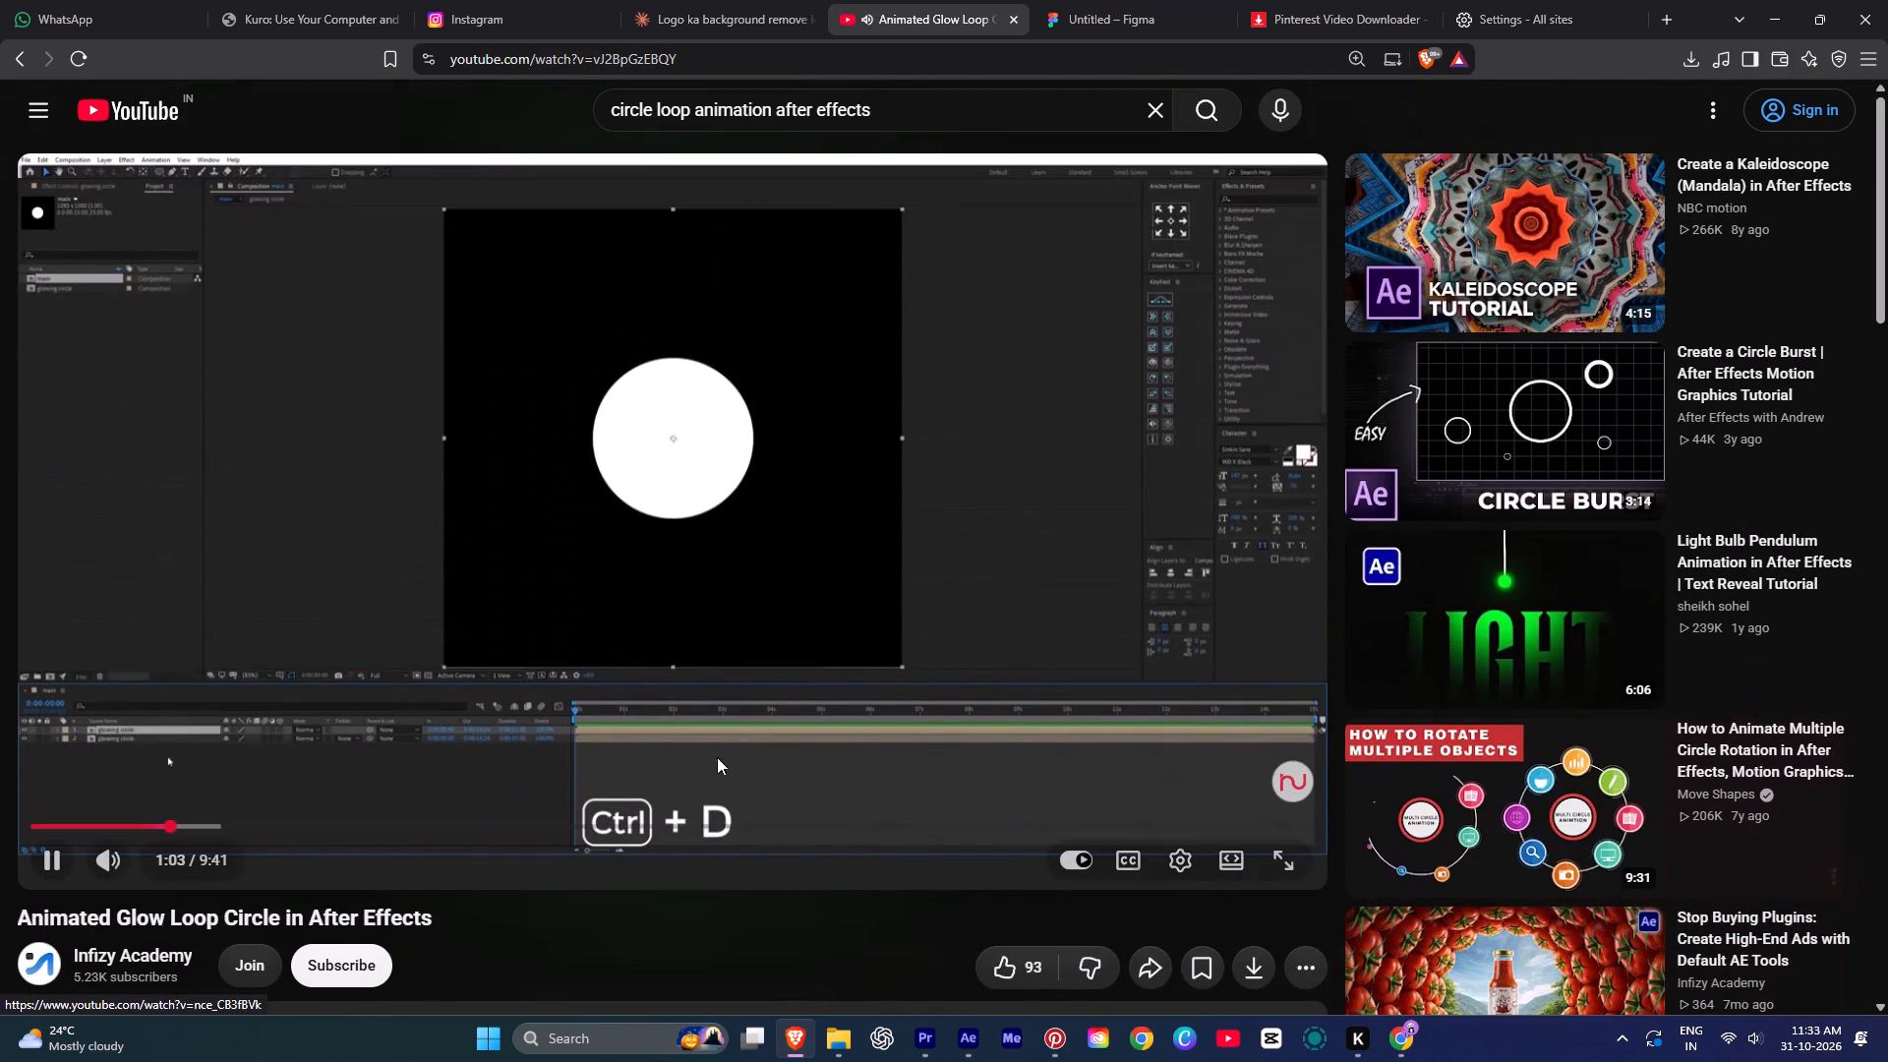
left_click(204, 822)
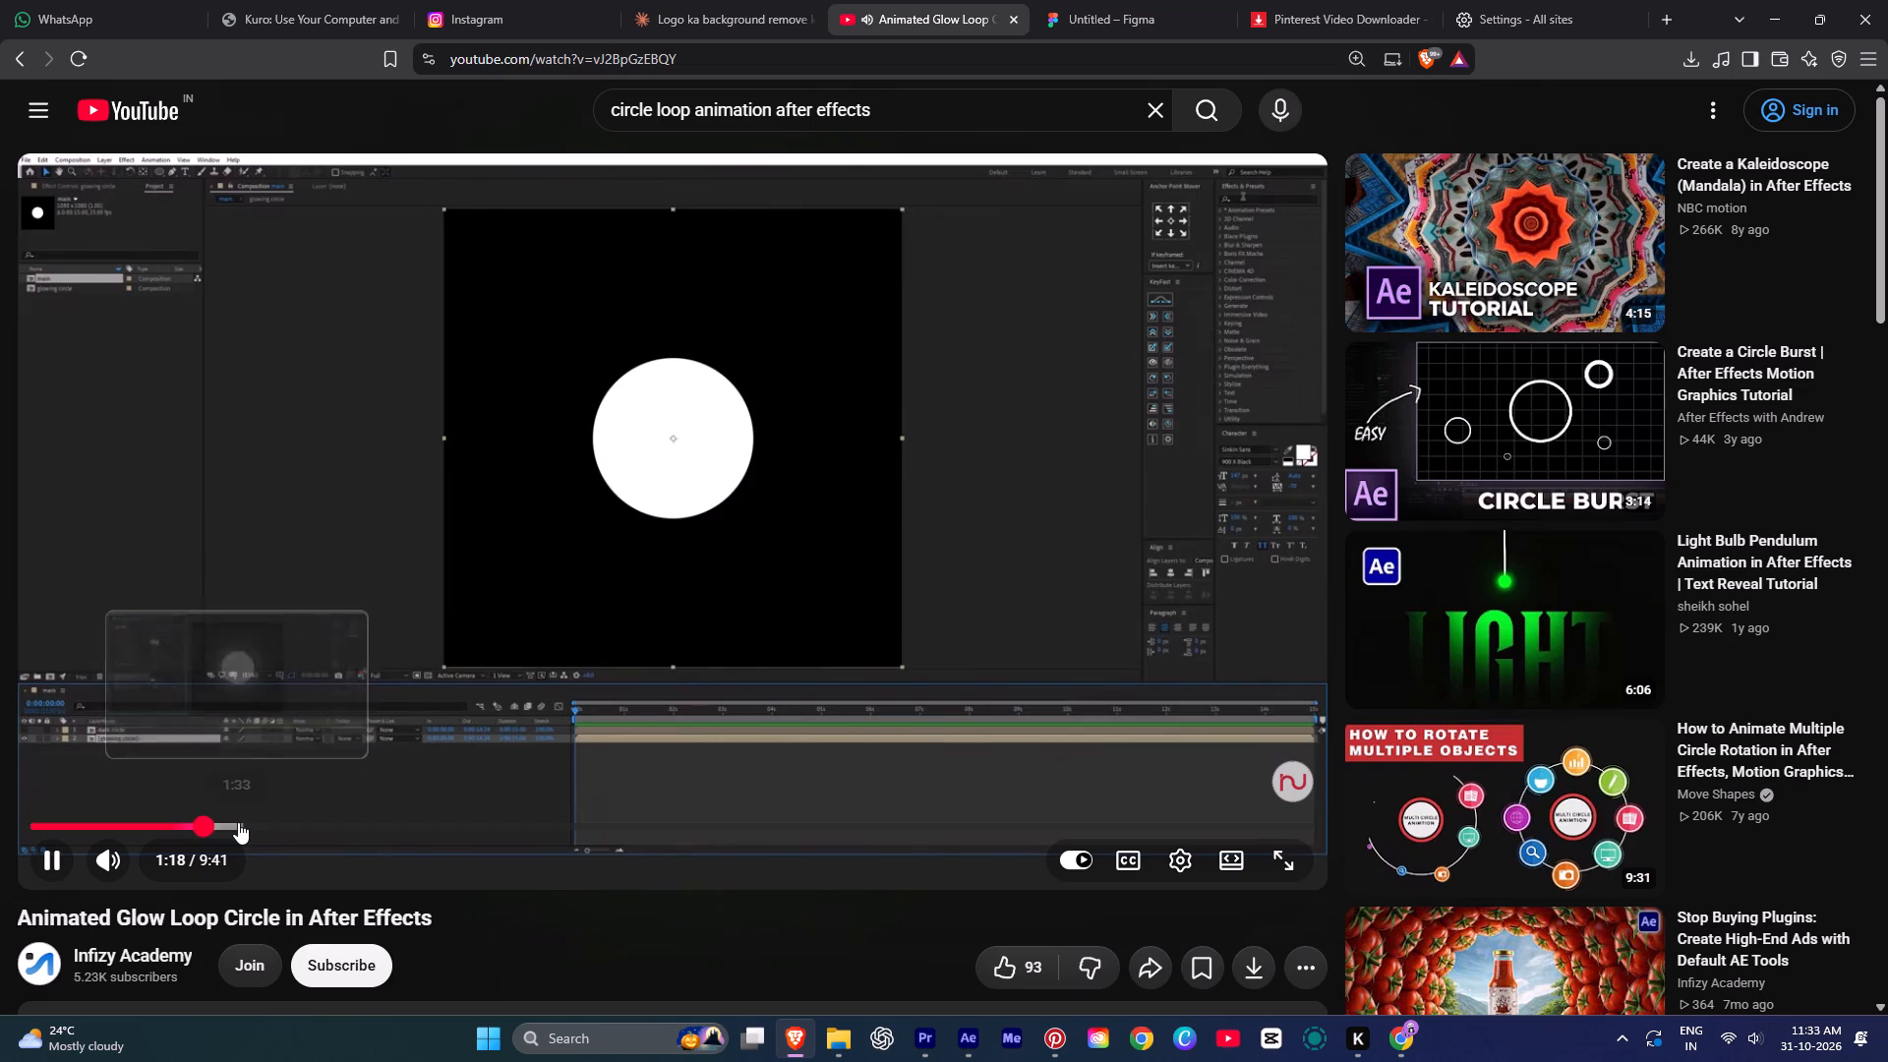
left_click(238, 822)
left_click(276, 823)
left_click(308, 823)
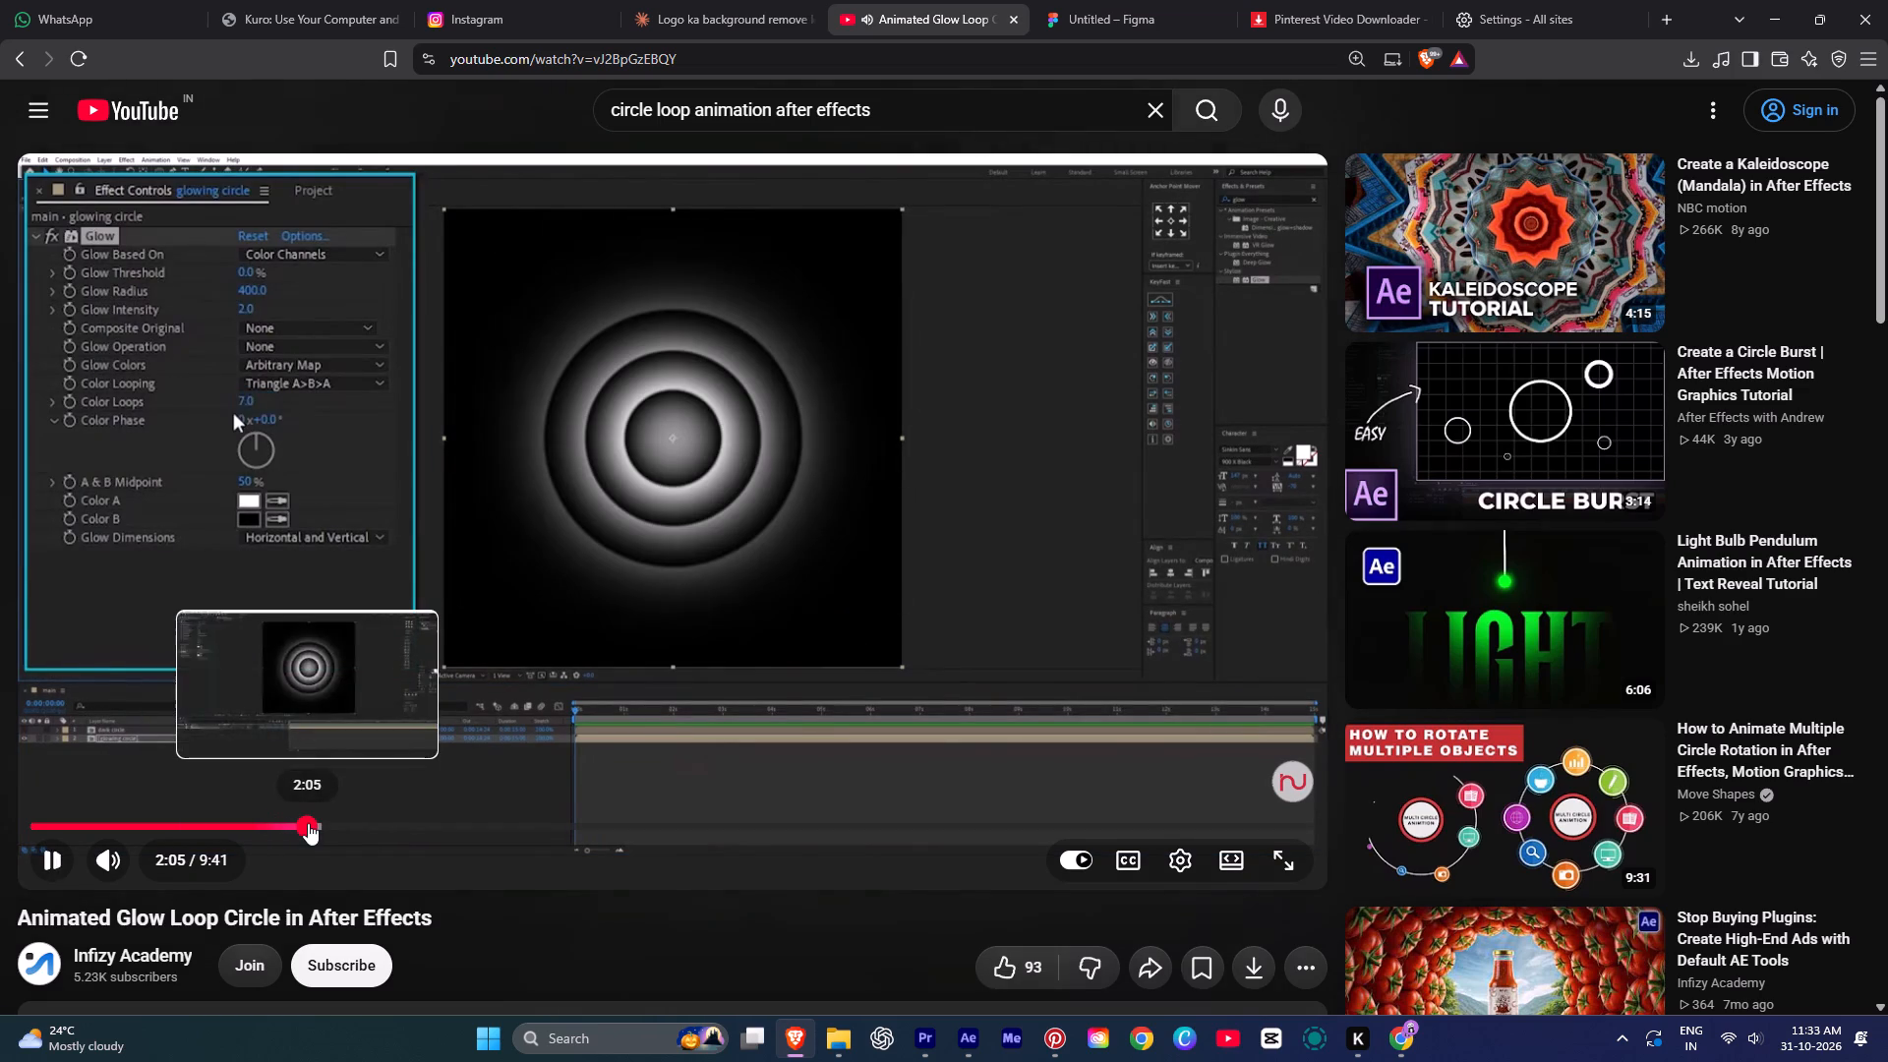
left_click(338, 823)
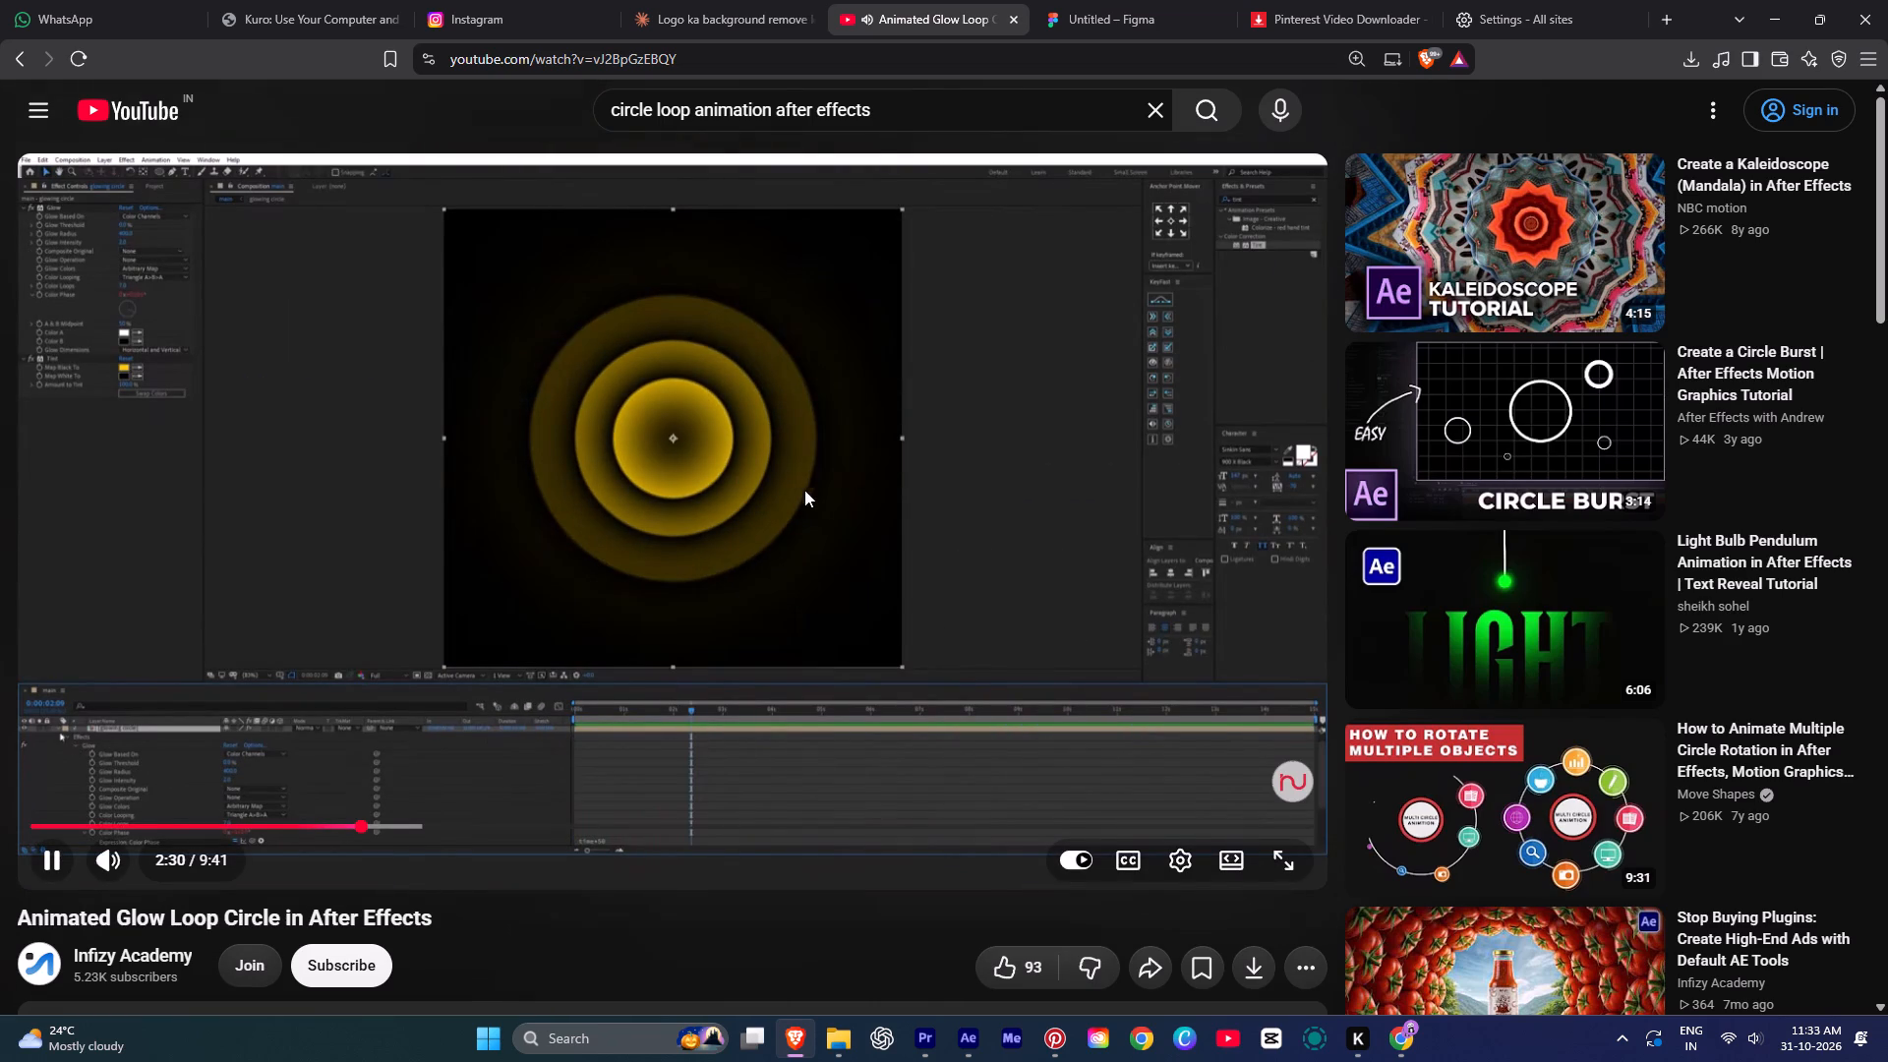
left_click(825, 575)
left_click(829, 574)
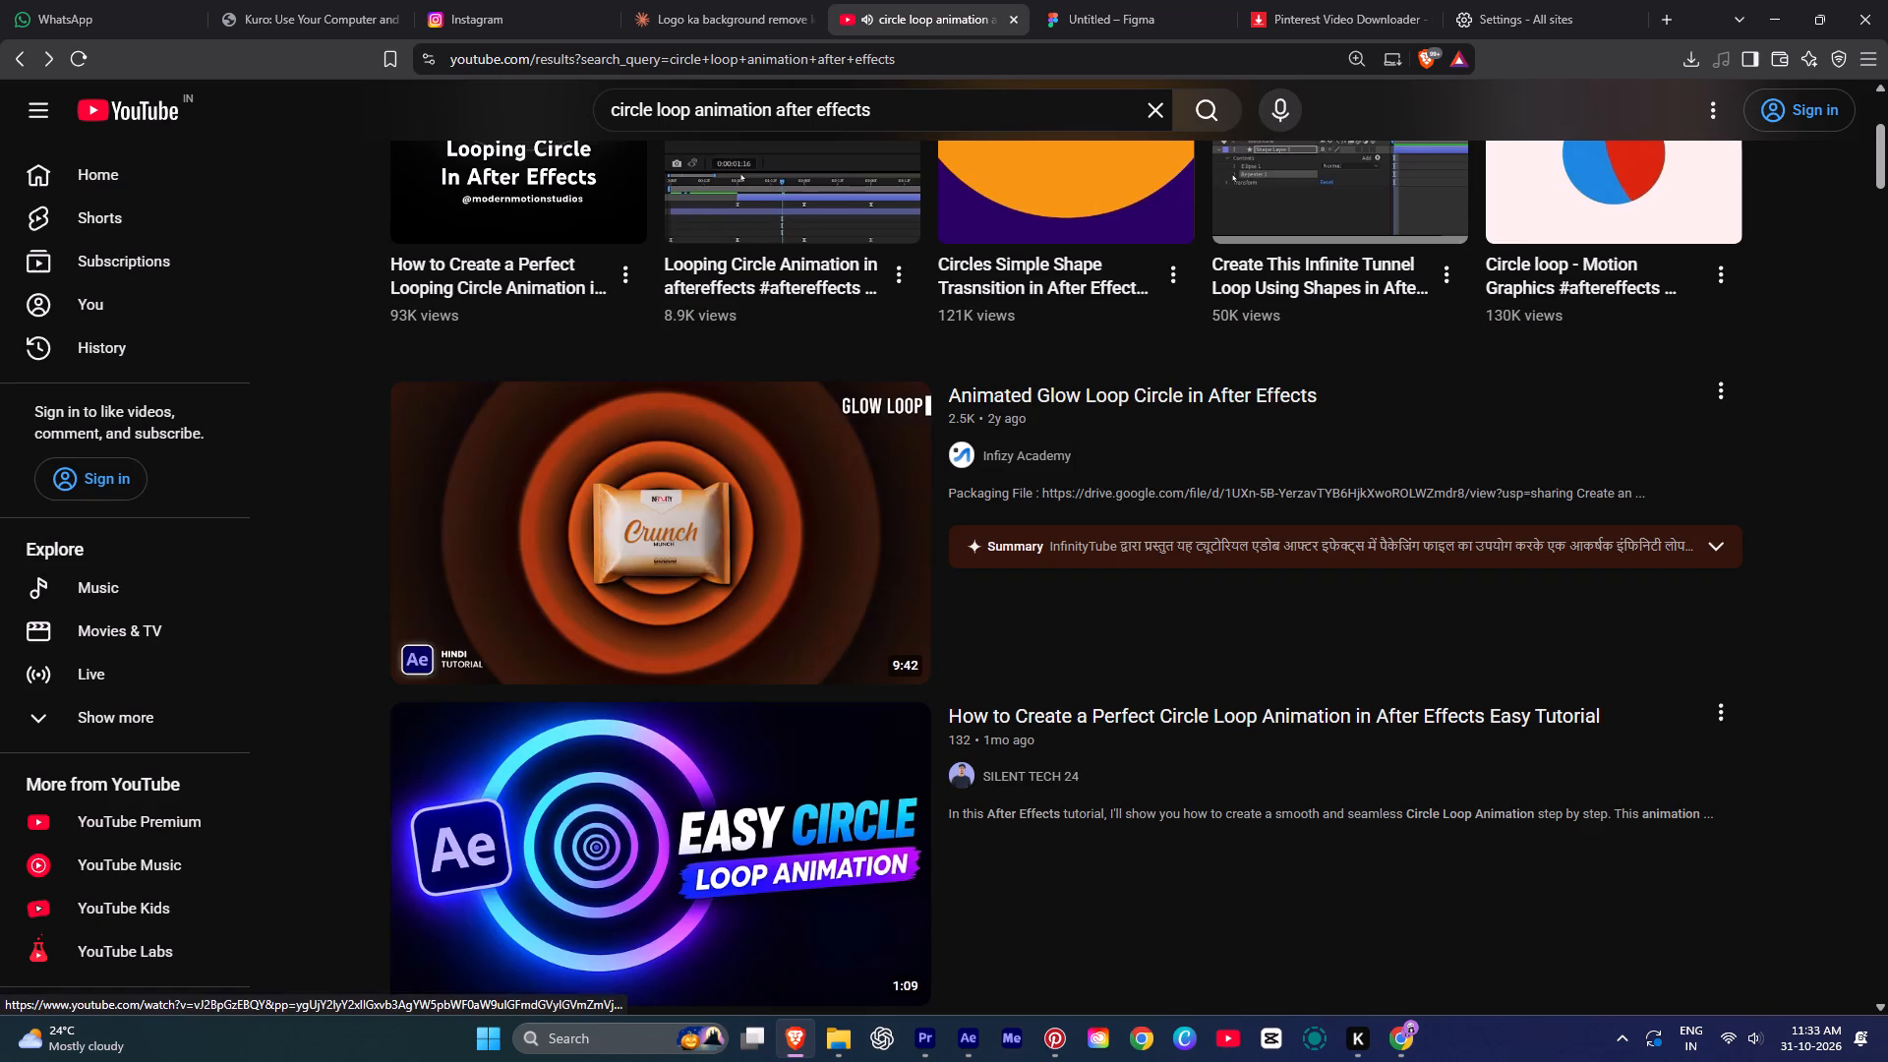
Watch the "Day 6 – Mastering After Effects | Circle Loop" short and pause it at the red circle's layer setup.
scroll(829, 574, "down", 6)
scroll(792, 650, "down", 5)
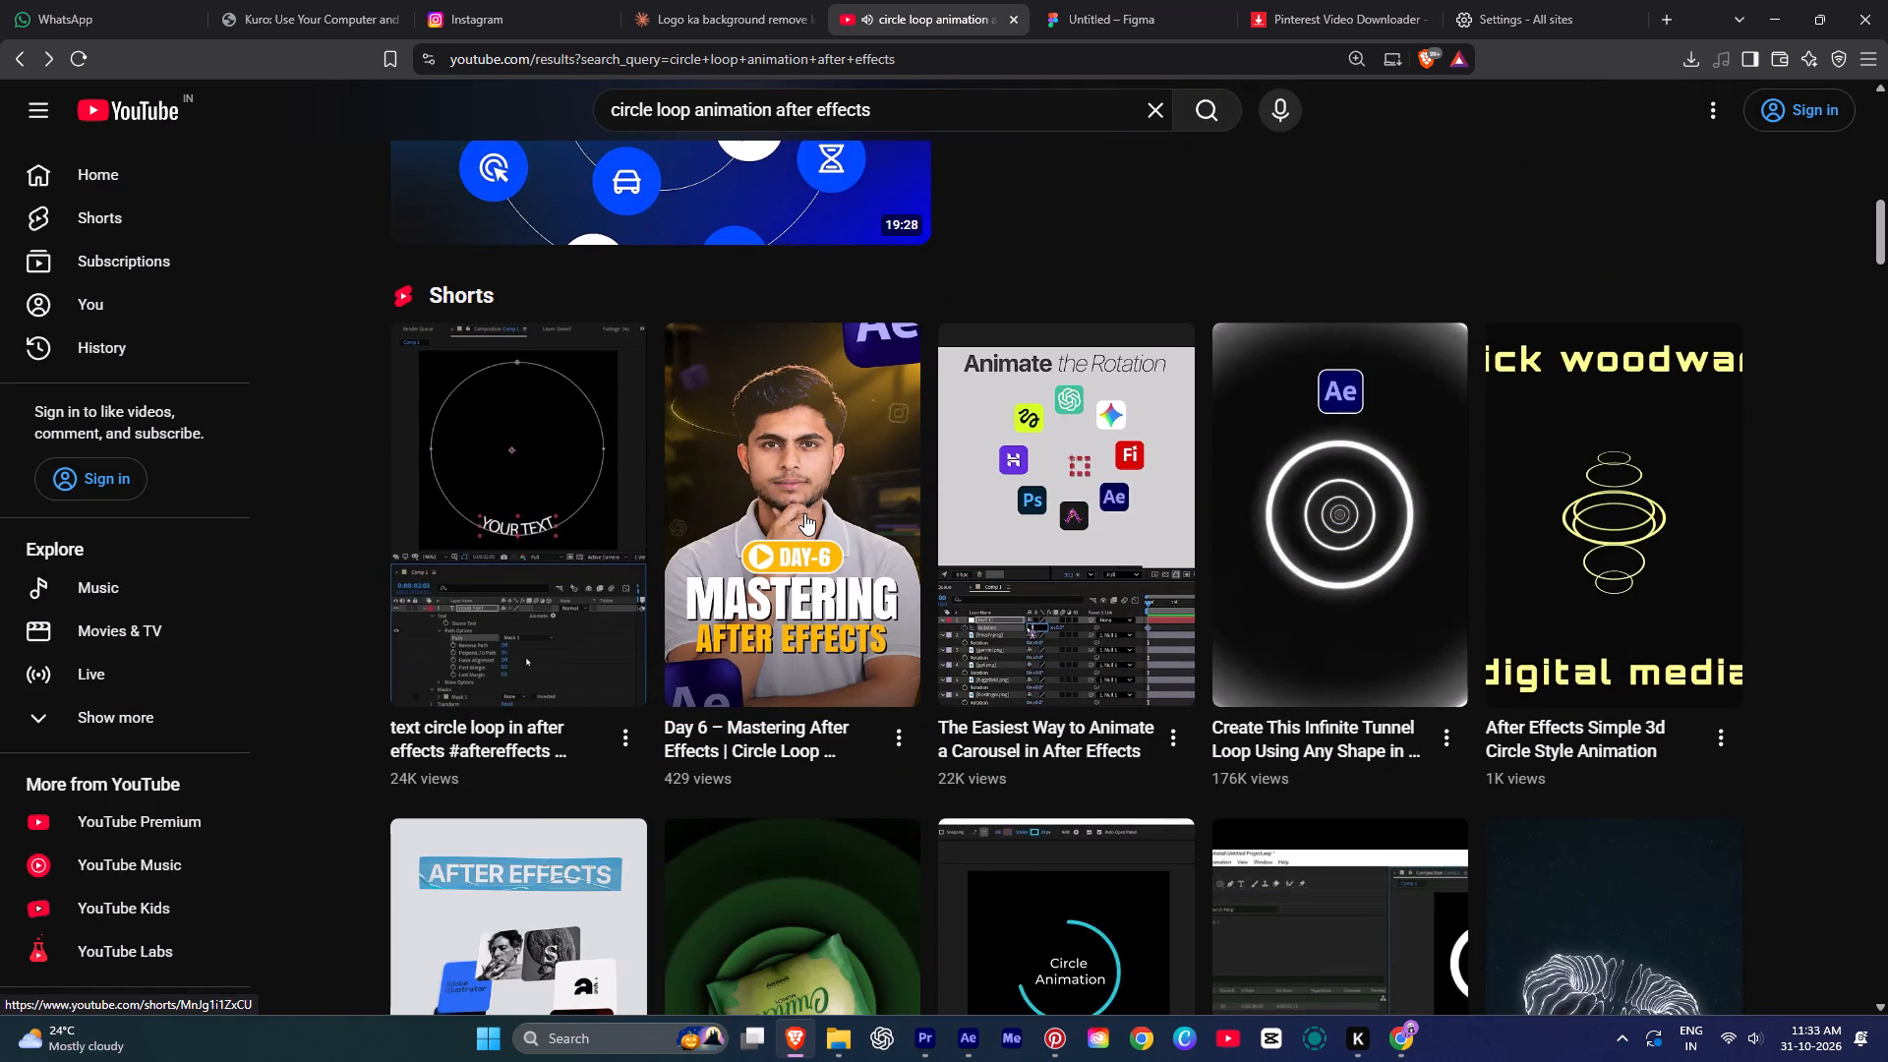
left_click(804, 513)
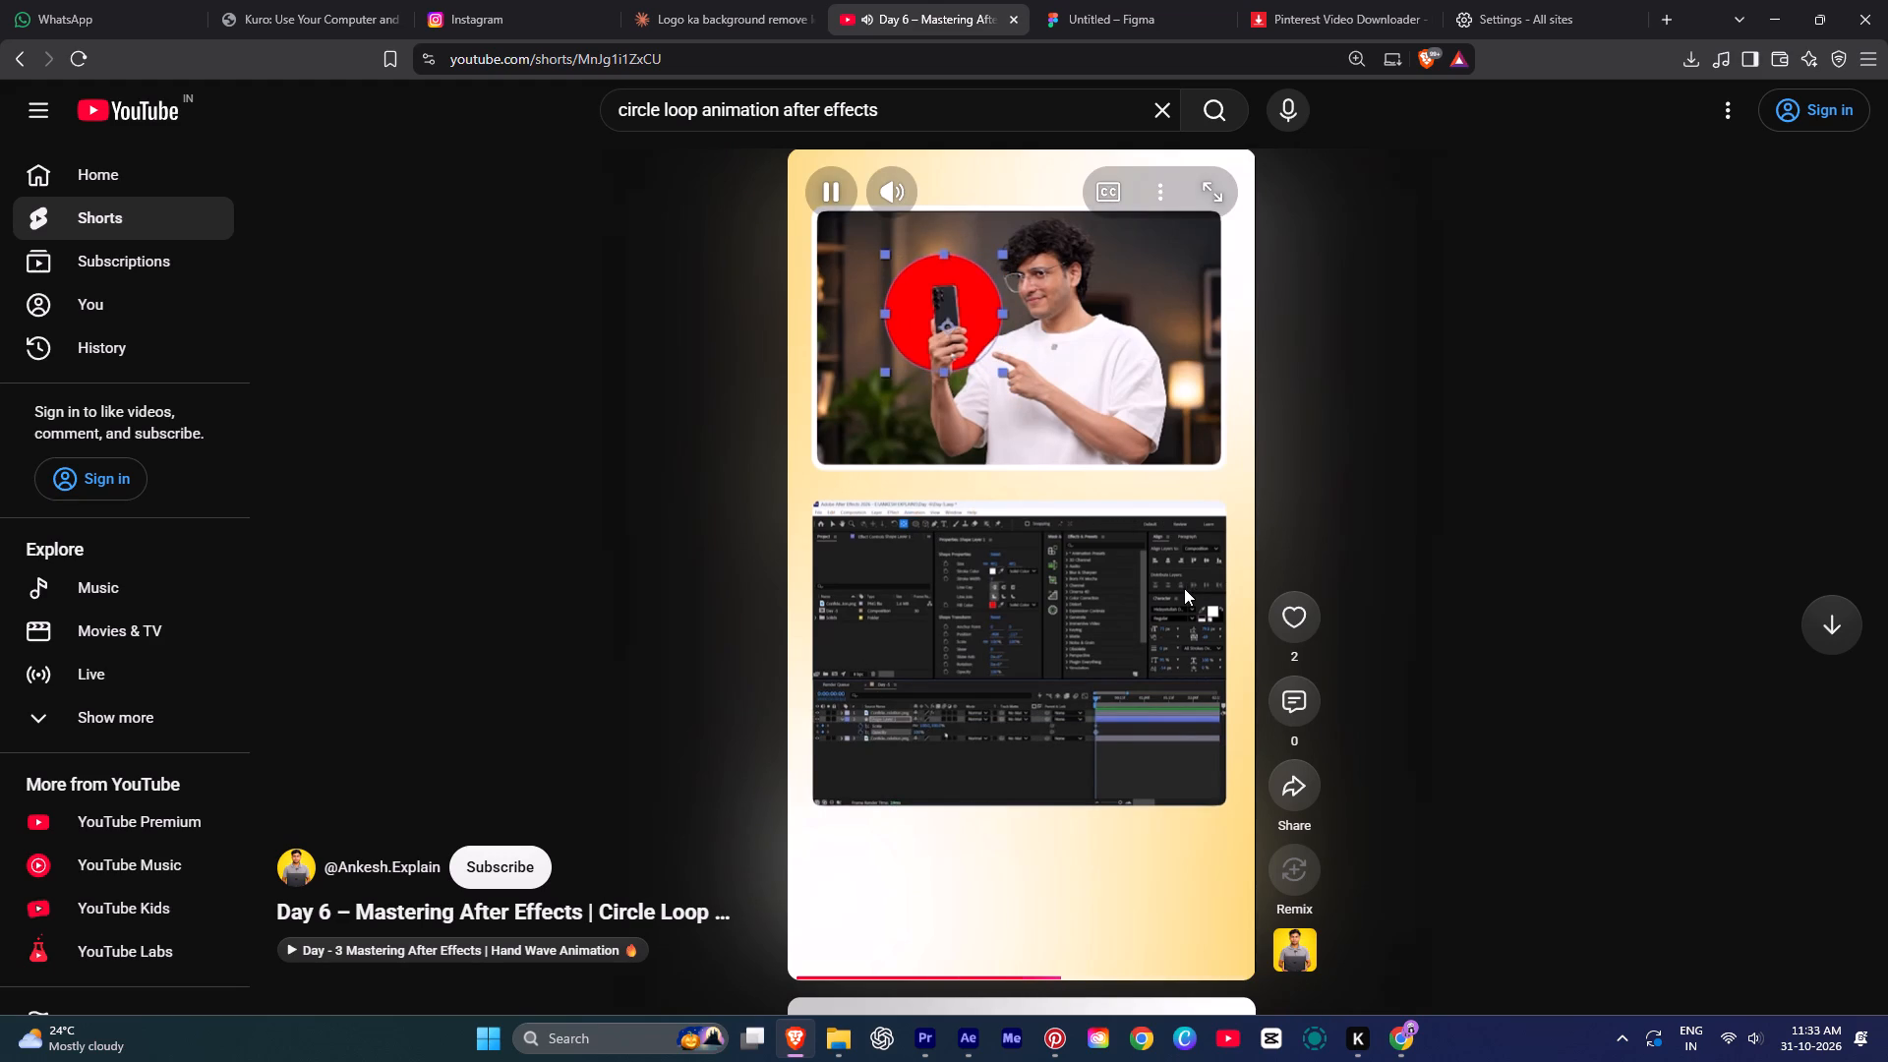
left_click(1043, 609)
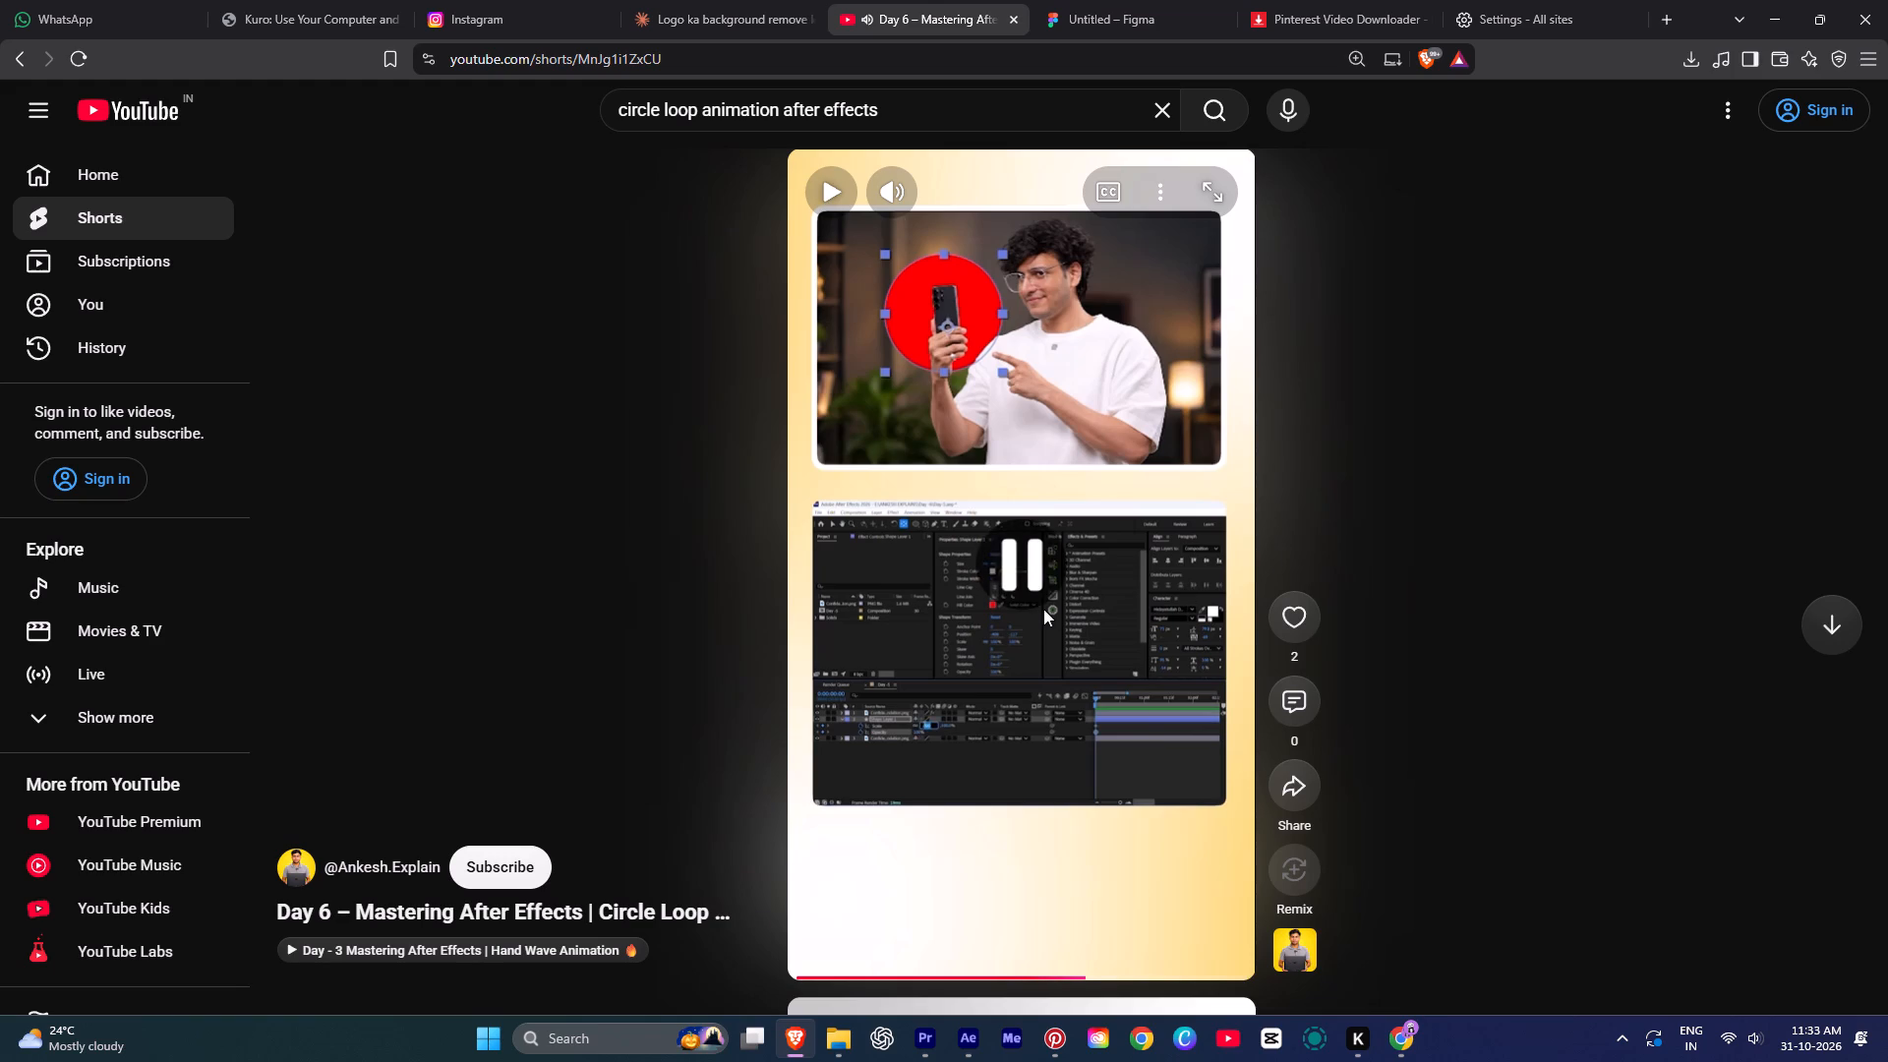
Switch to After Effects and draw a blue circle about 576 px wide over the SAB logo on a new top shape layer.
key("alt+Tab")
scroll(612, 818, "down", 2)
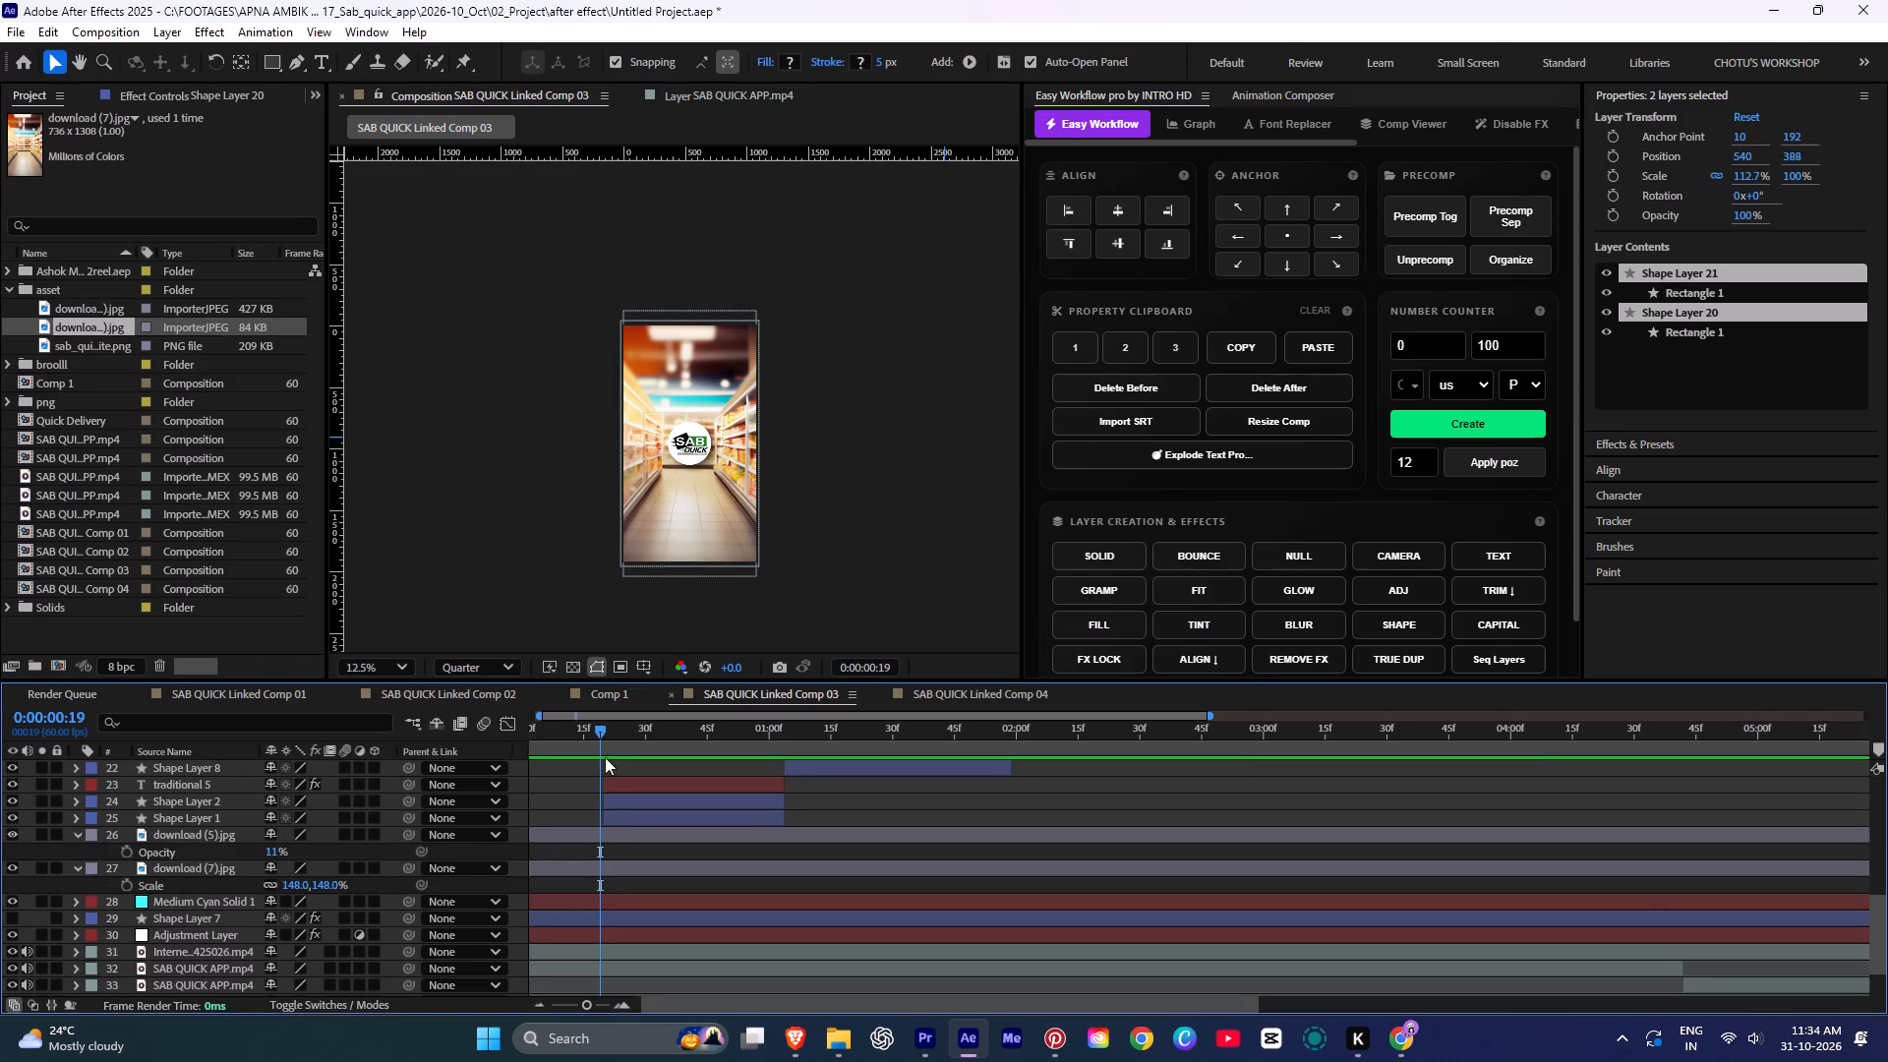
left_click_drag(603, 740, 387, 737)
left_click(557, 815)
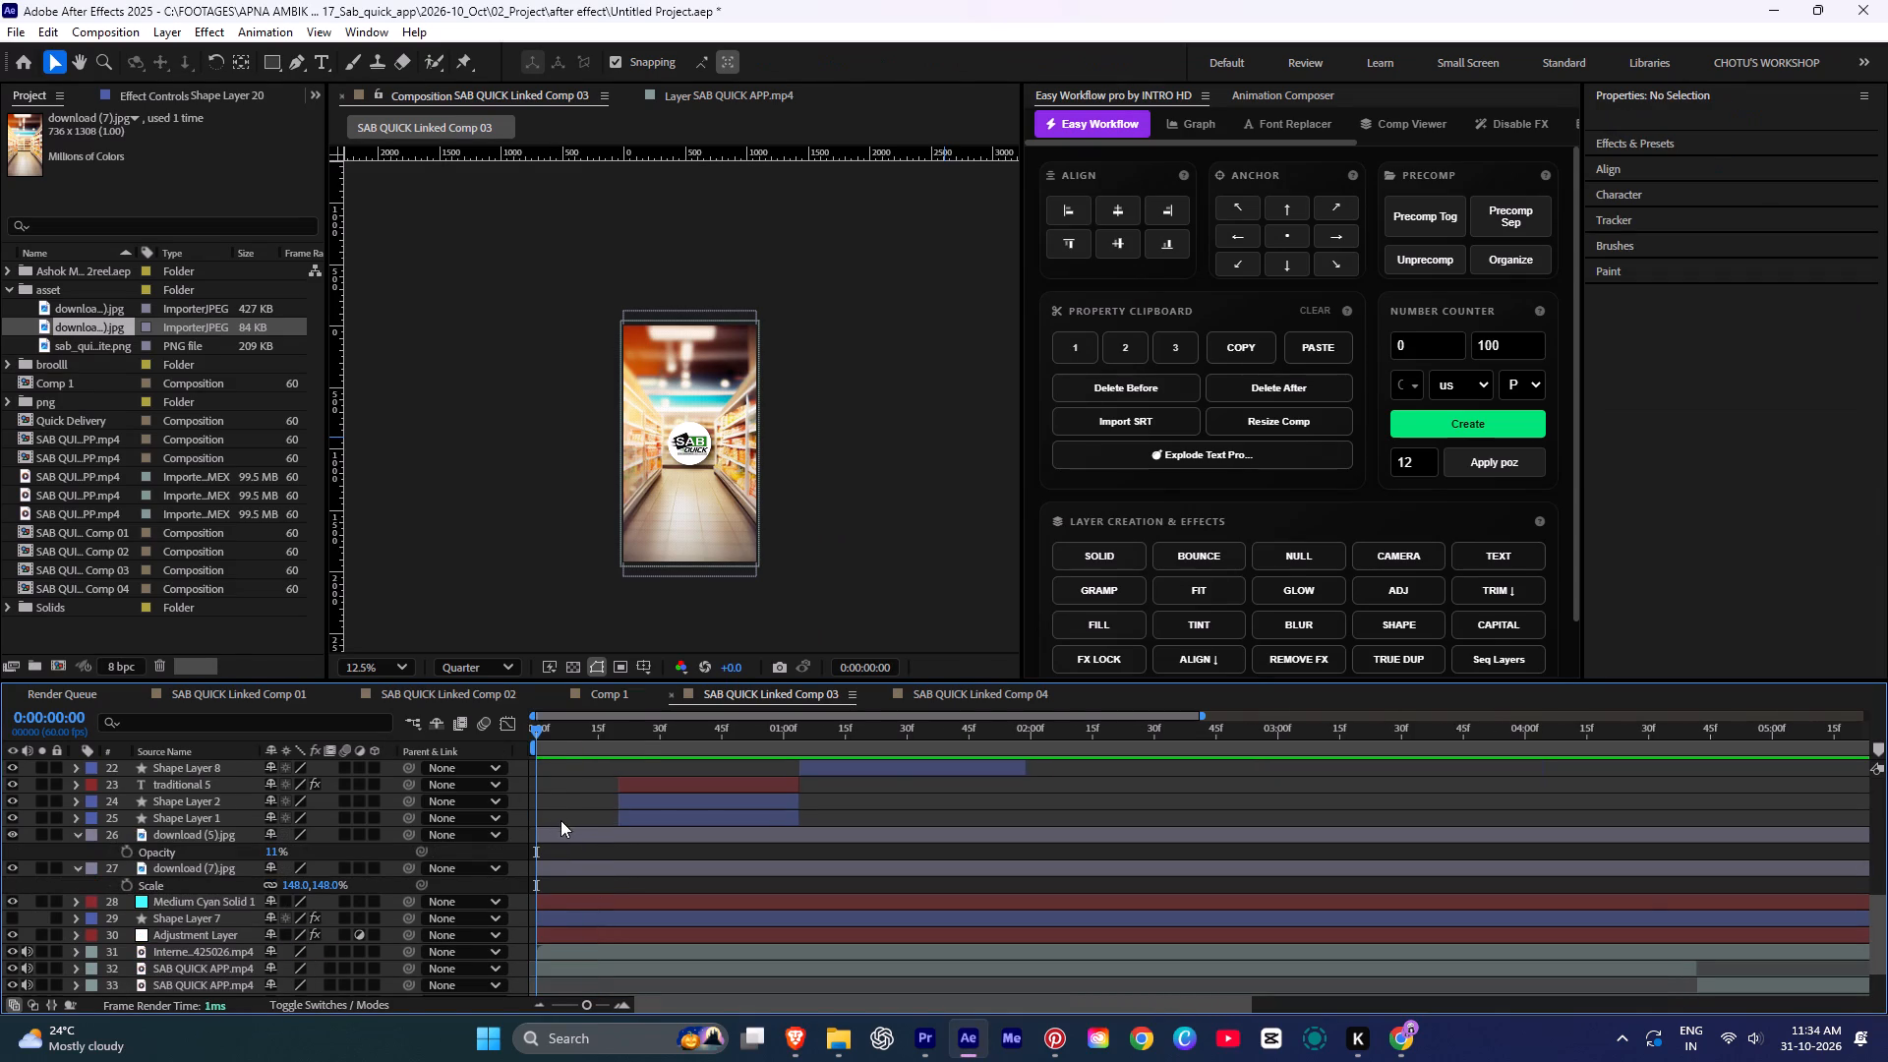
left_click(635, 741)
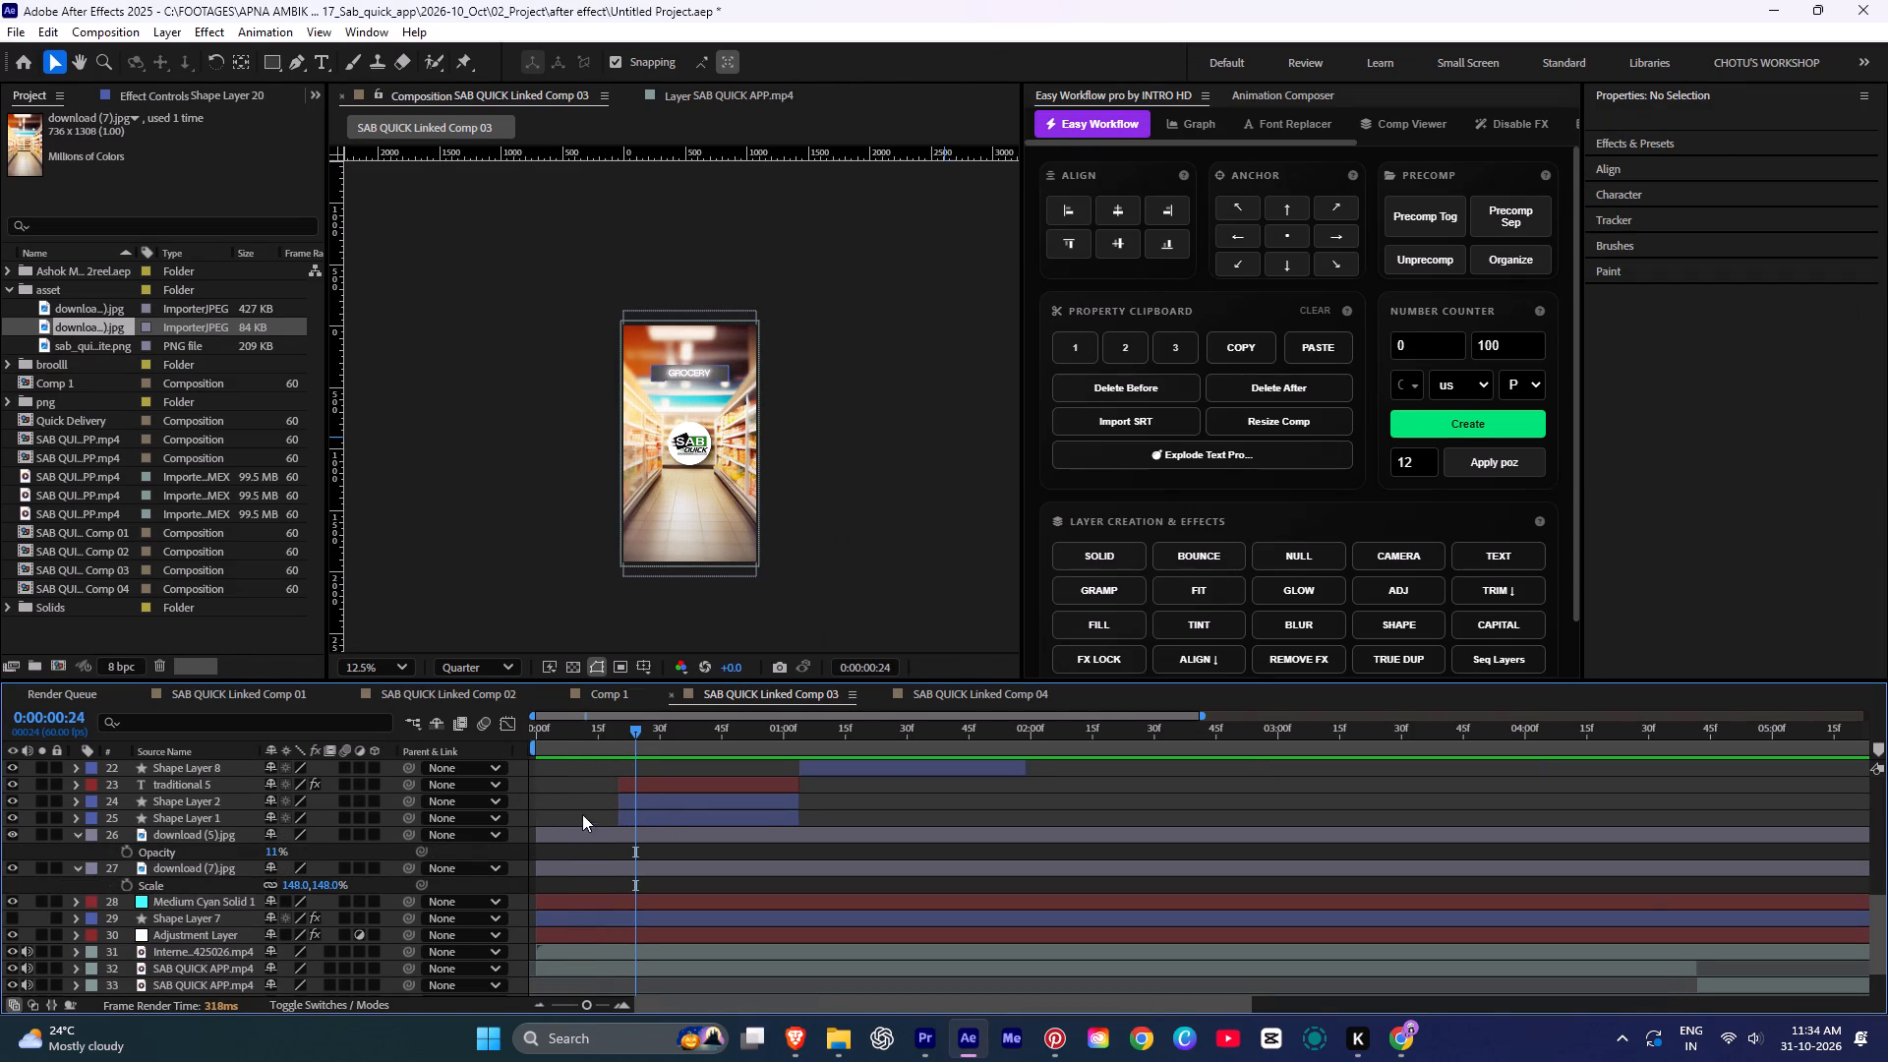
left_click(268, 63)
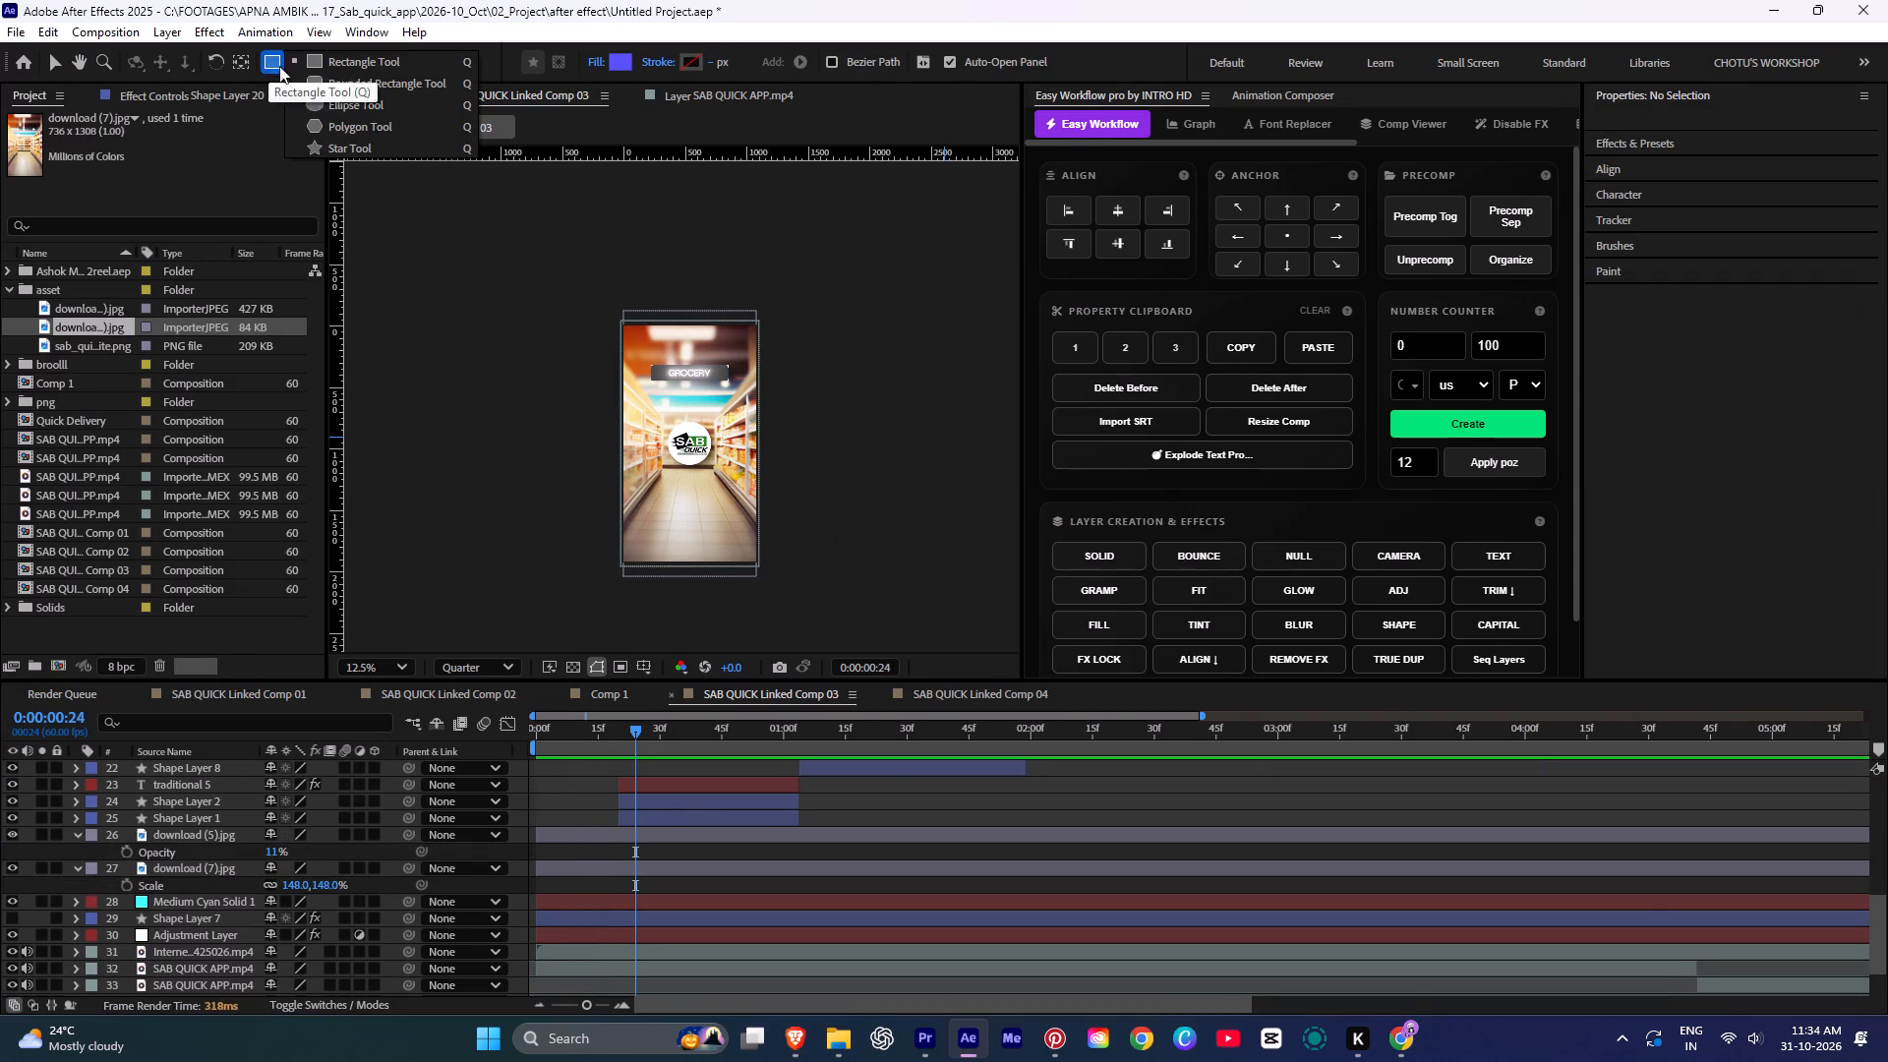
left_click(315, 98)
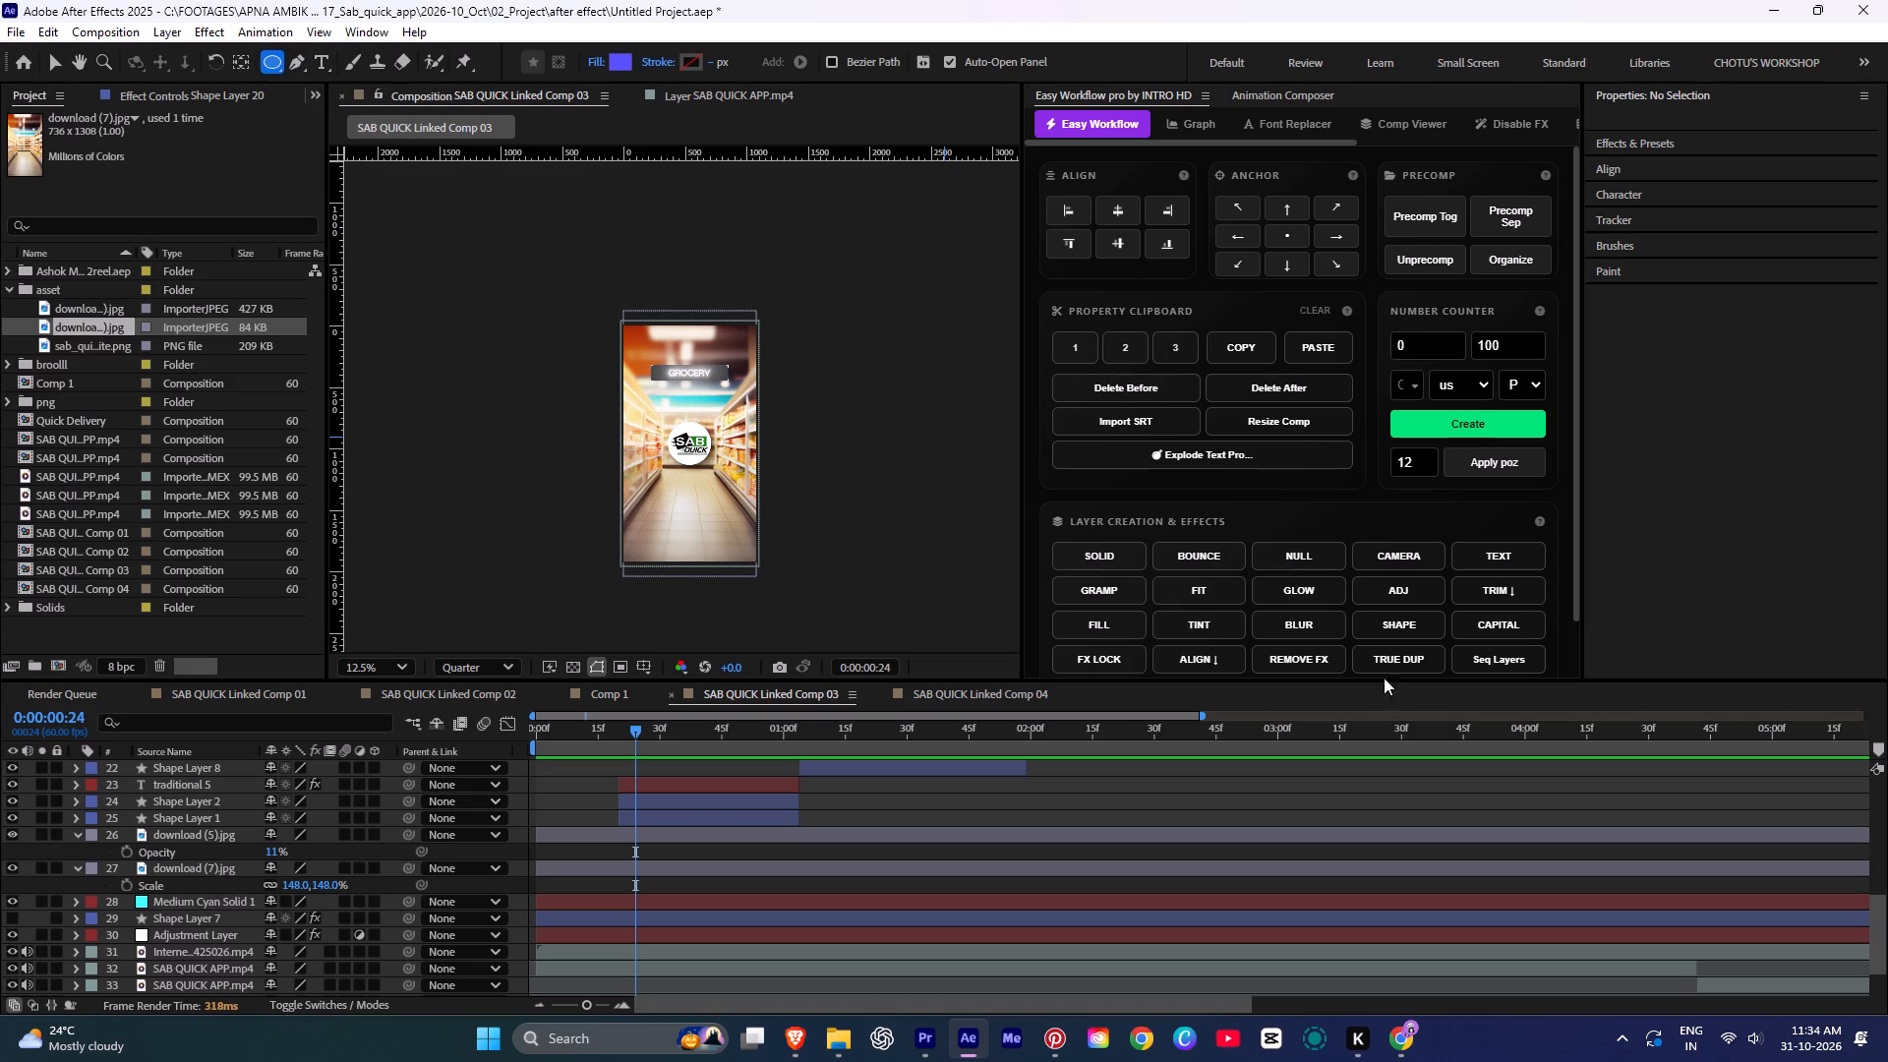
left_click(1377, 619)
scroll(666, 826, "up", 3)
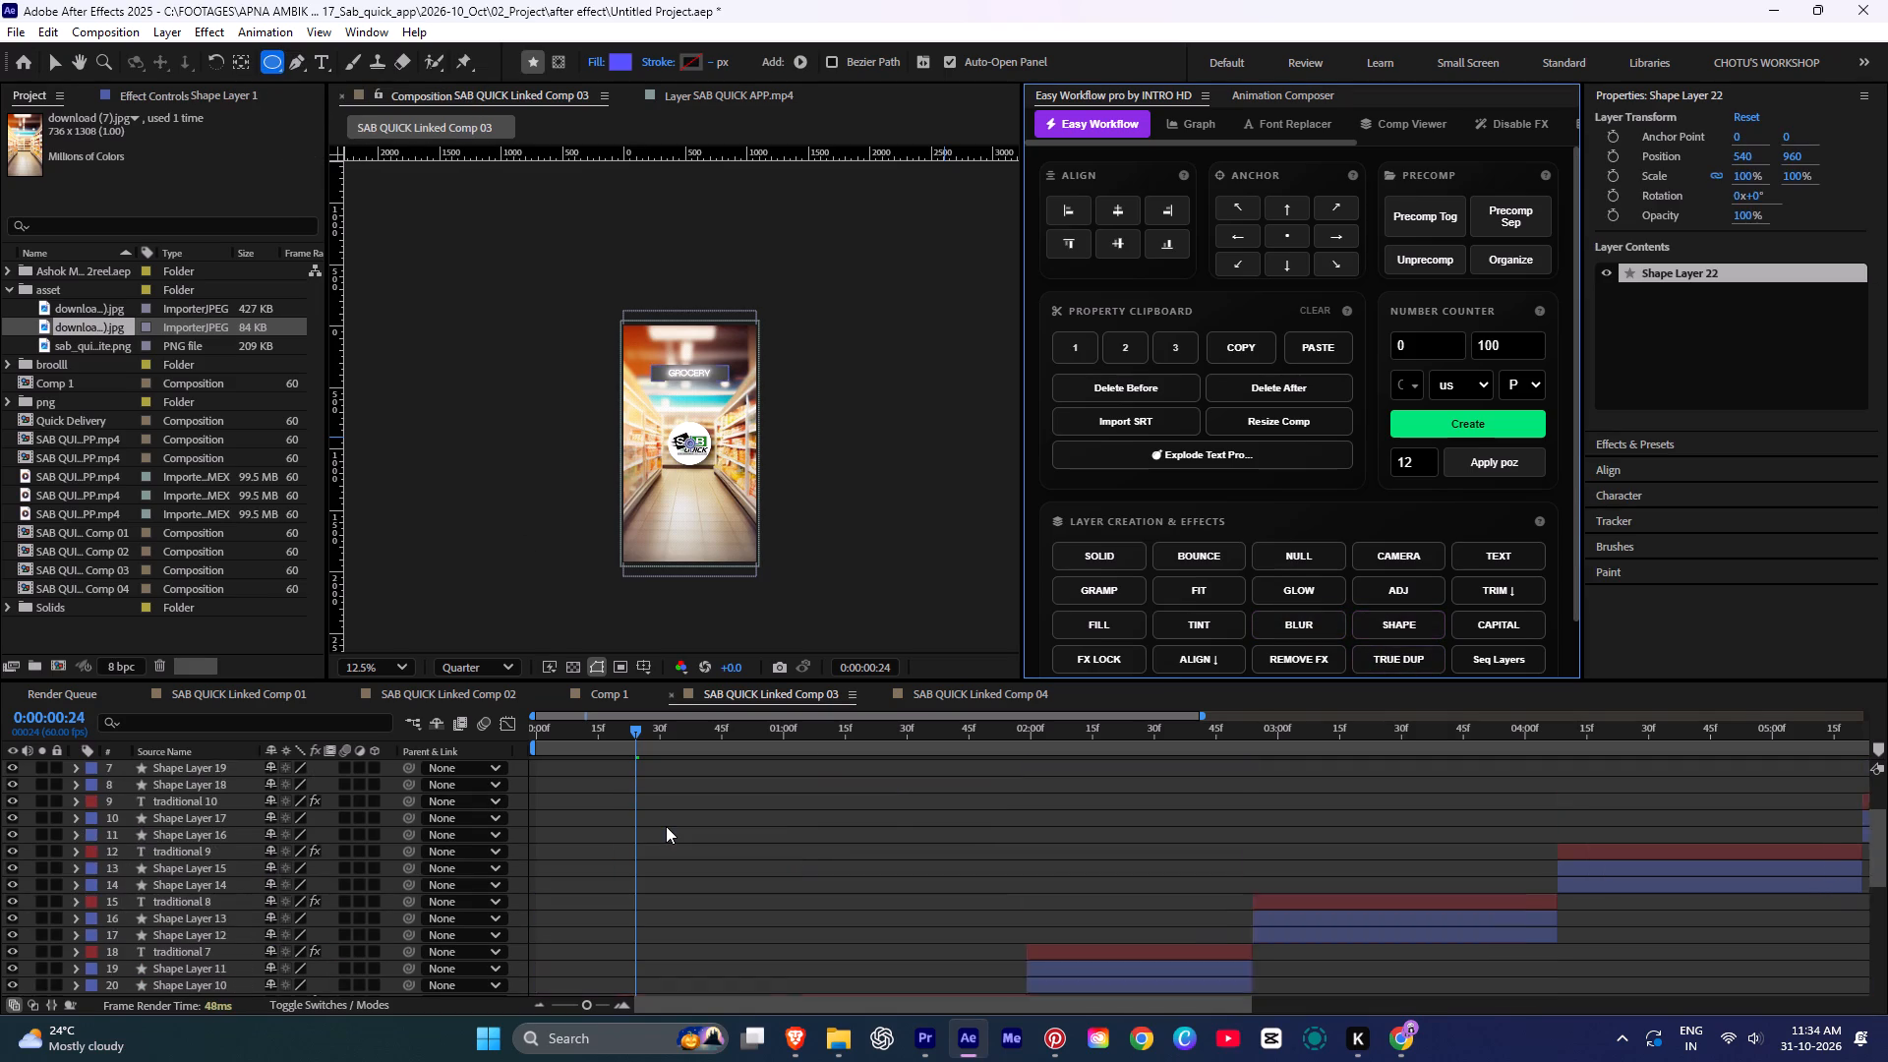
scroll(666, 826, "up", 7)
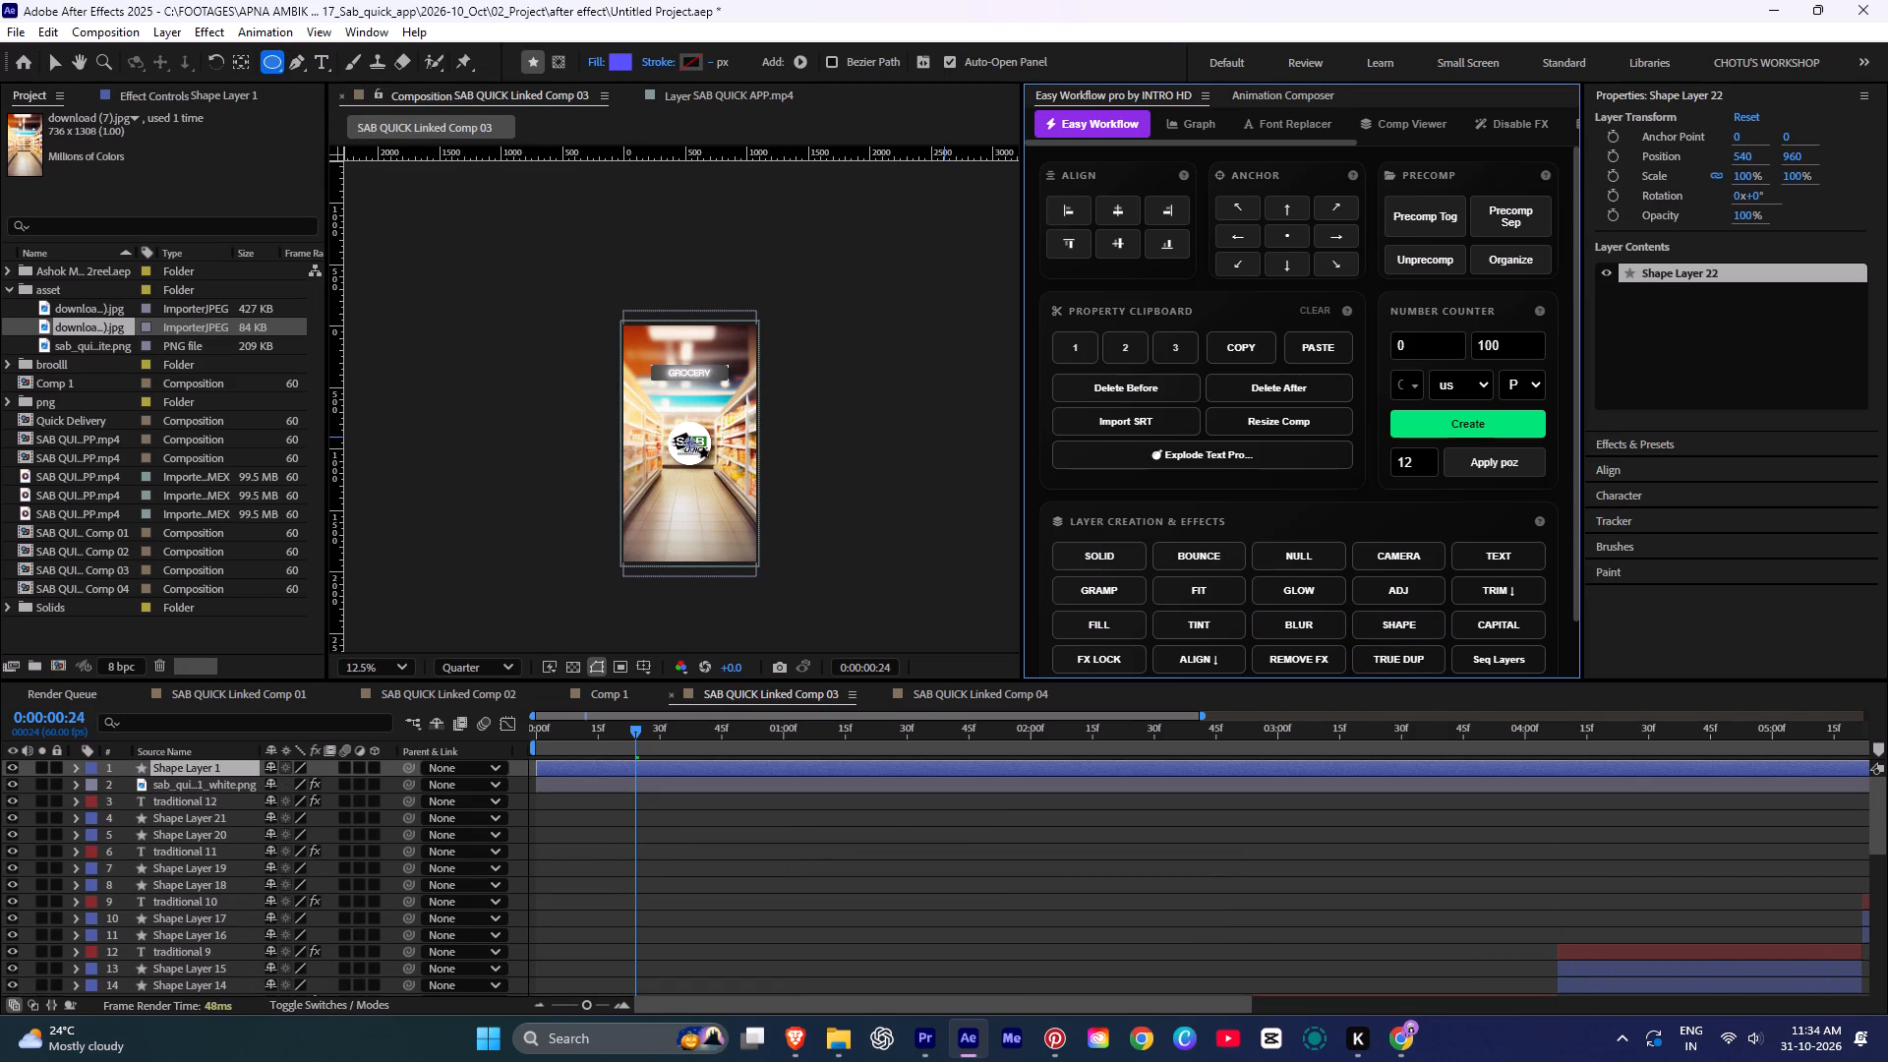
left_click_drag(688, 442, 700, 459, "ctrl+shift")
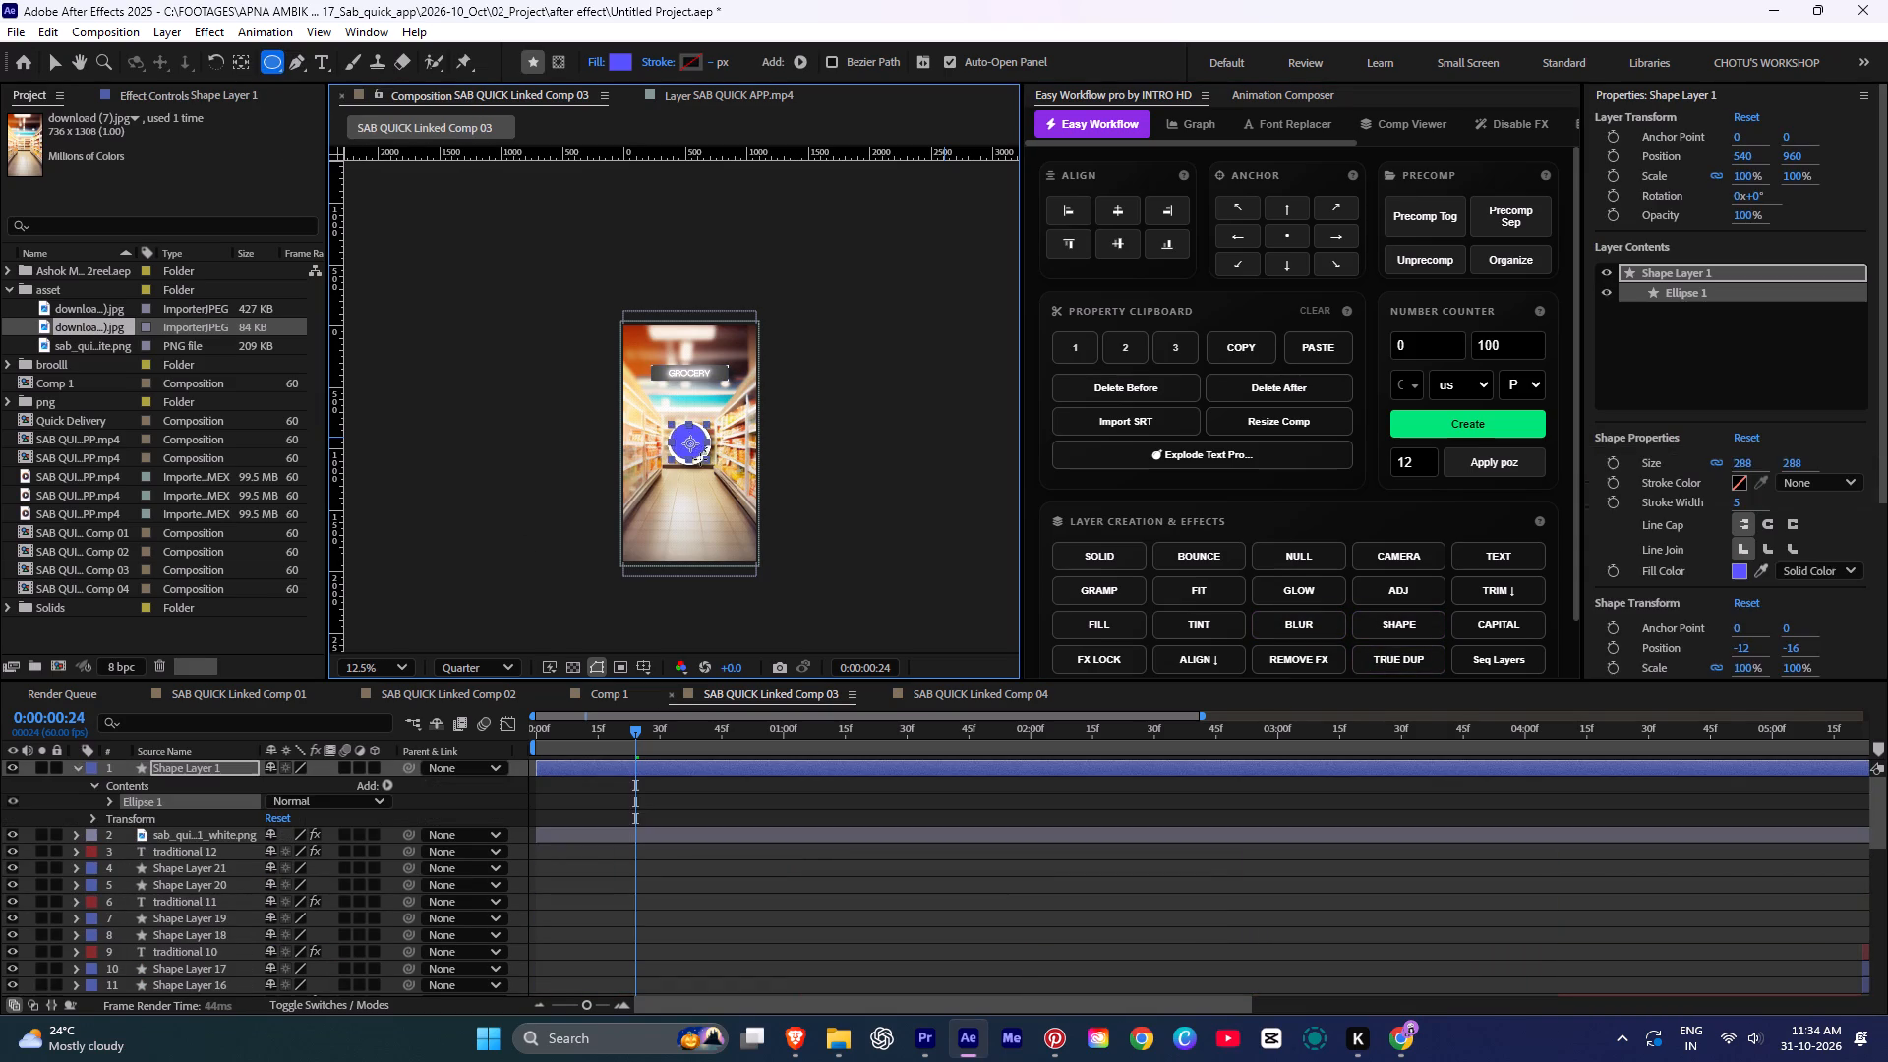
left_click_drag(700, 459, 707, 477, "ctrl+shift")
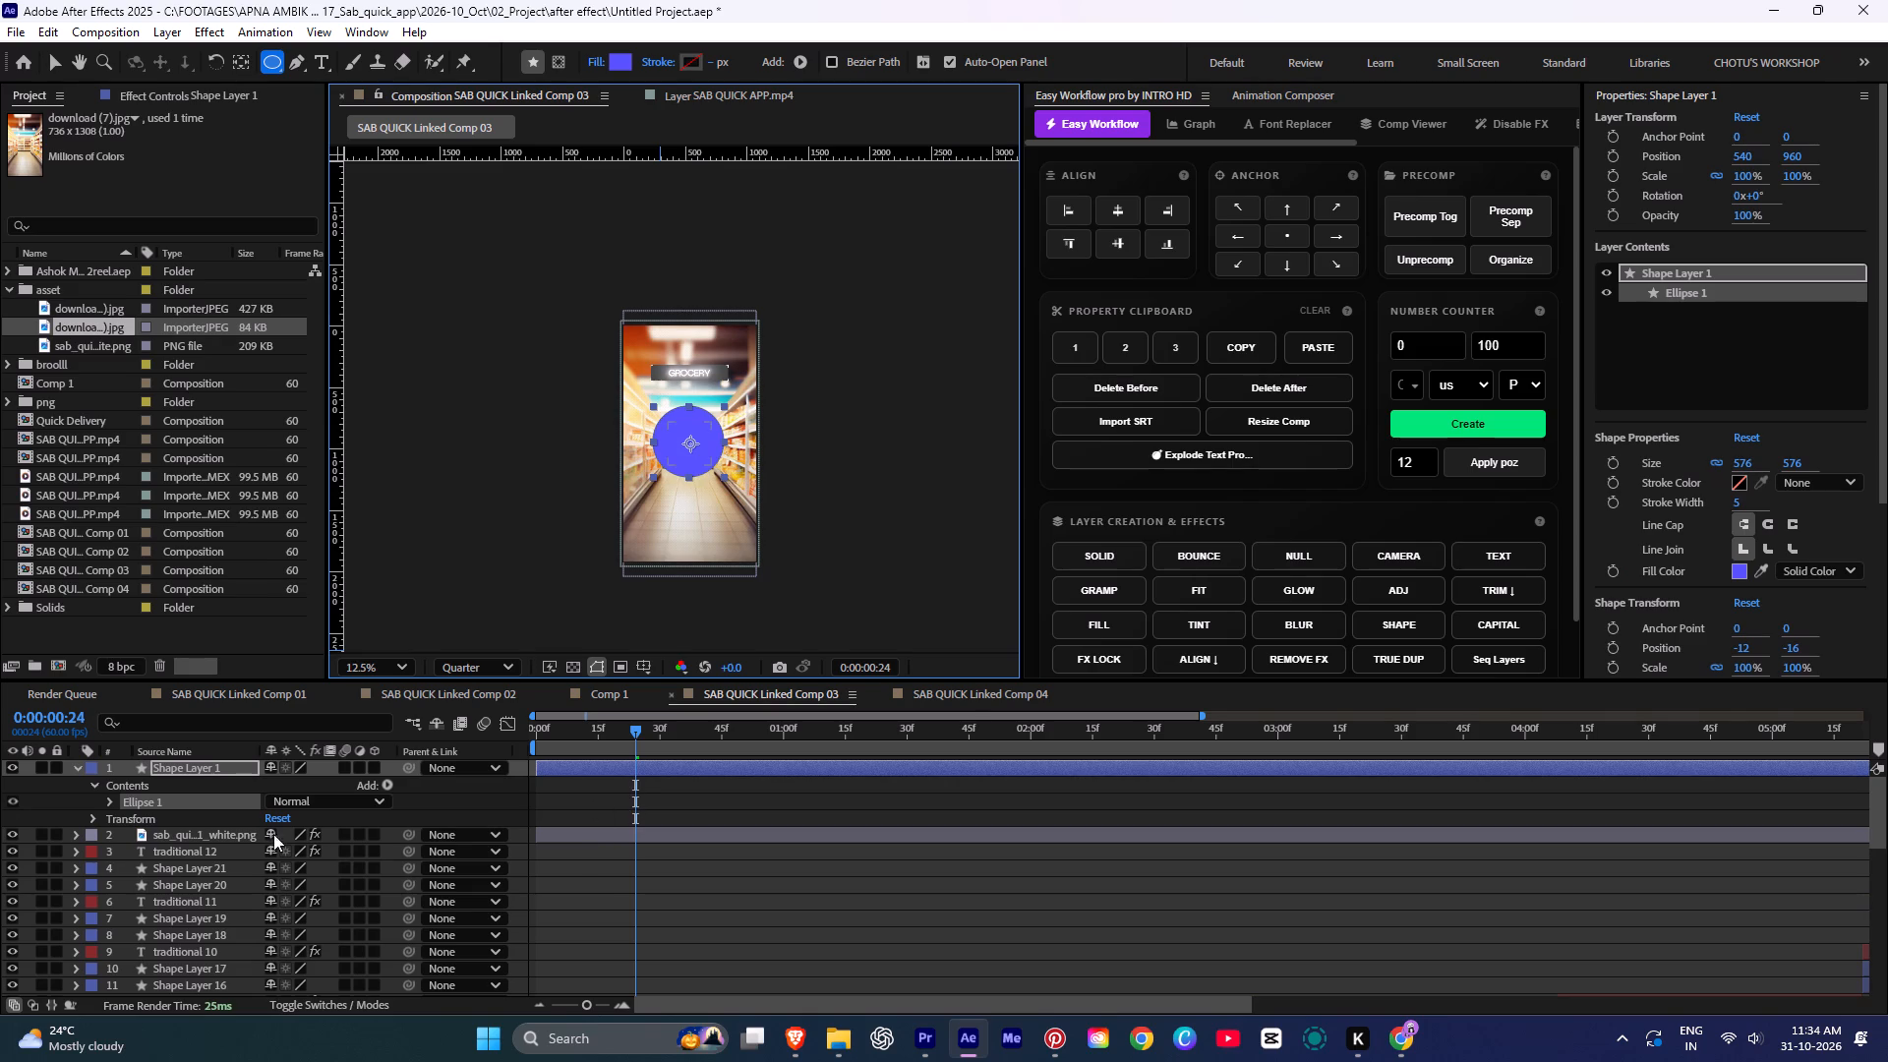
left_click(94, 785)
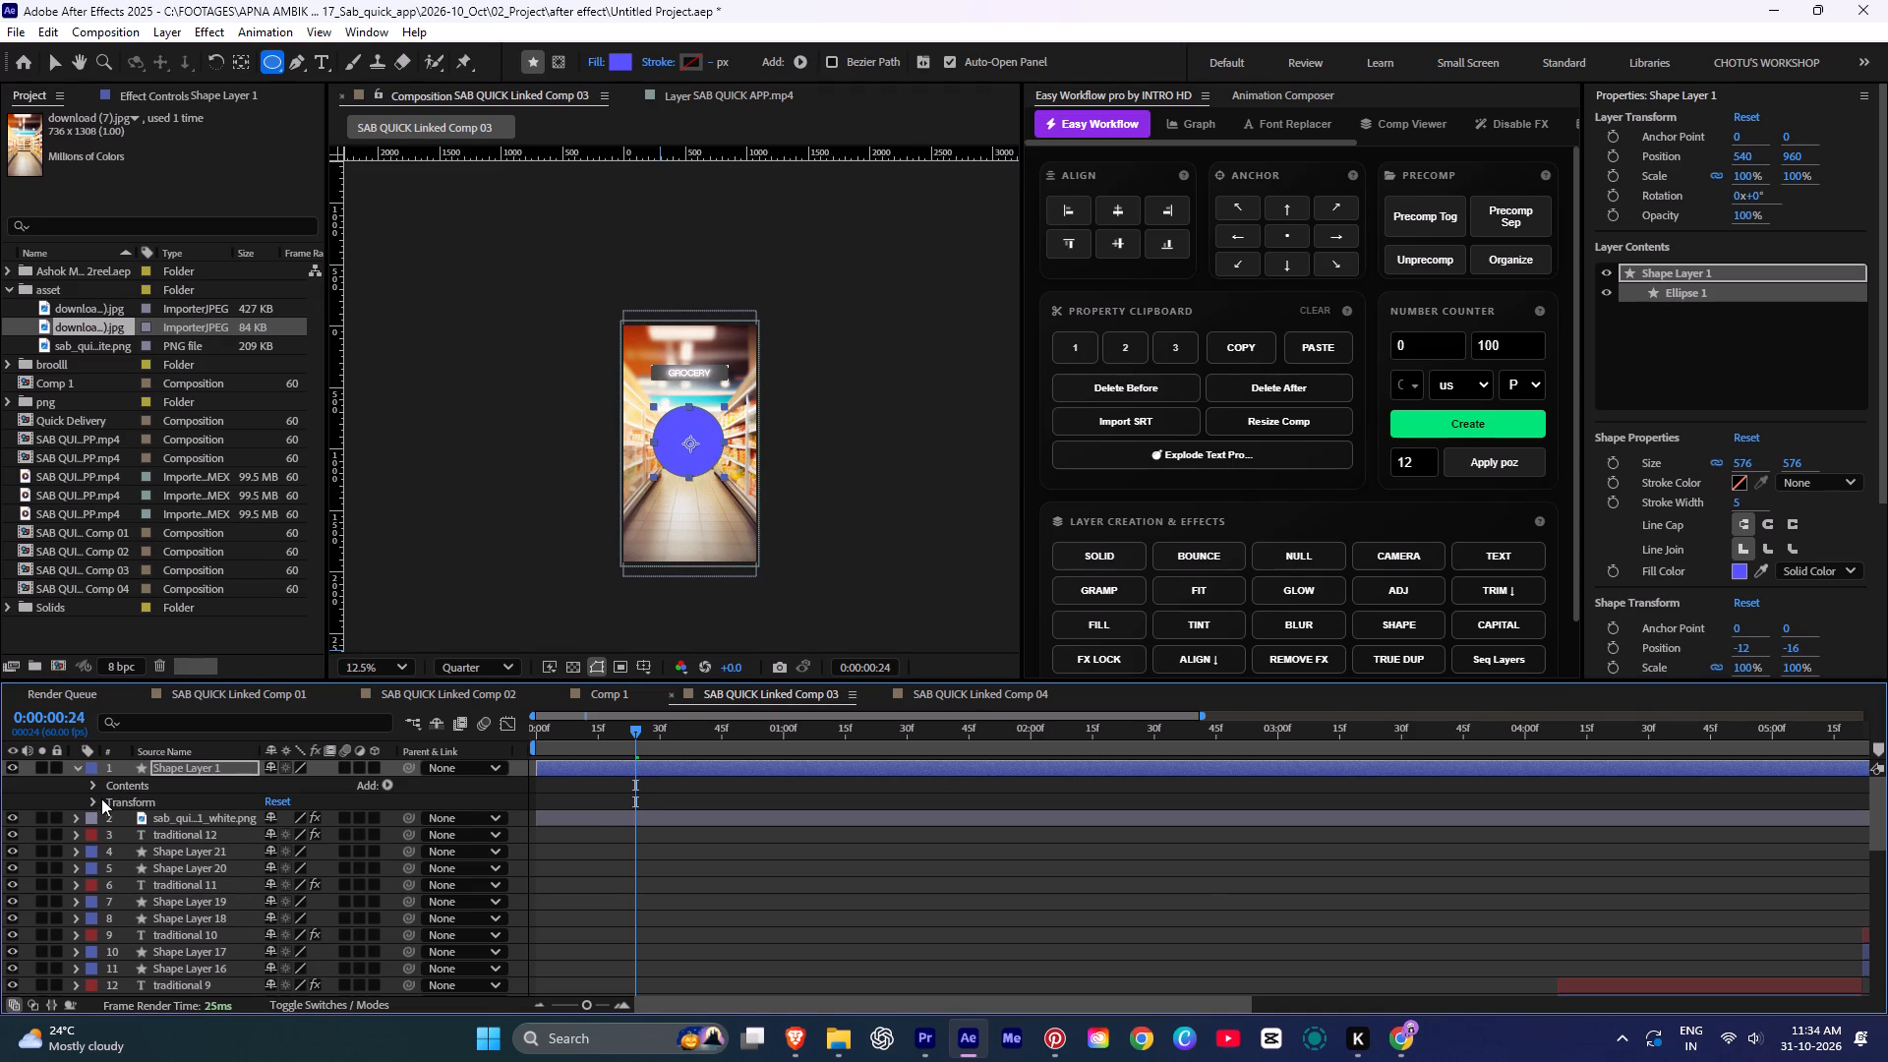
Add Scale and Opacity keyframes at 100% to the circle's layer at 0:00:00:24.
left_click(666, 772)
left_click(661, 785)
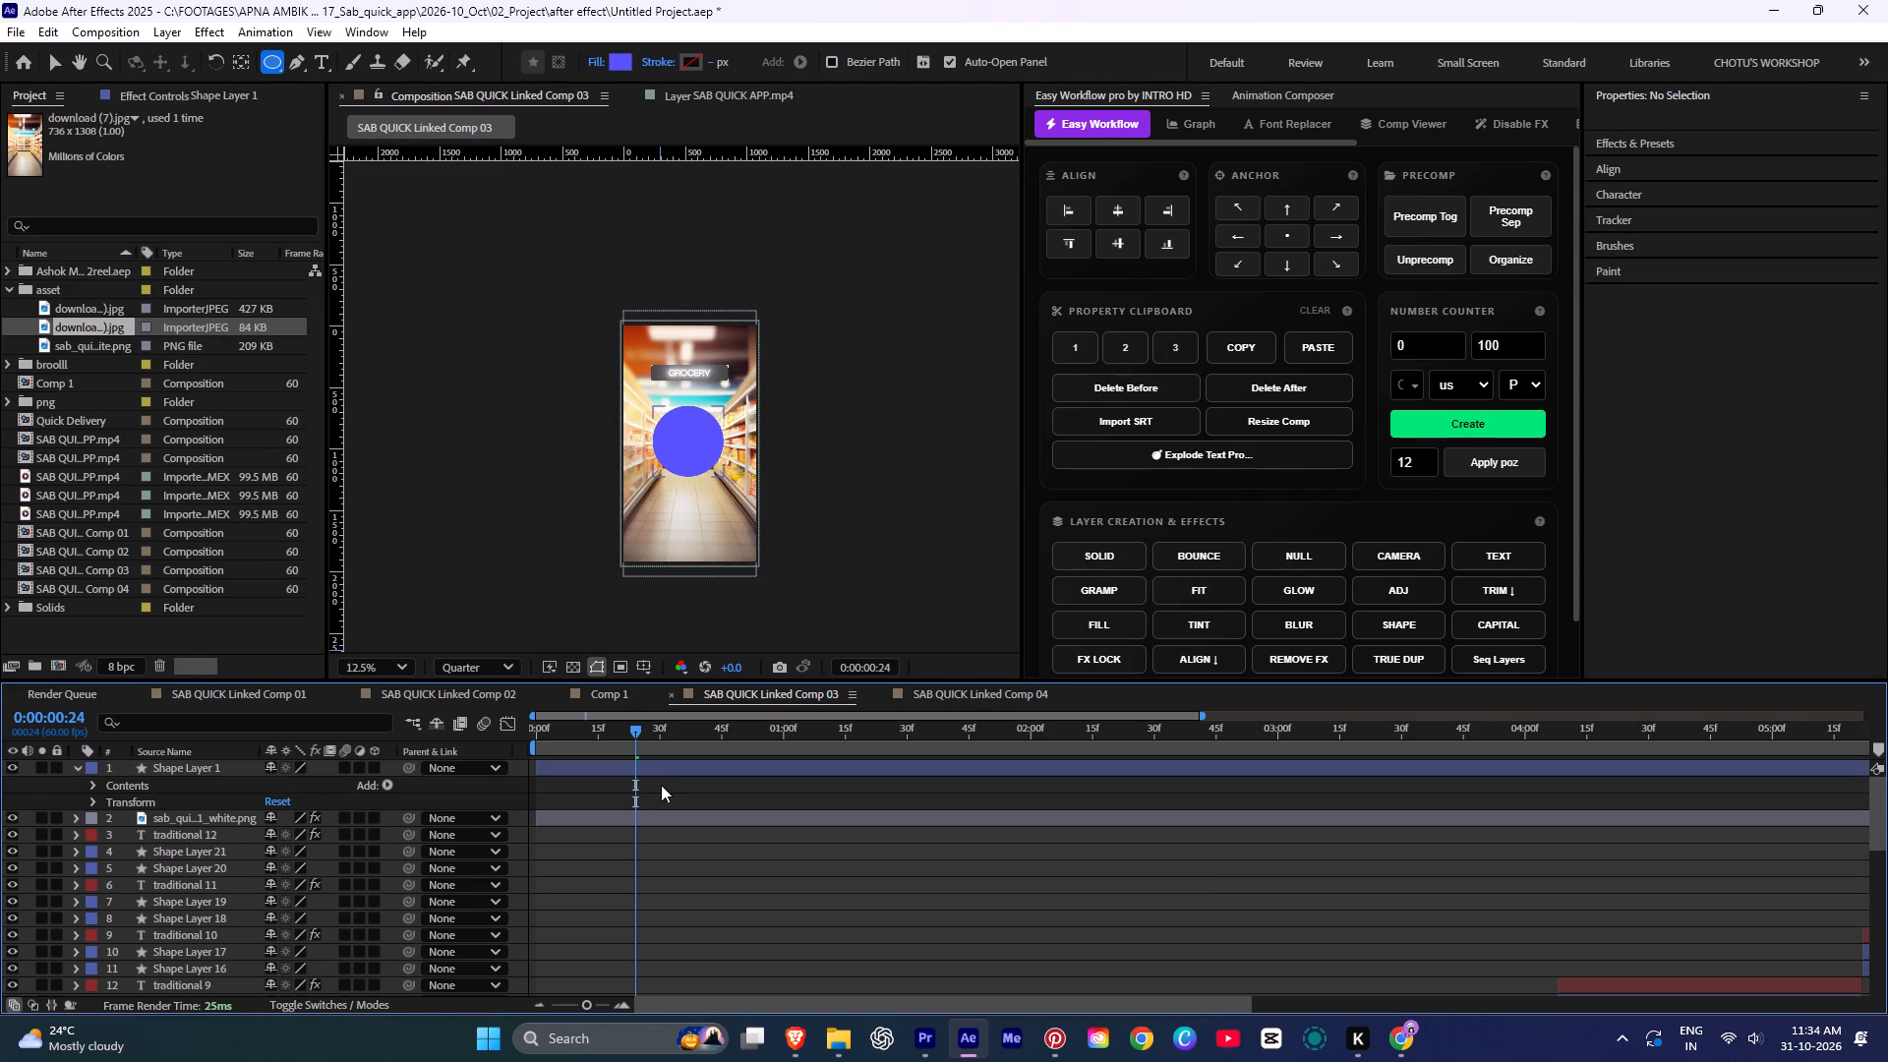
key("u")
left_click(656, 770)
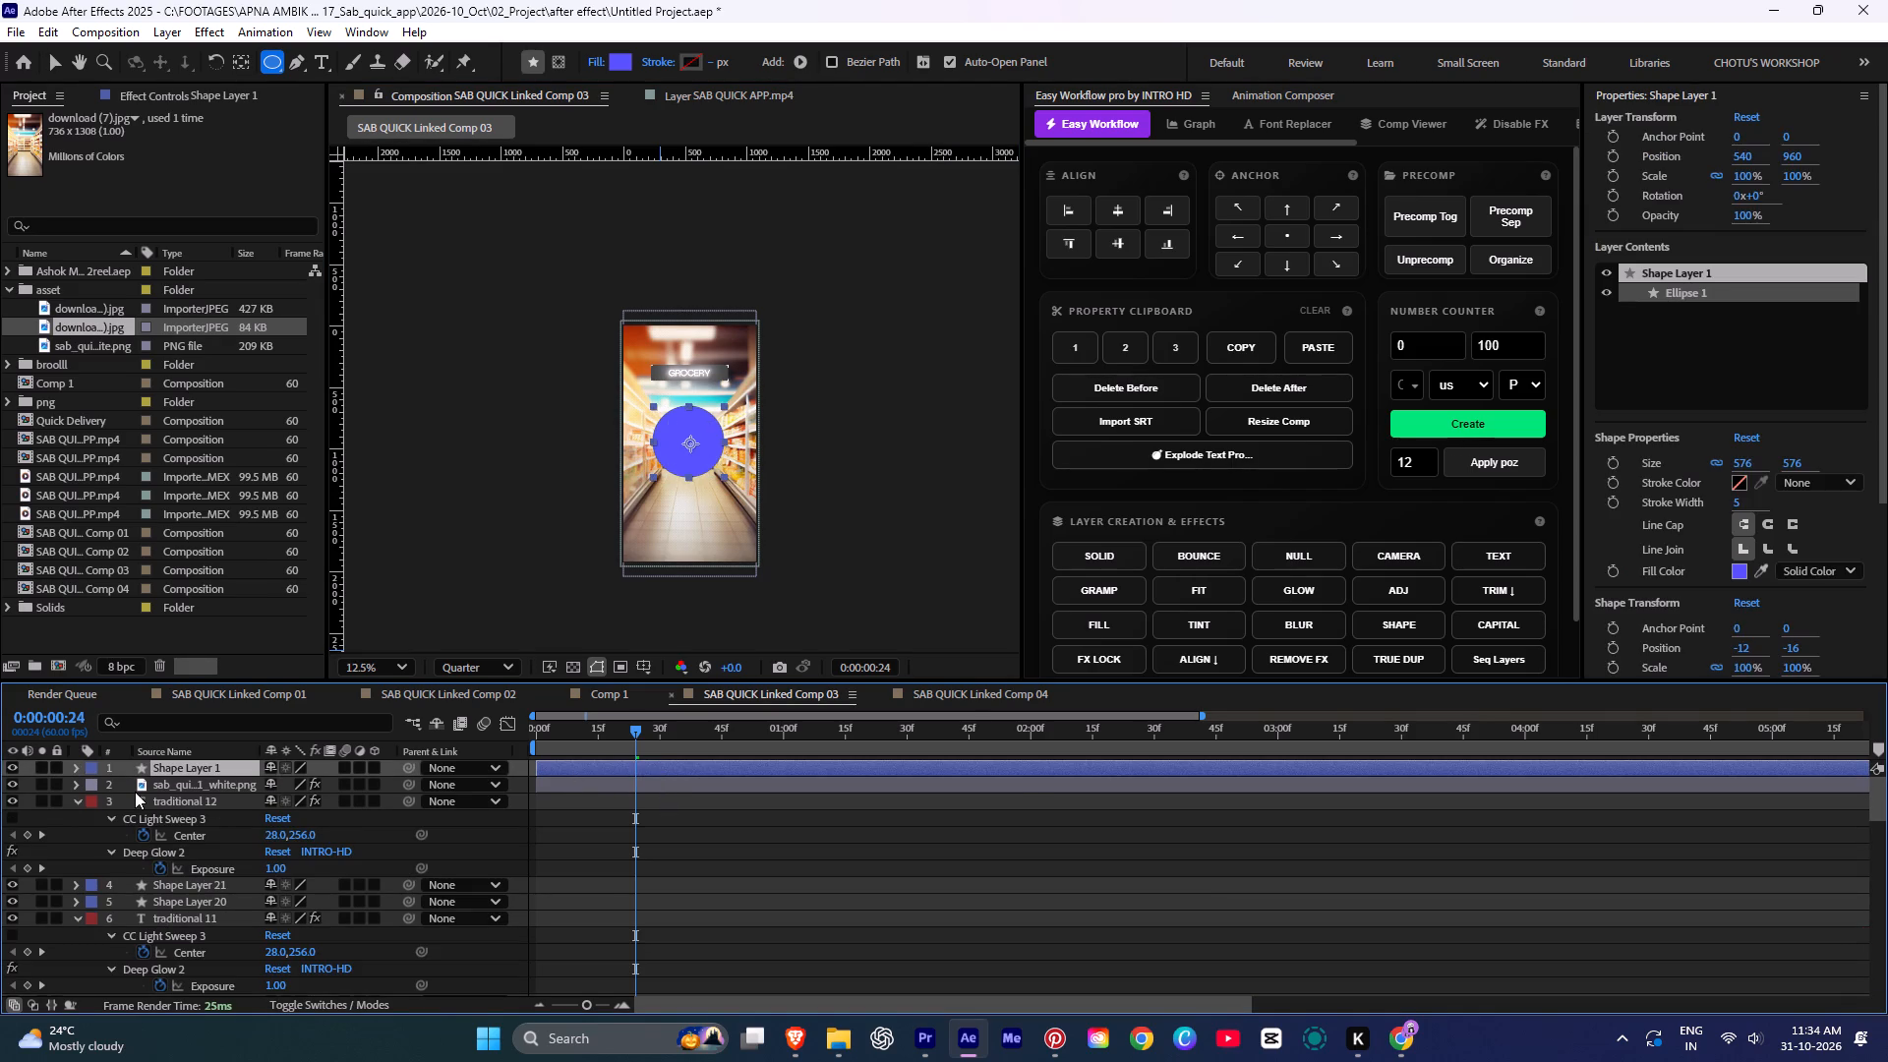
key("s")
left_click(124, 781)
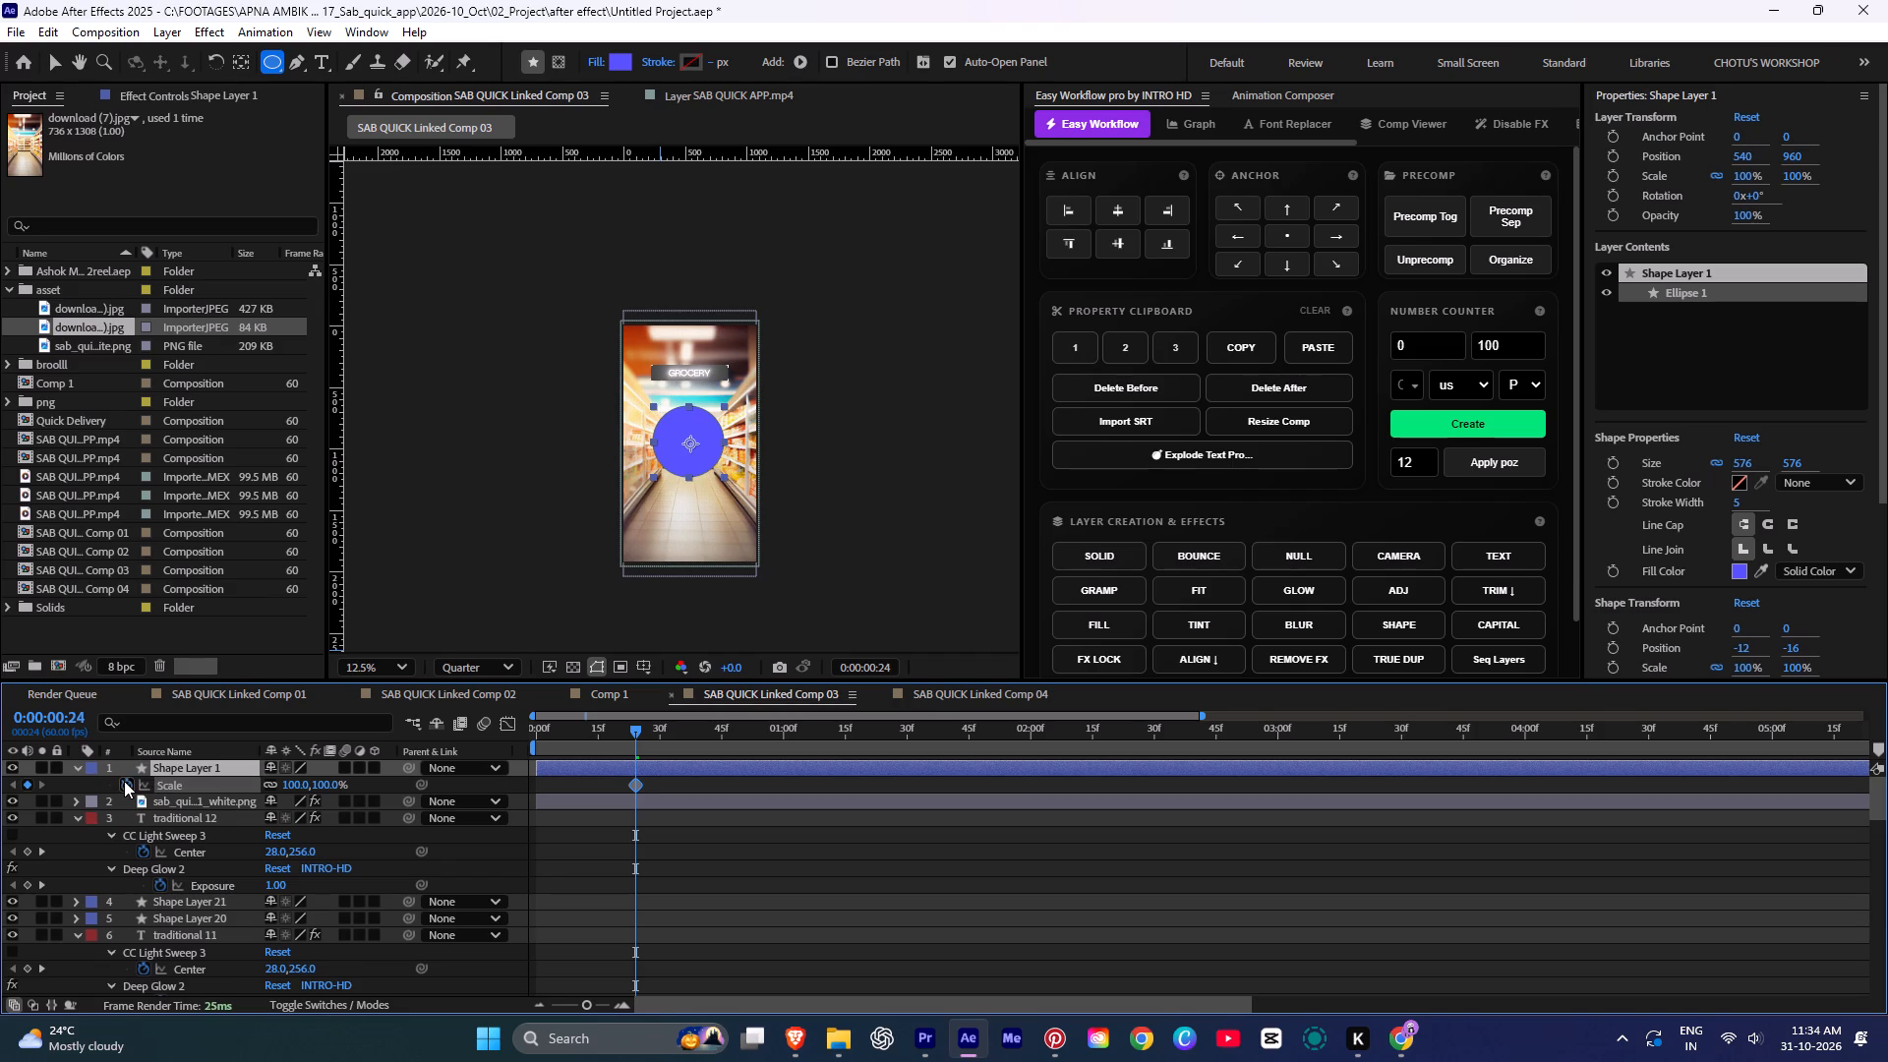
key("t")
left_click(131, 782)
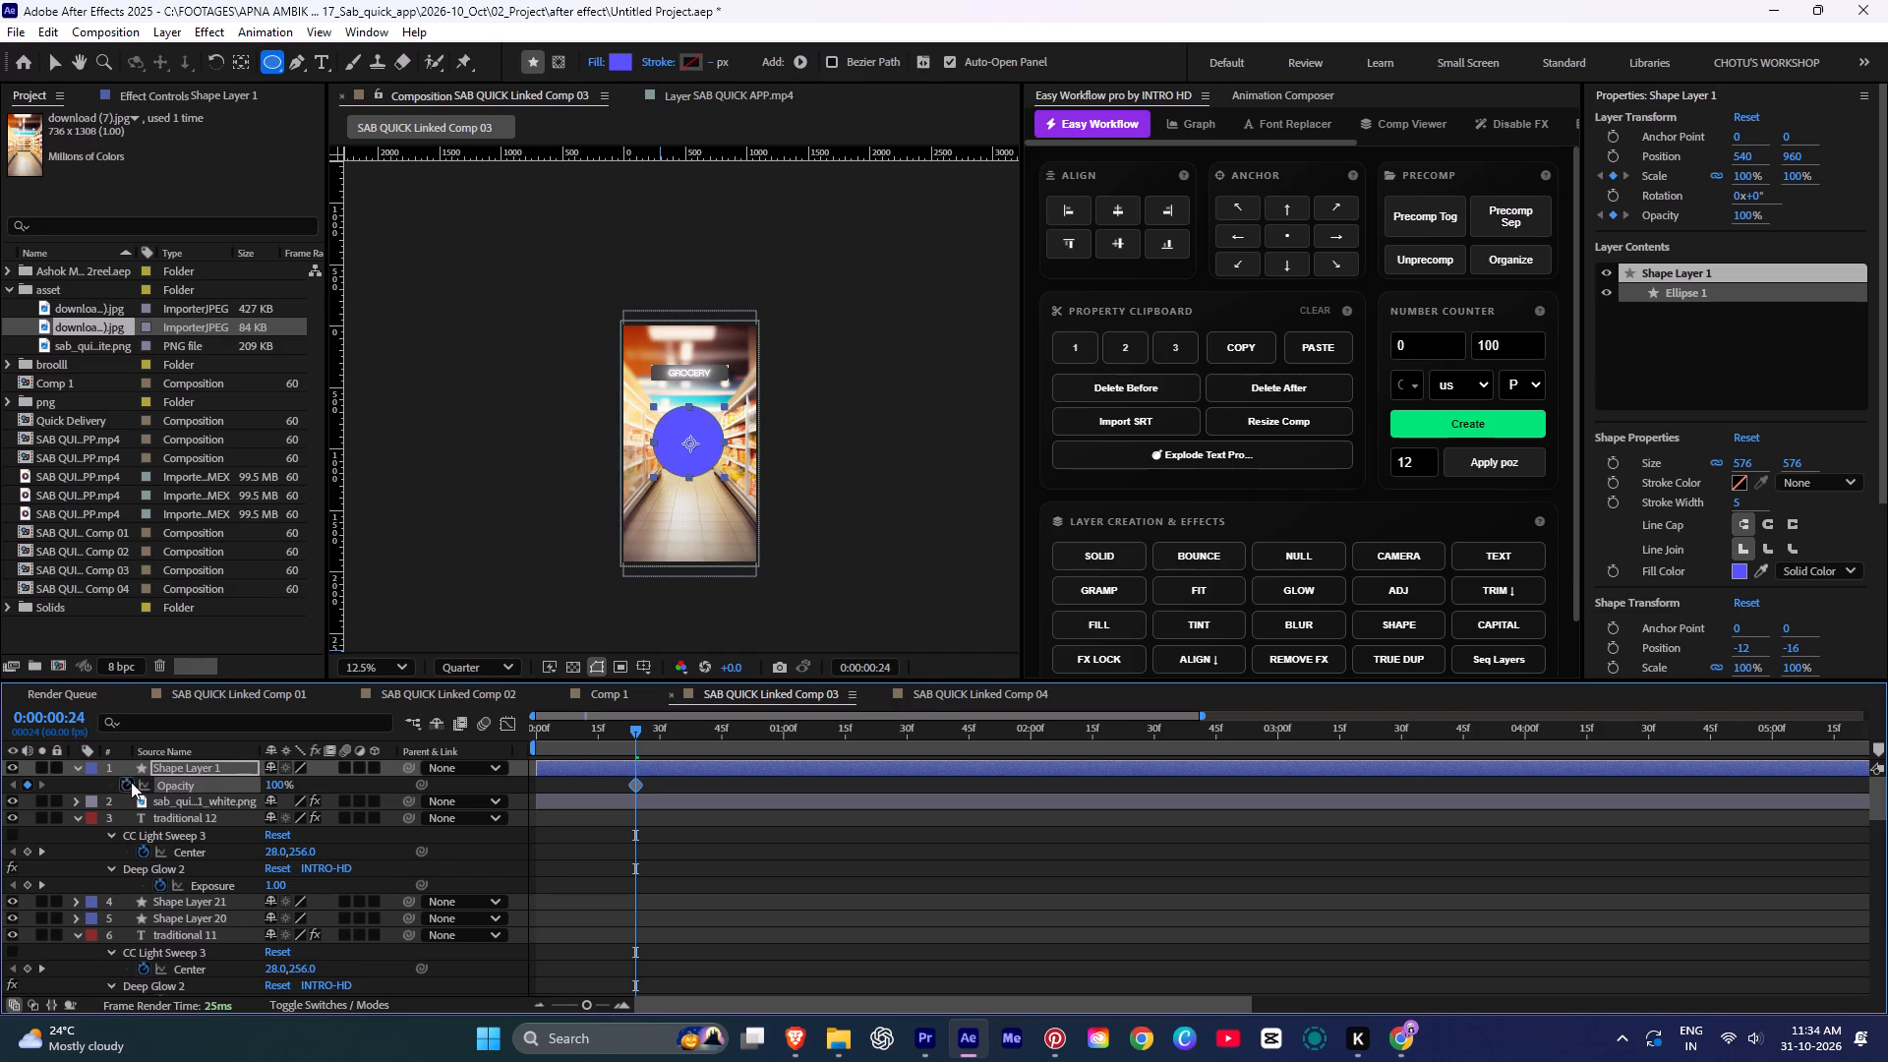
left_click(657, 835)
left_click(643, 766)
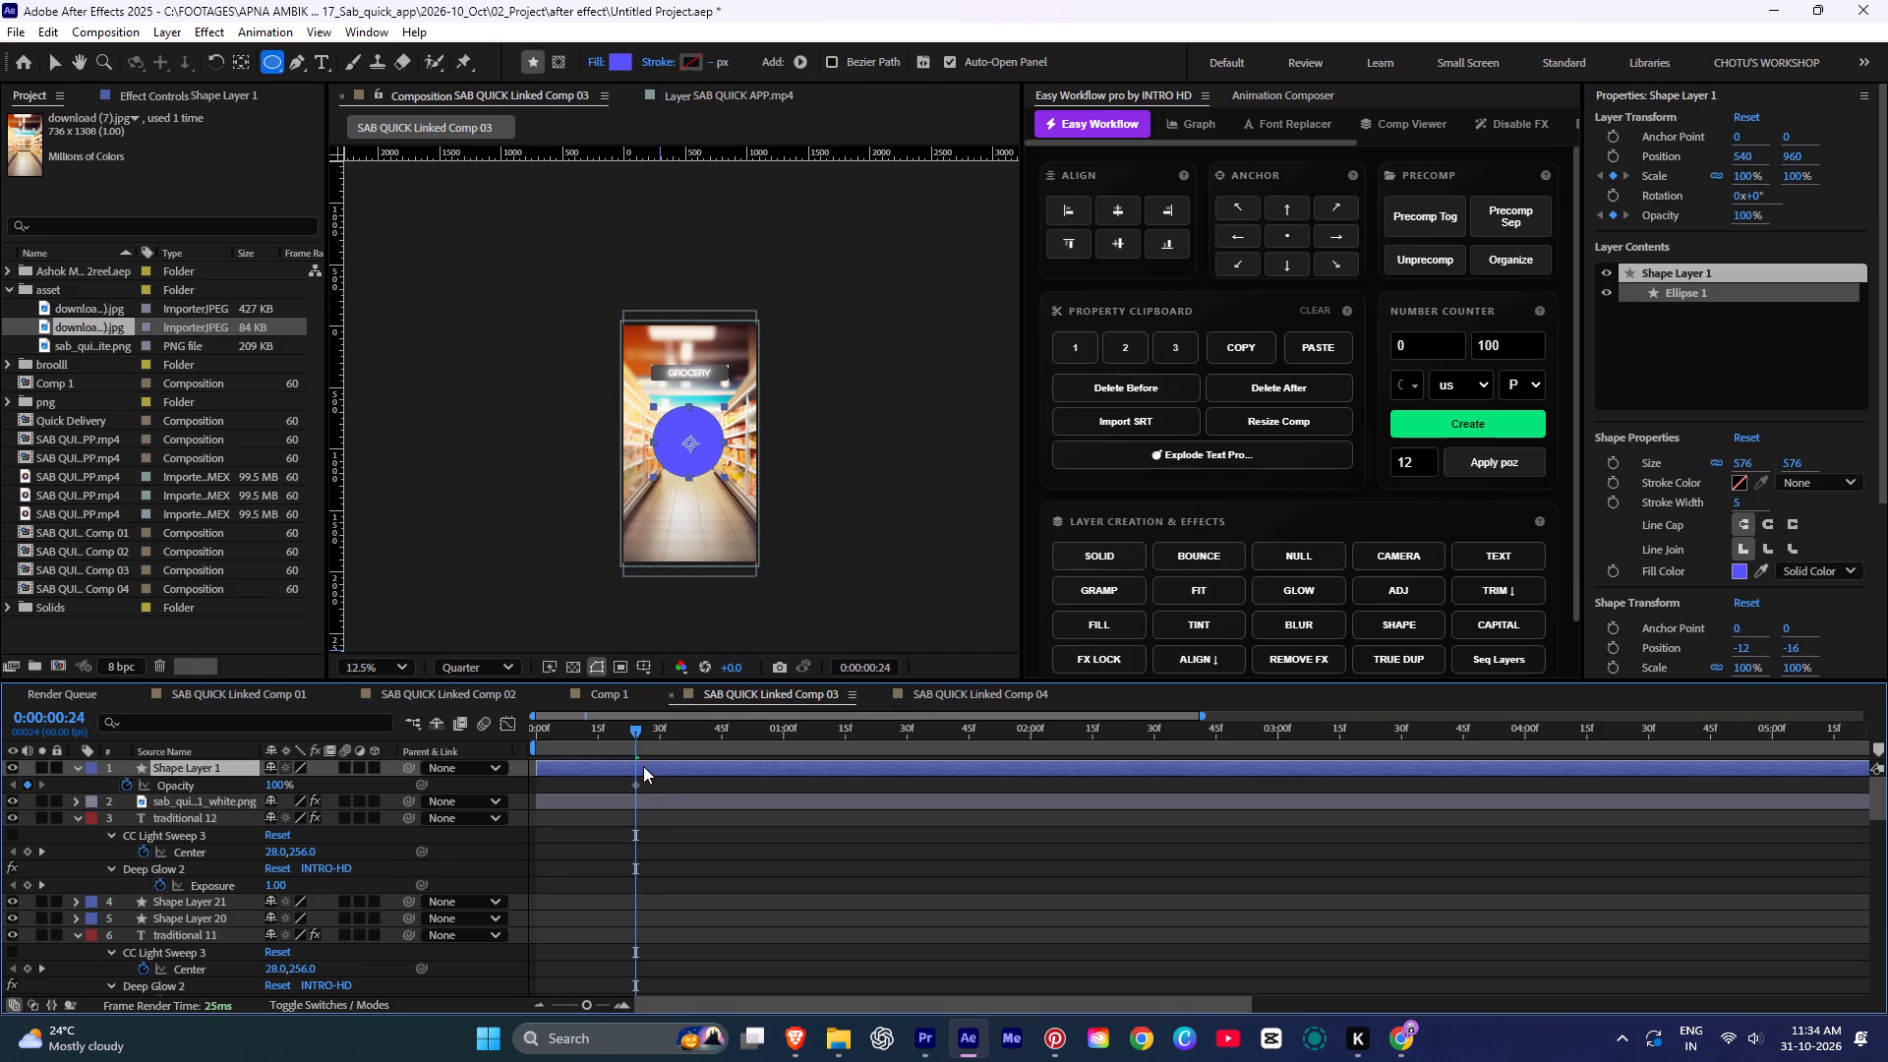
key("u")
left_click(658, 791)
Return to the "Day 6" Circle Loop short in the browser and replay the part that keyframes the red circle's scale and opacity.
key("alt+Tab")
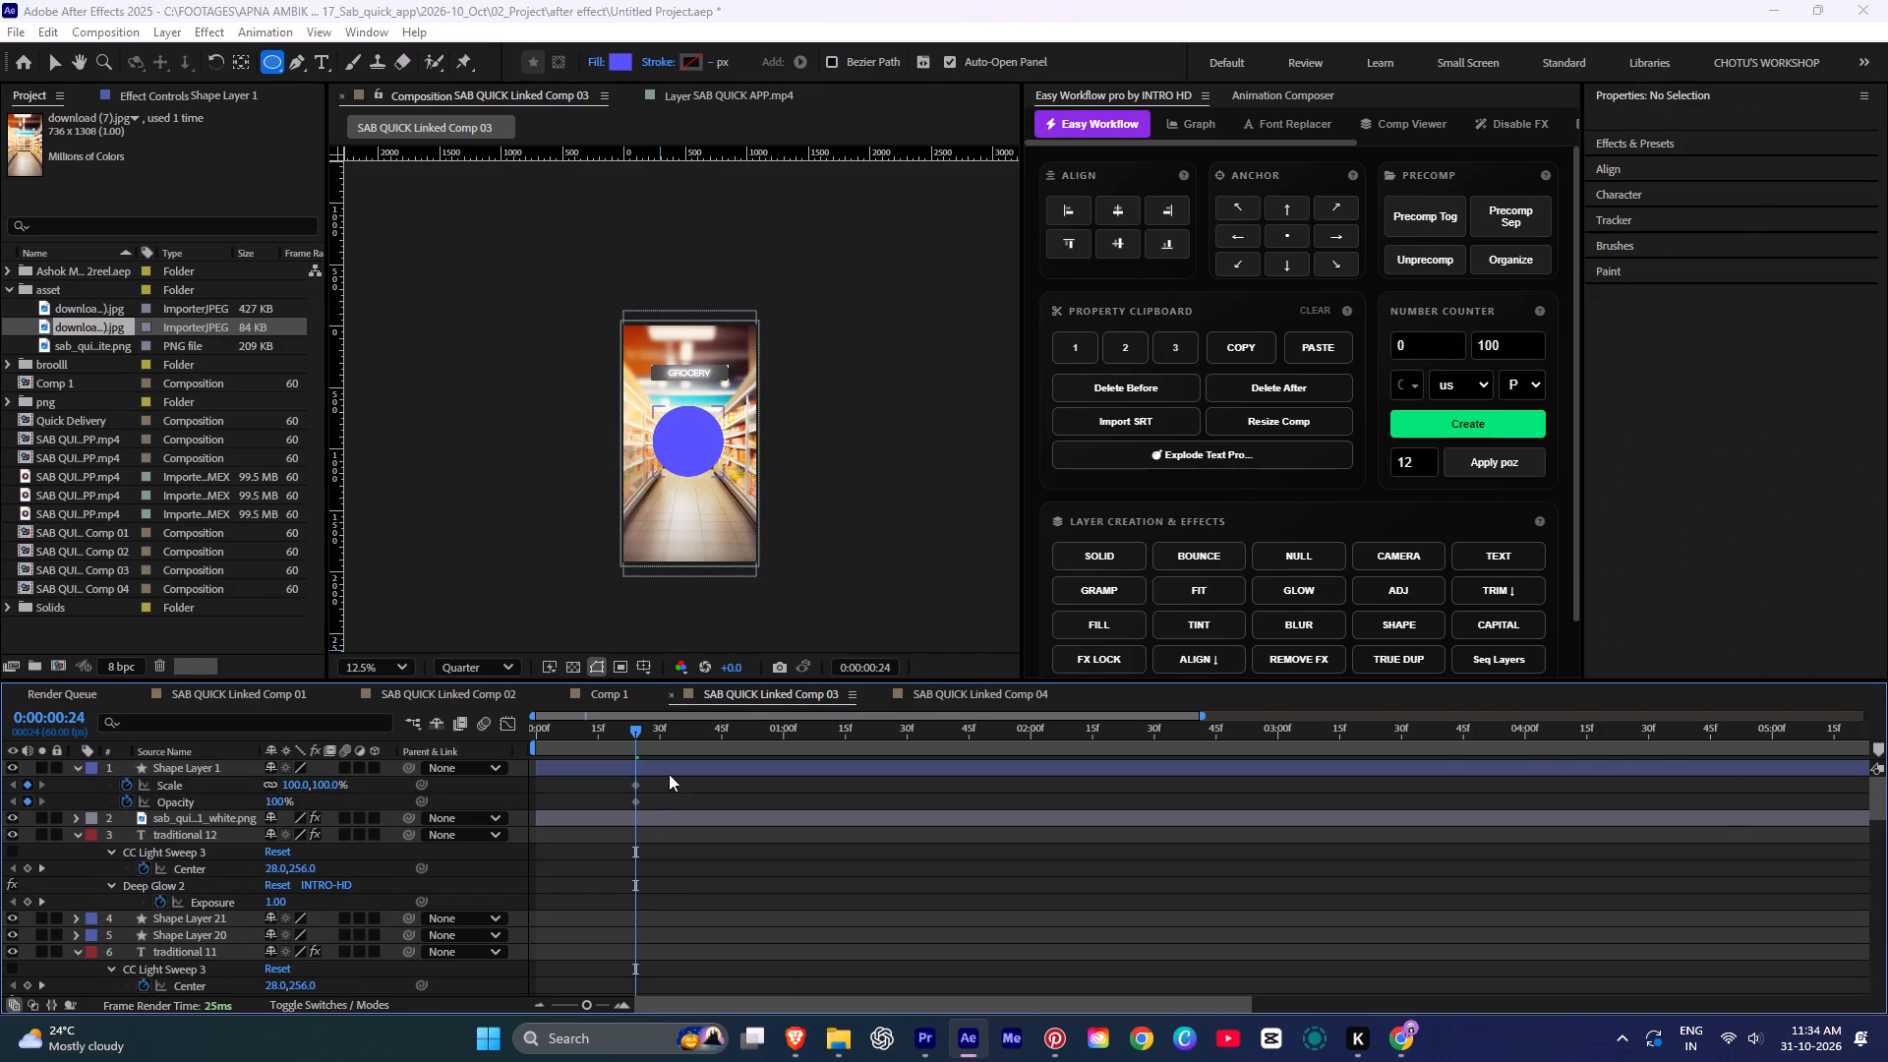
key("space")
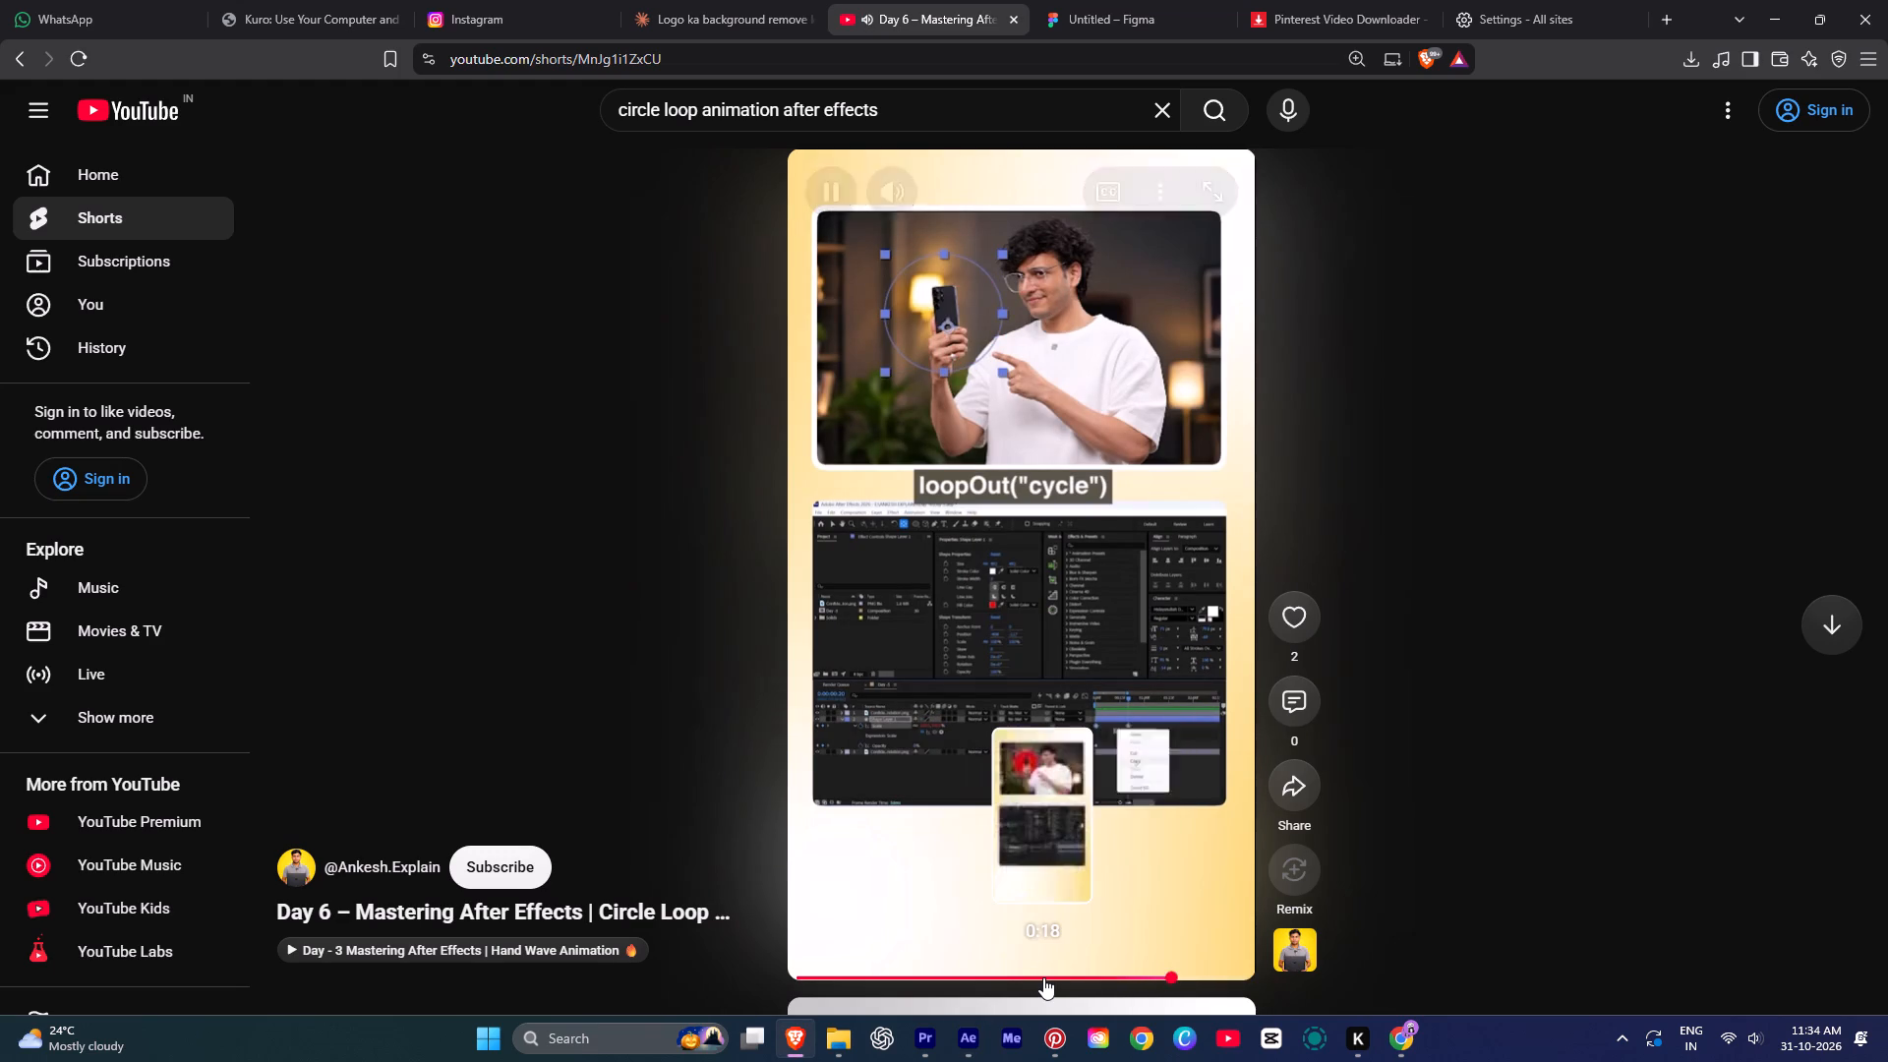
left_click(1026, 922)
left_click_drag(1032, 973, 1028, 973)
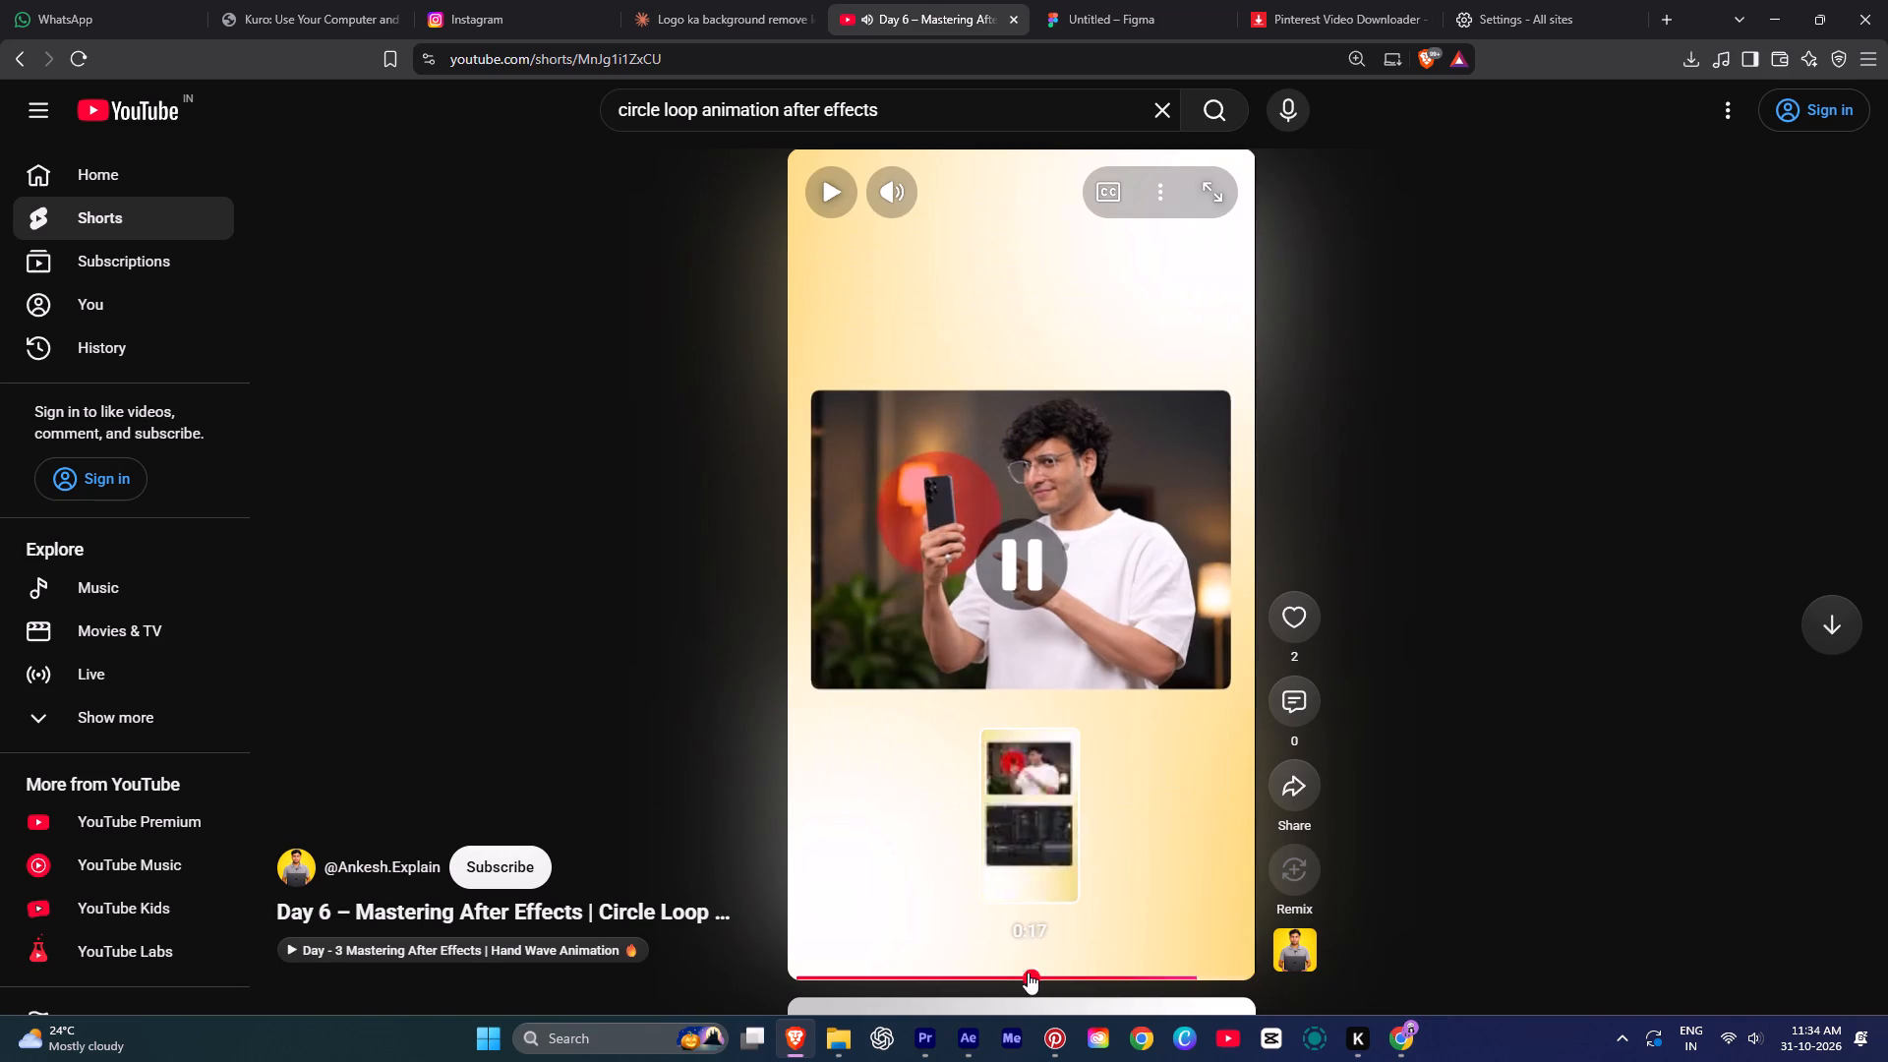
left_click_drag(1028, 973, 998, 969)
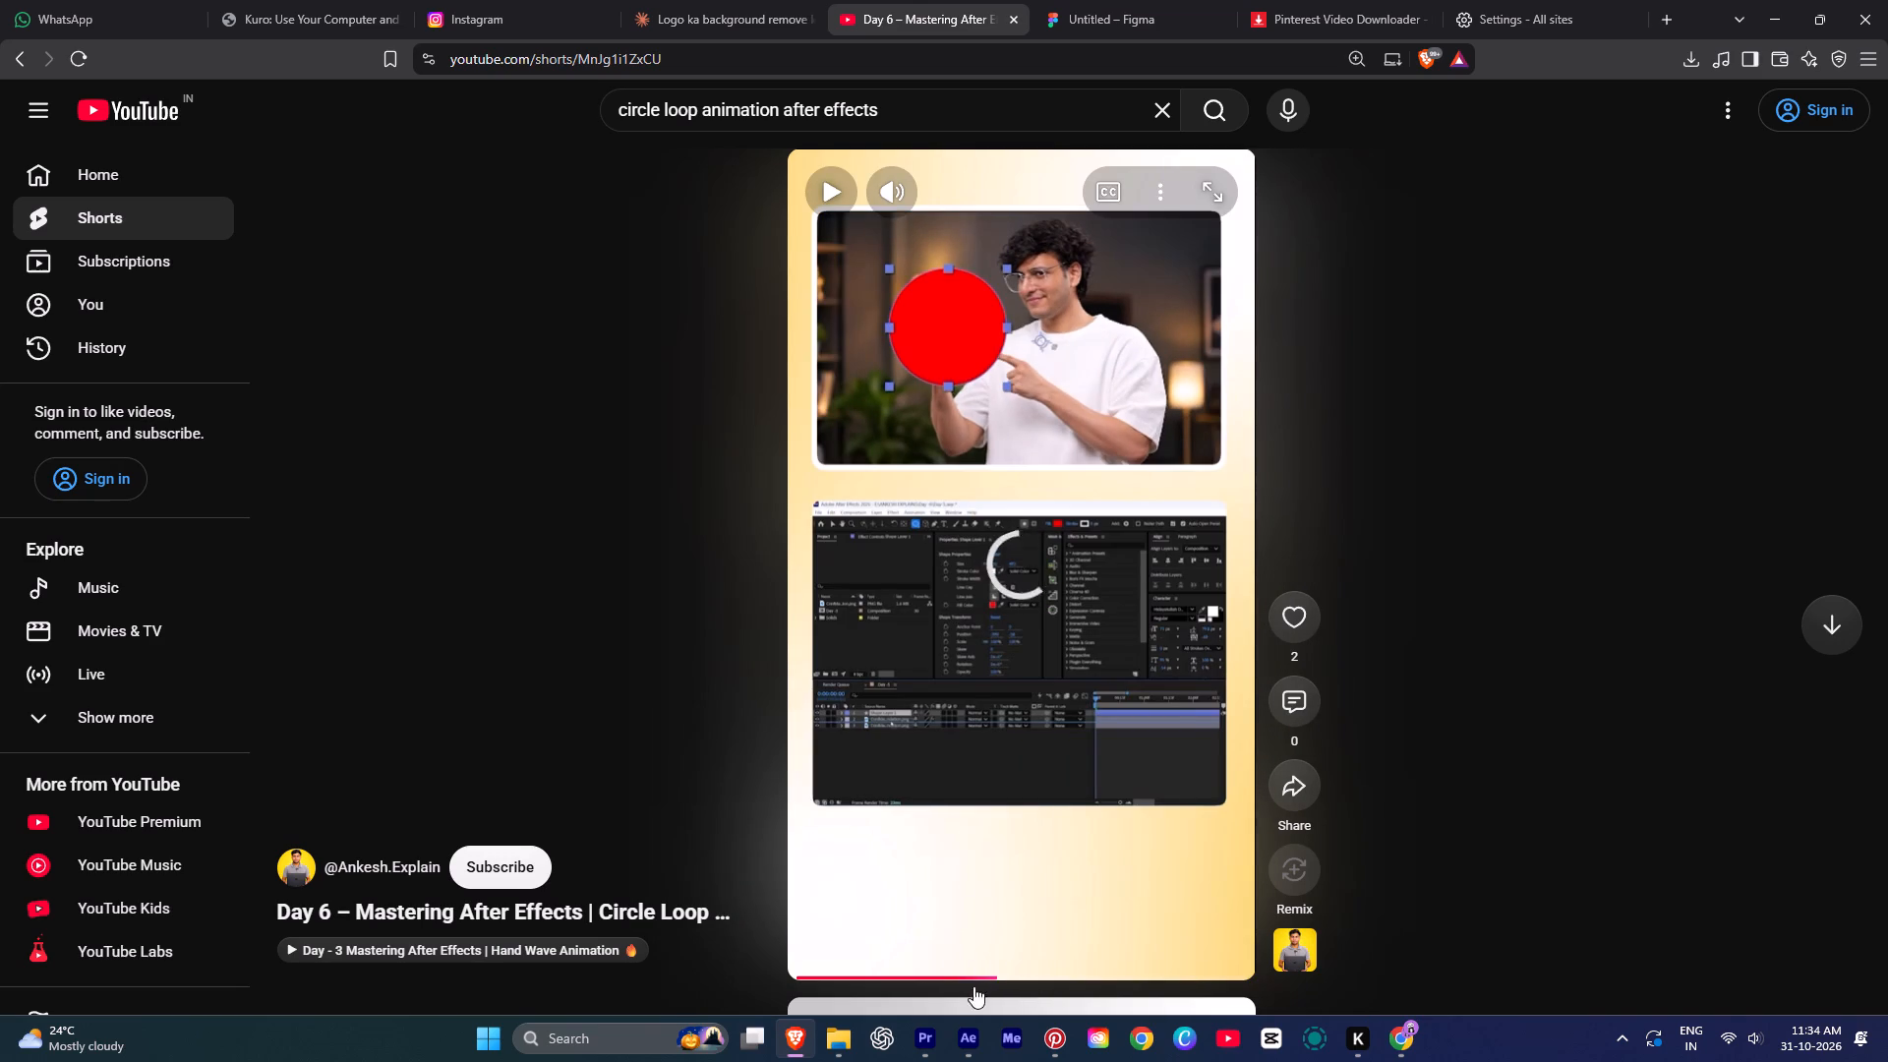
left_click(943, 973)
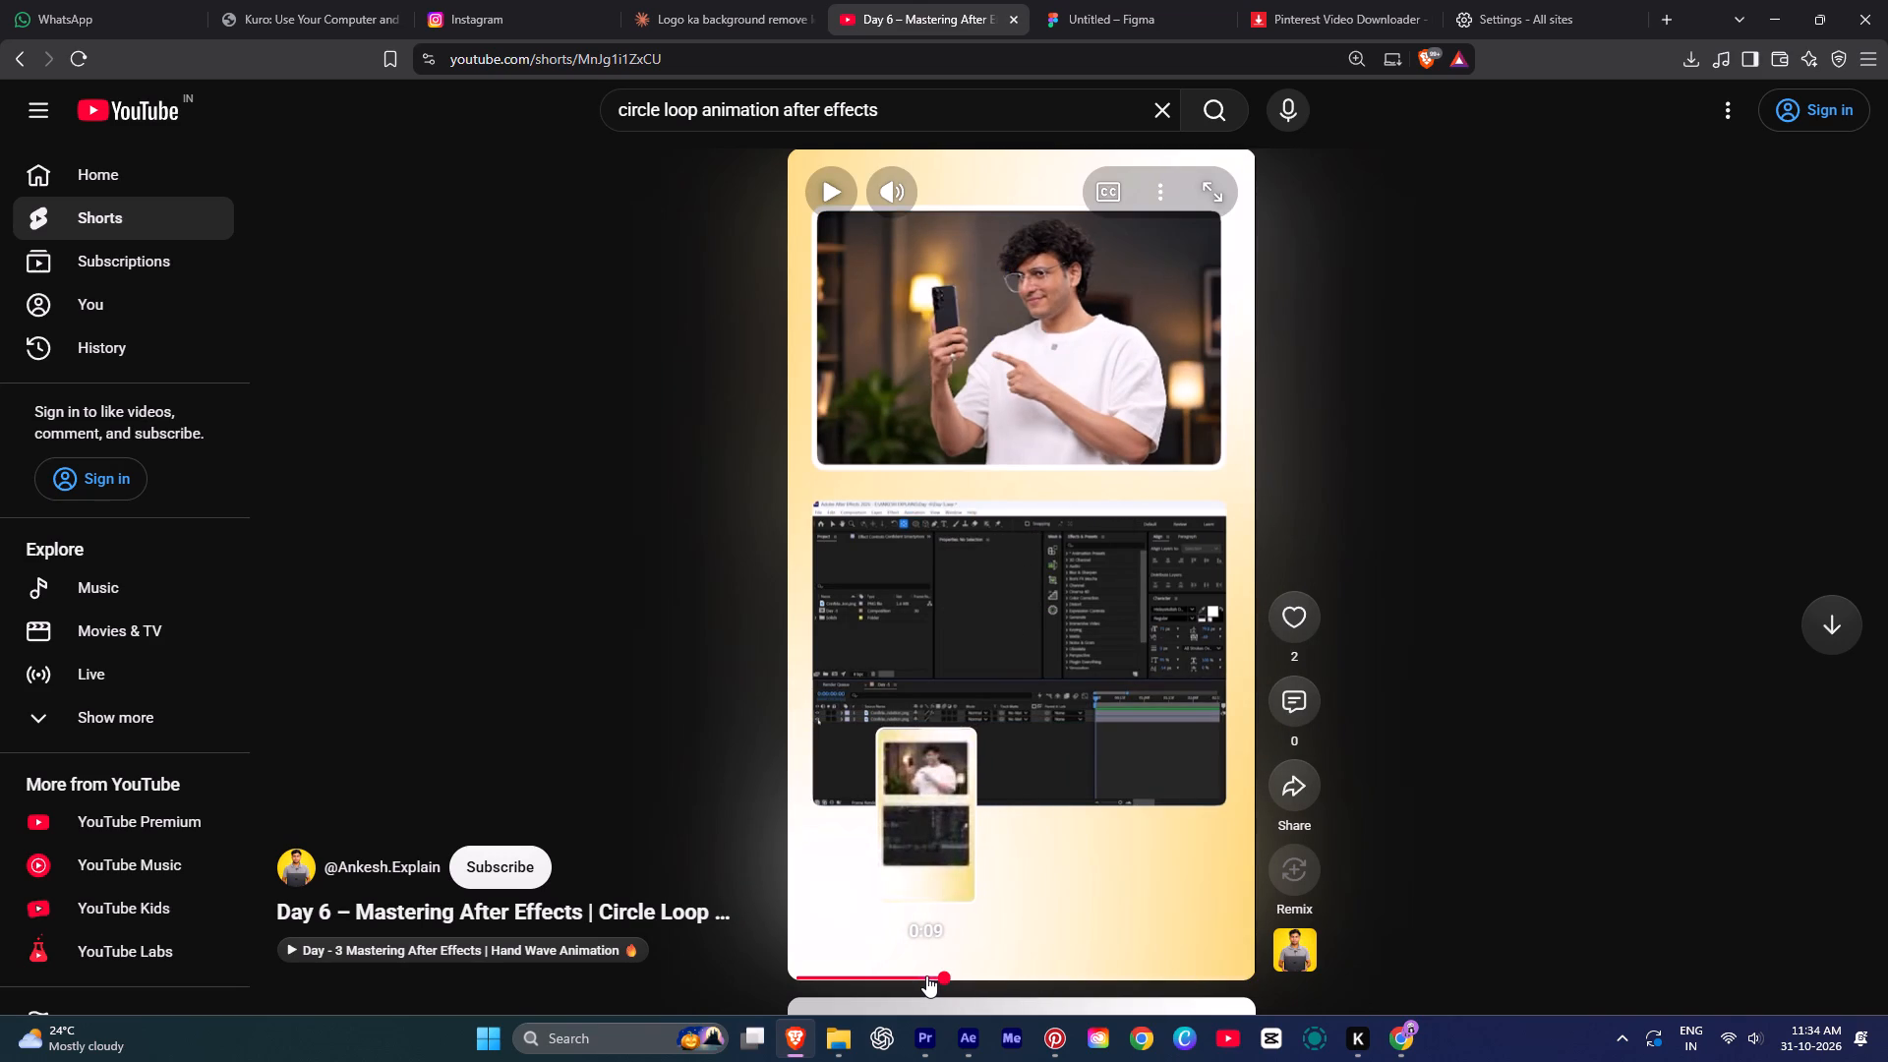
left_click(926, 975)
left_click(955, 714)
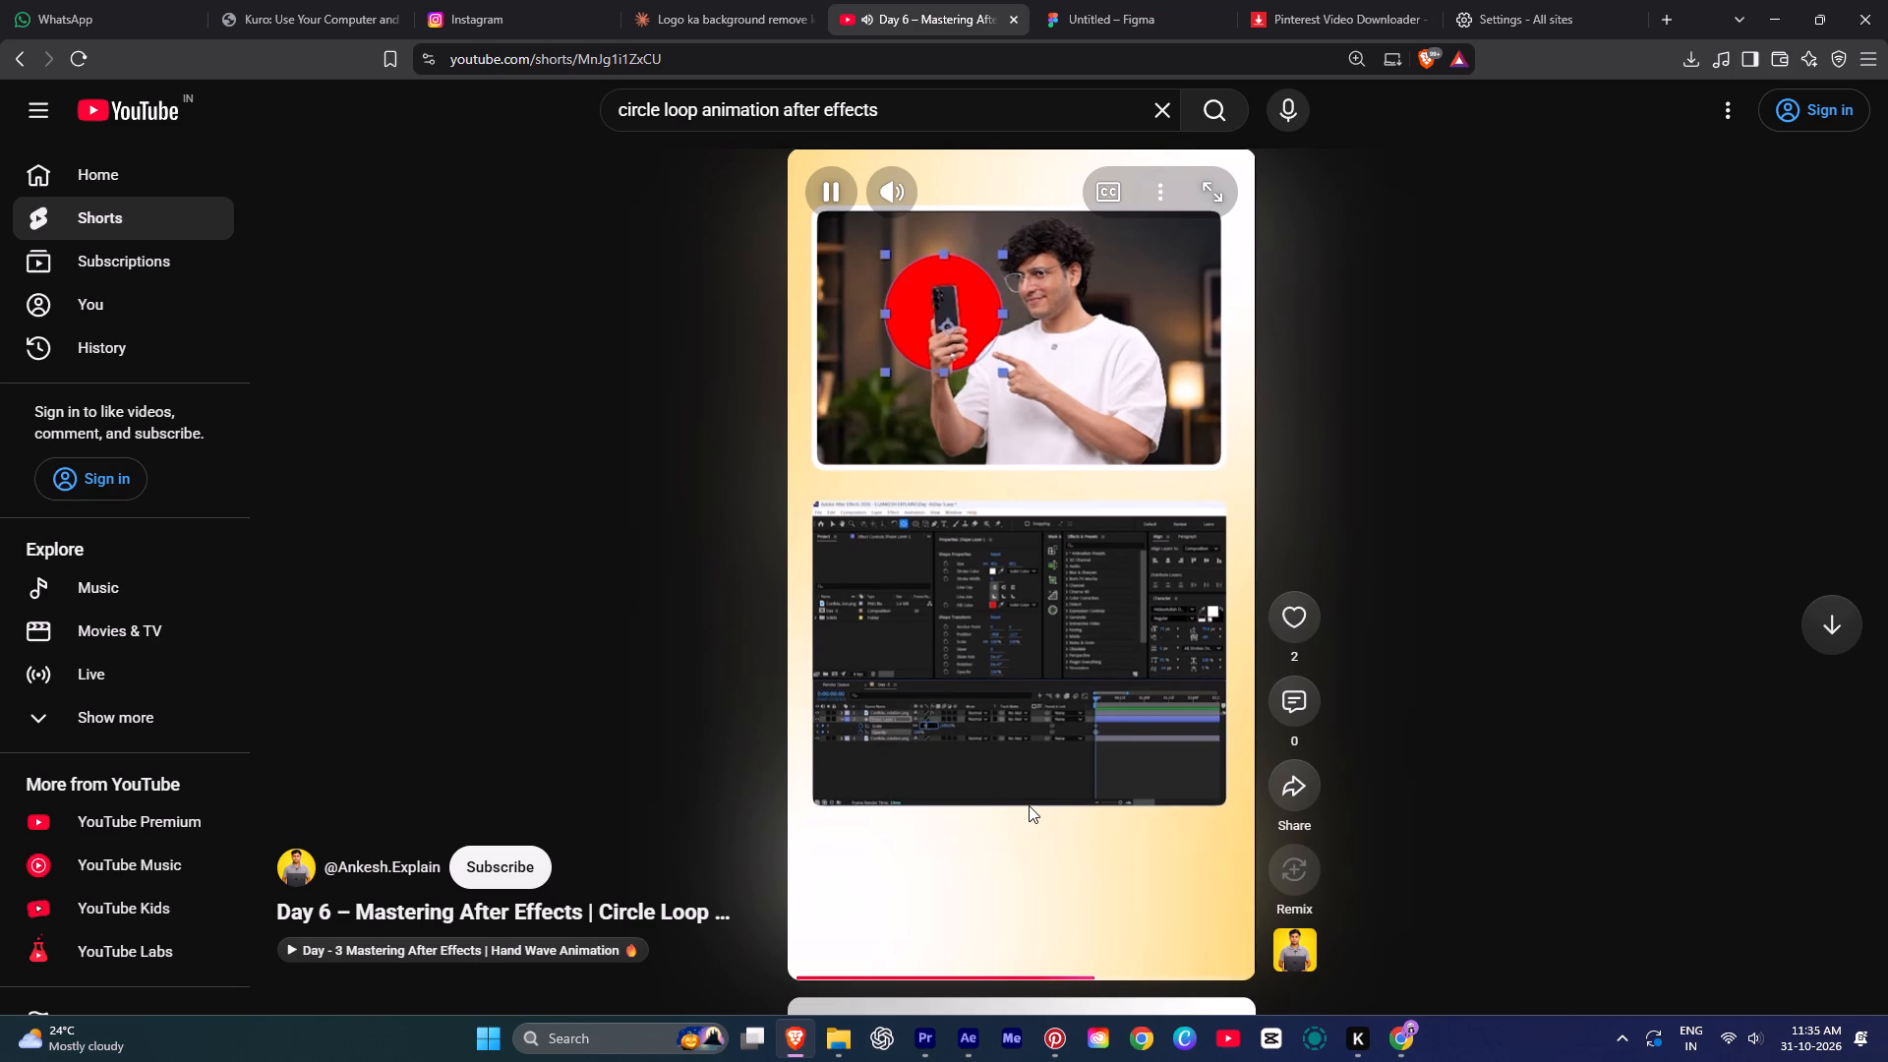
left_click(994, 773)
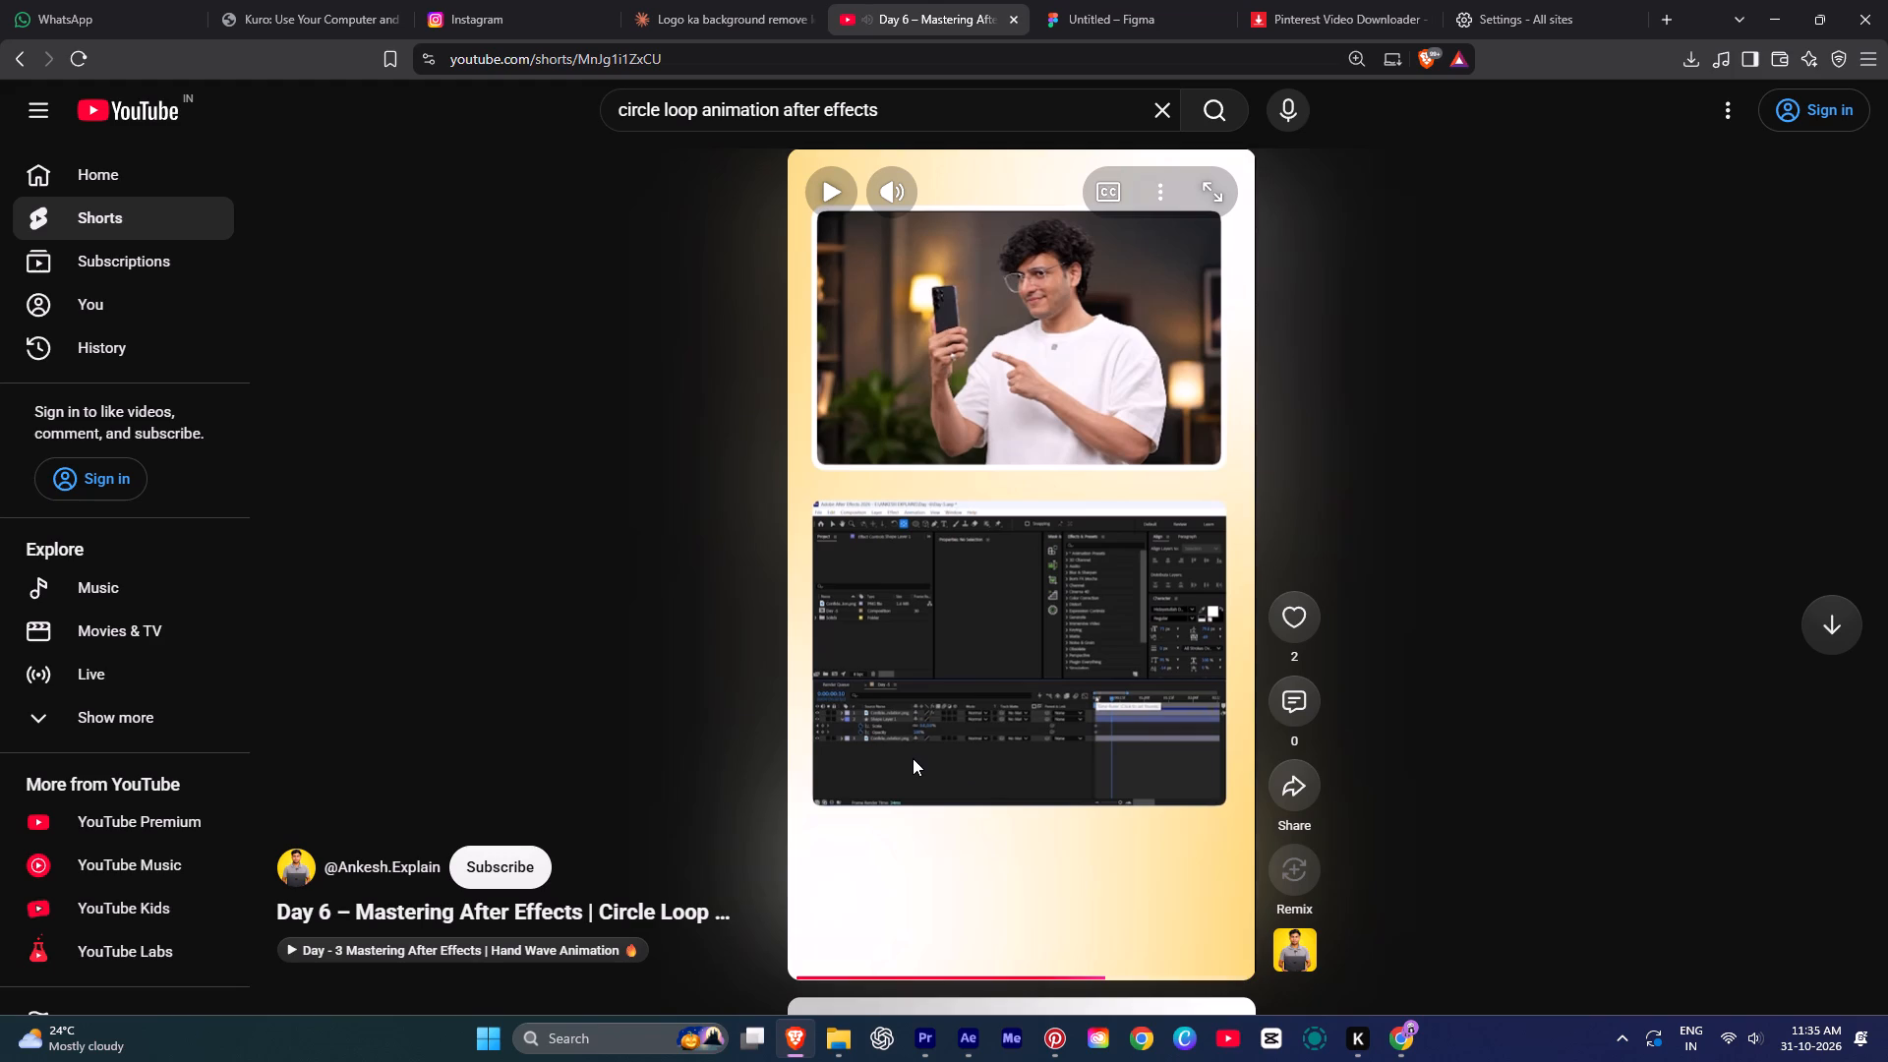
scroll(913, 758, "up", 1, "alt")
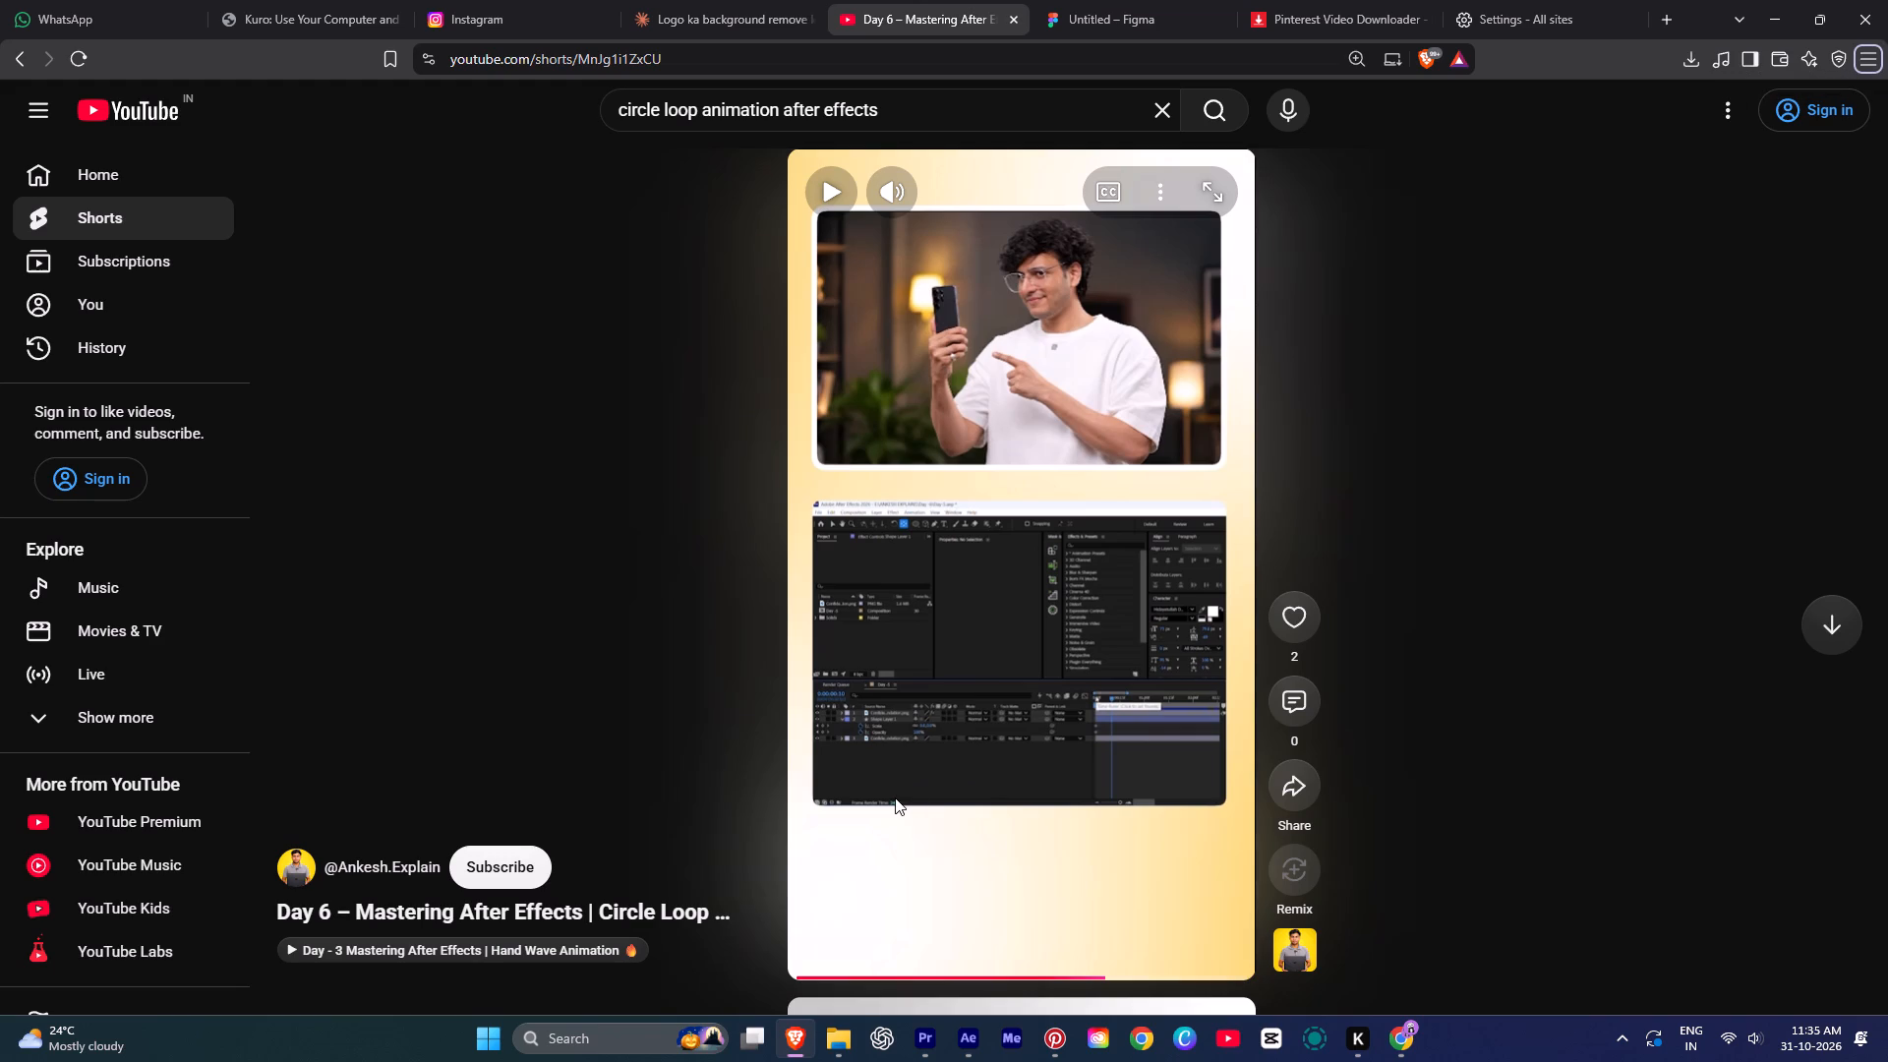
left_click(895, 797)
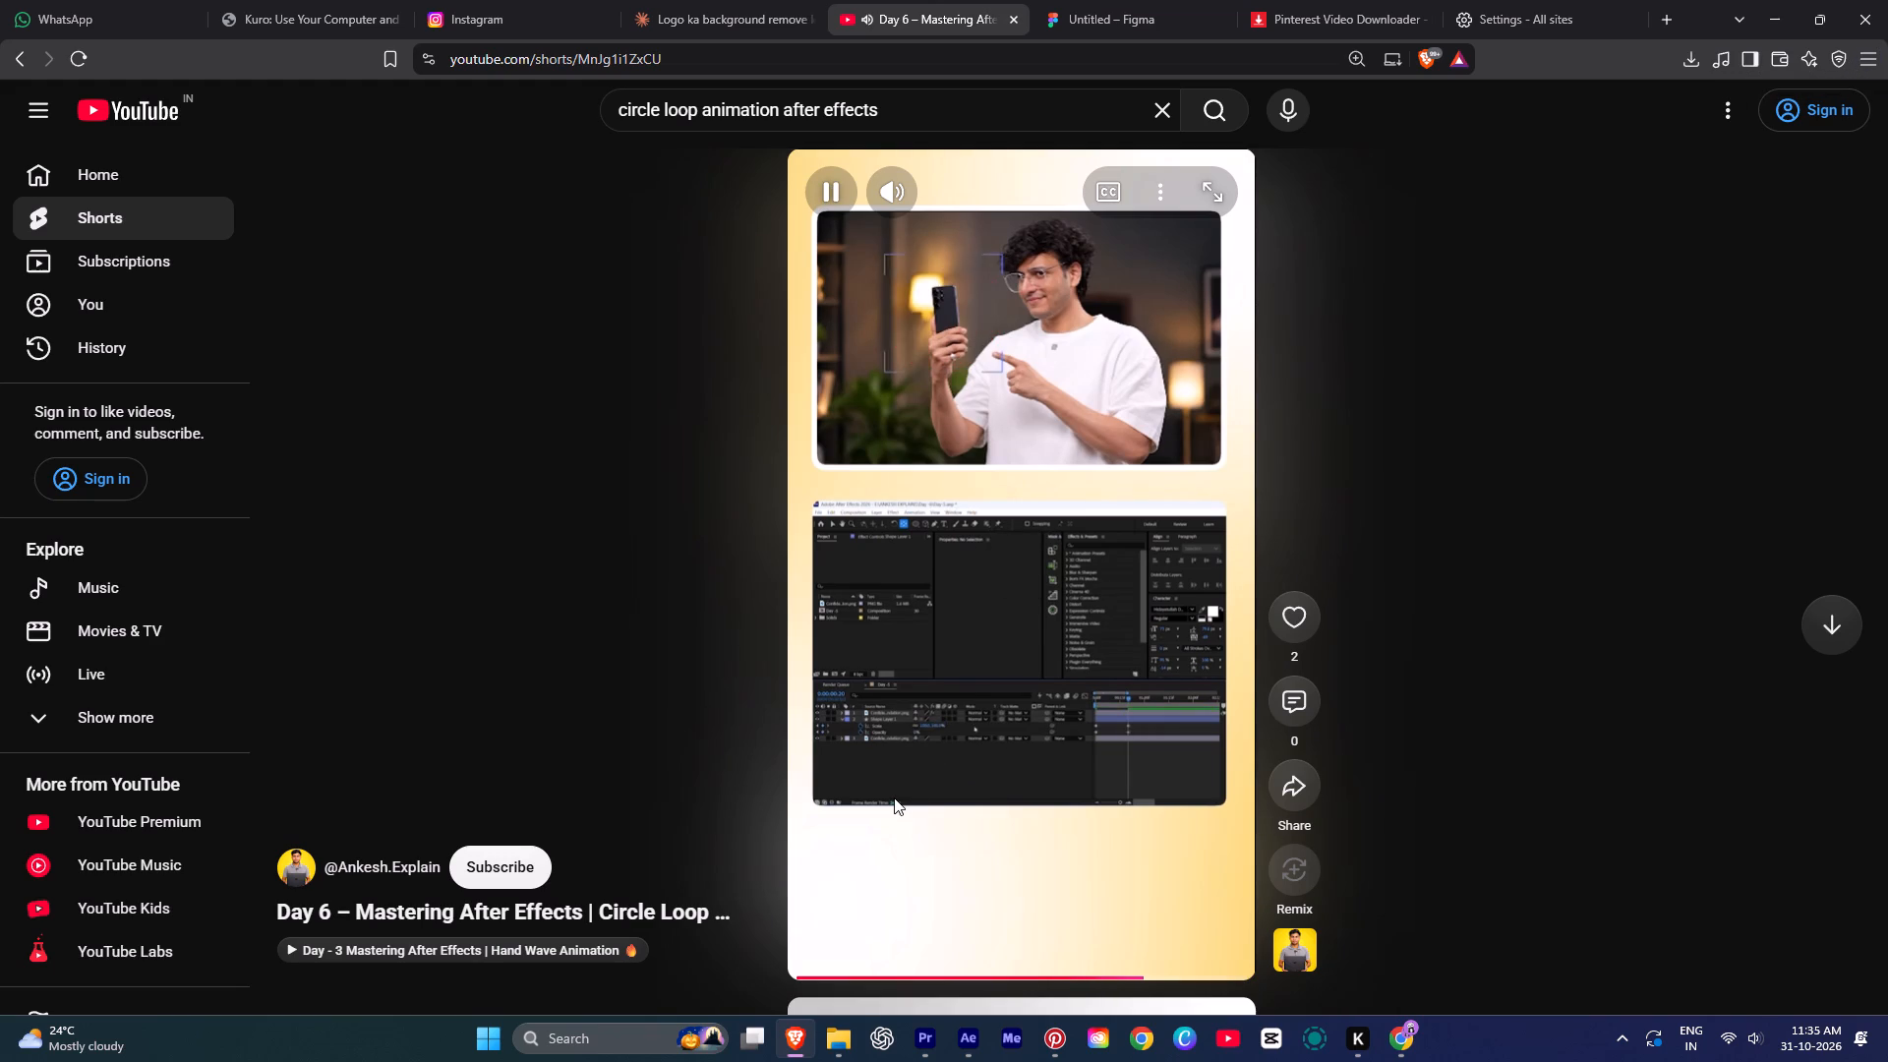
left_click(894, 797)
Switch back to After Effects and move the playhead to 0:00:00:00.
key("alt+Tab")
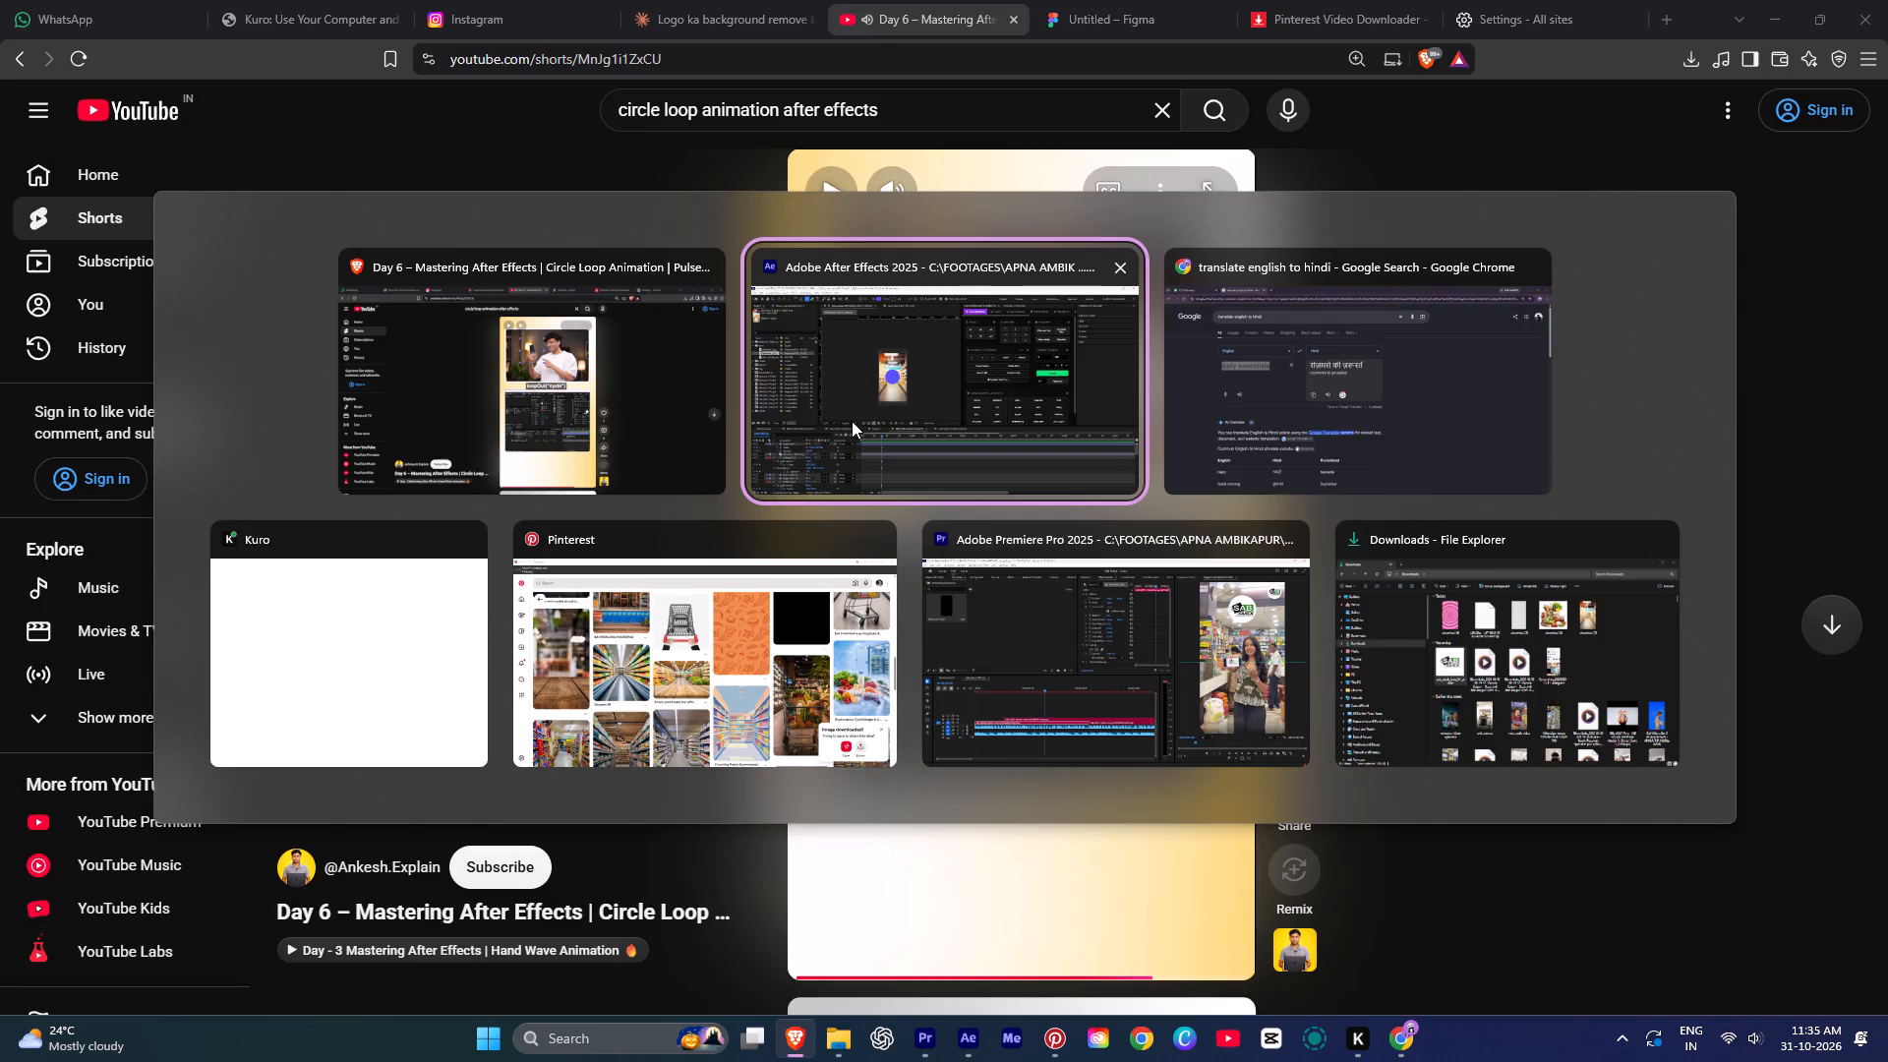
left_click(852, 421, "alt")
left_click_drag(630, 755, 476, 747)
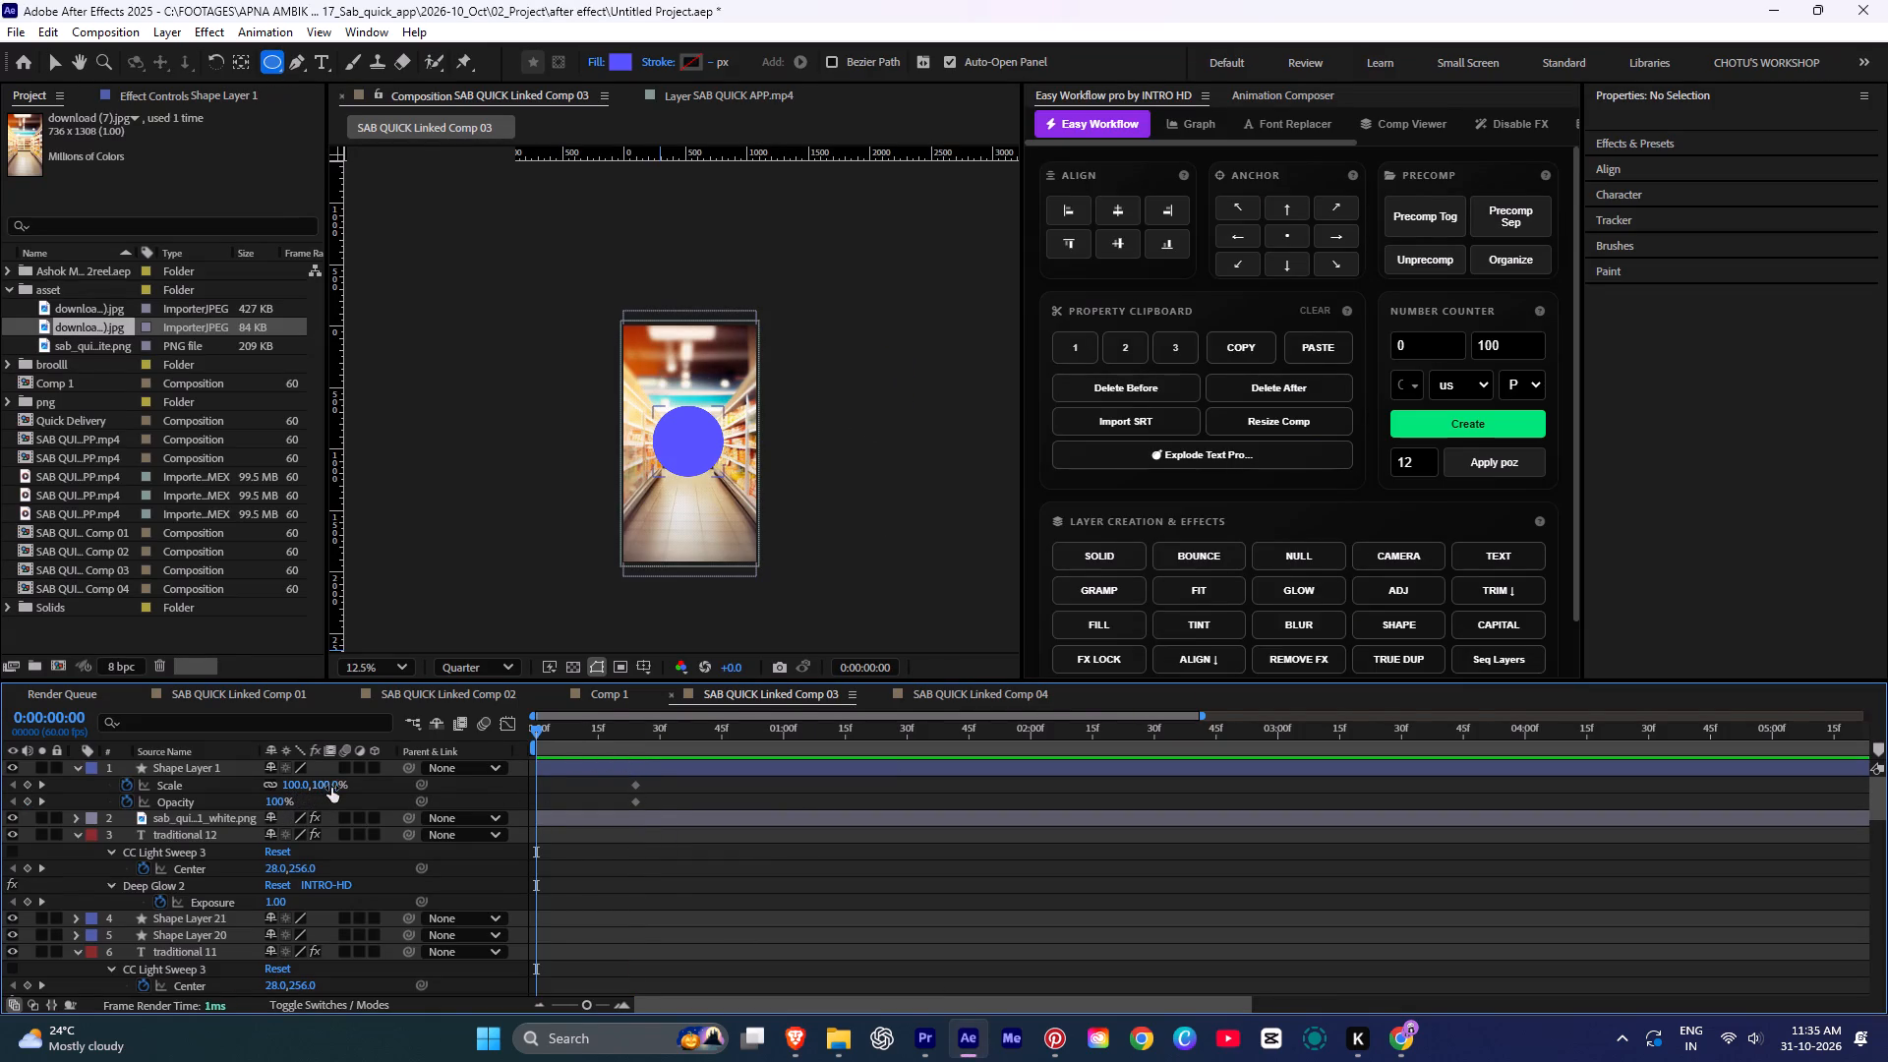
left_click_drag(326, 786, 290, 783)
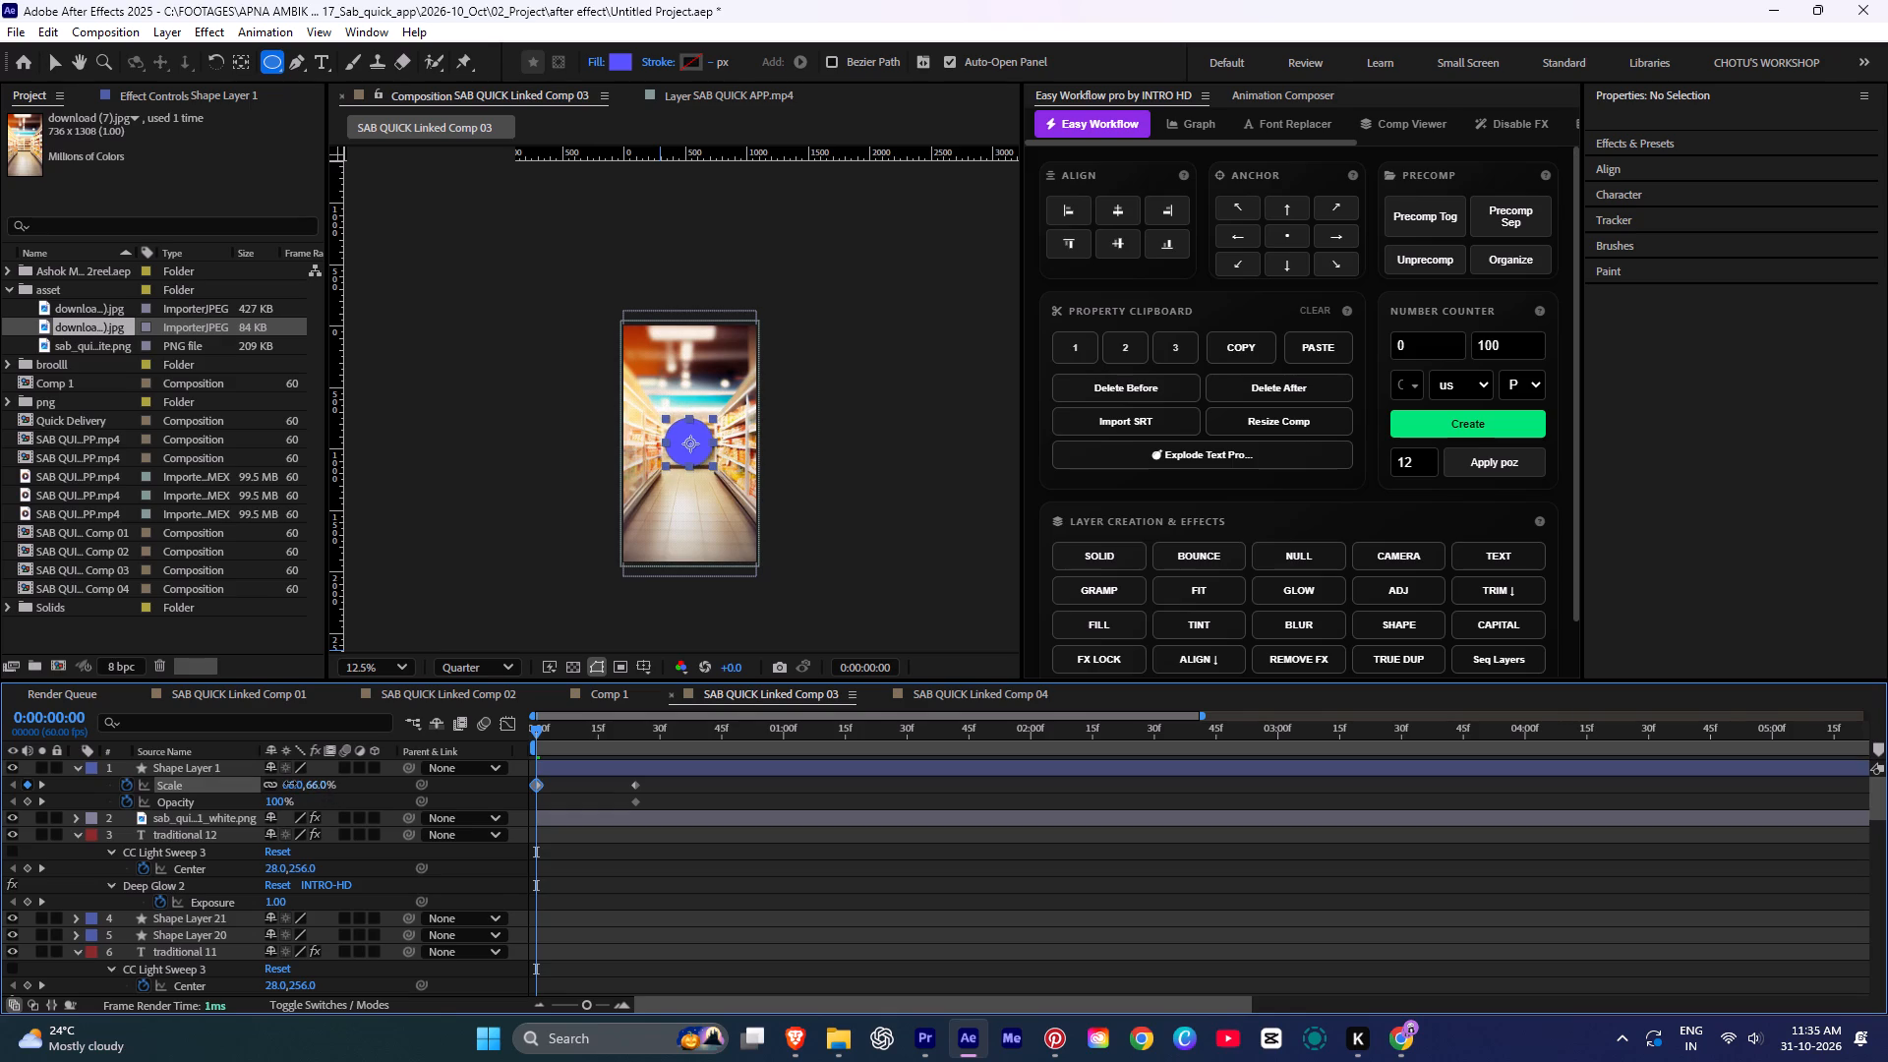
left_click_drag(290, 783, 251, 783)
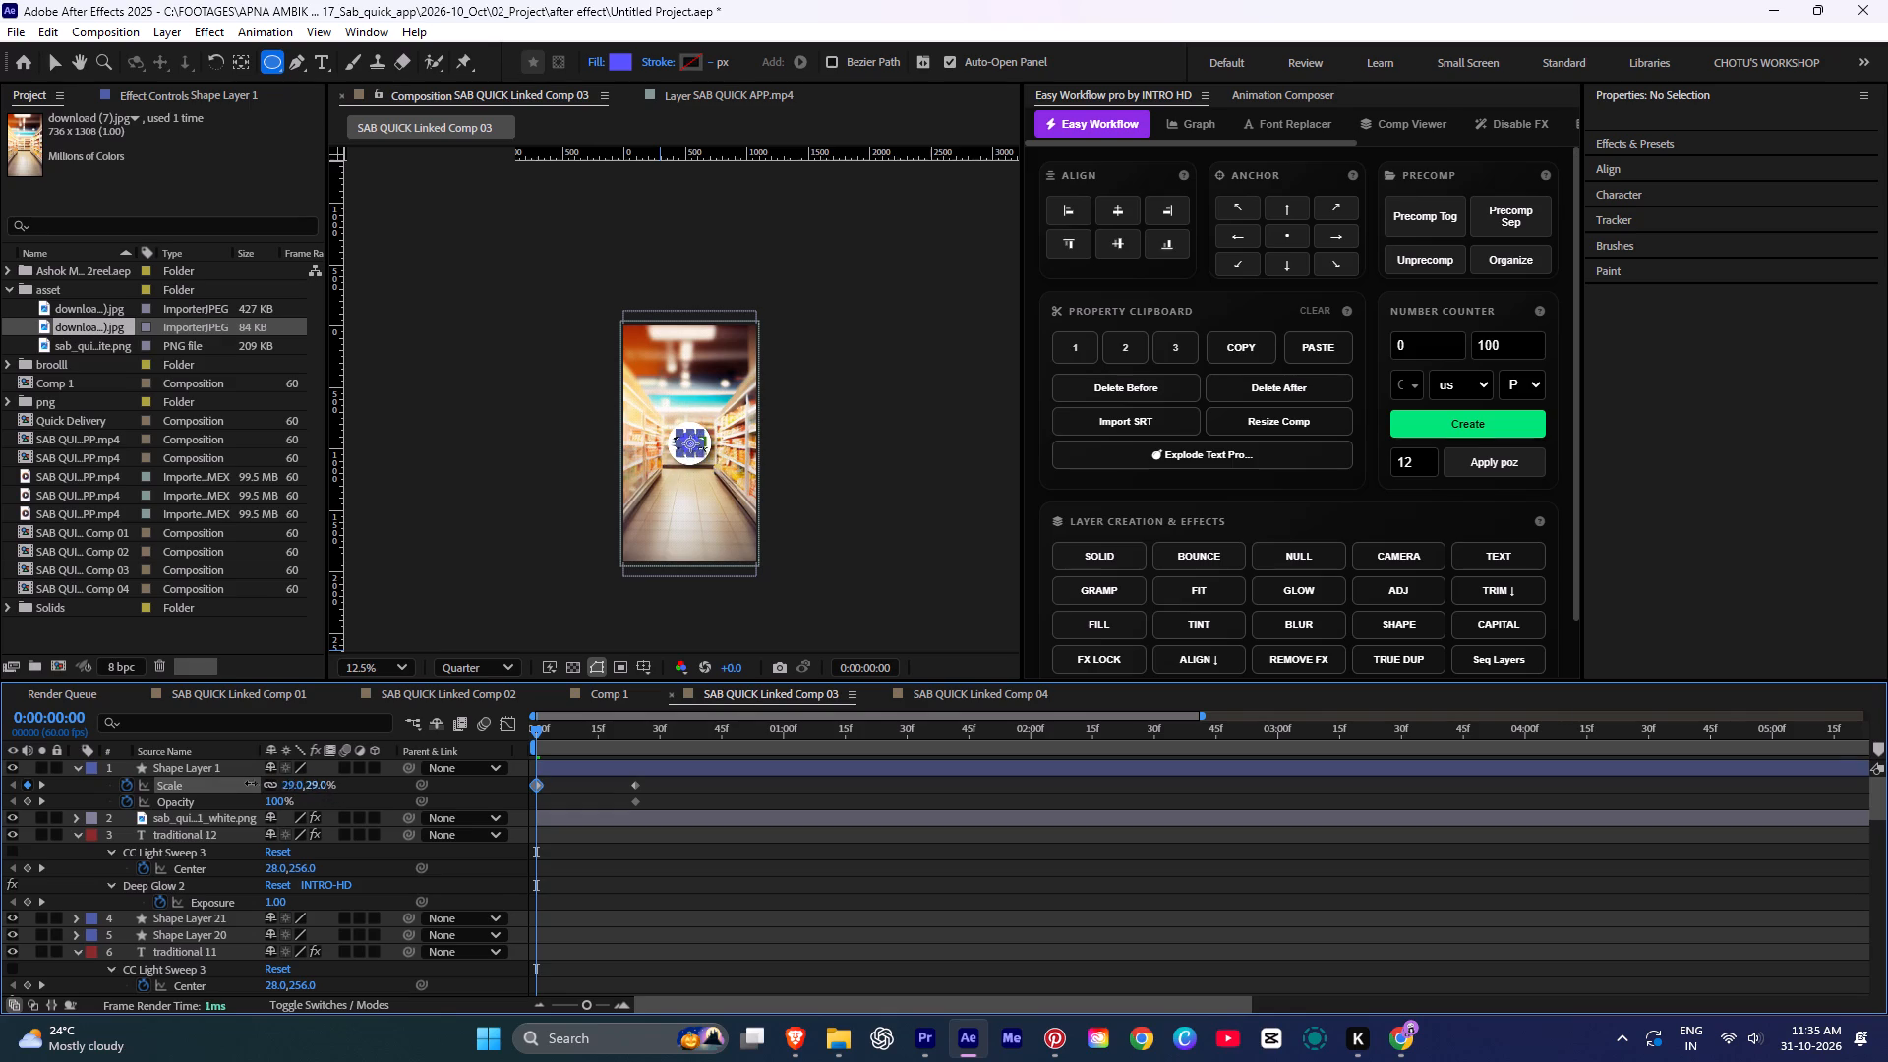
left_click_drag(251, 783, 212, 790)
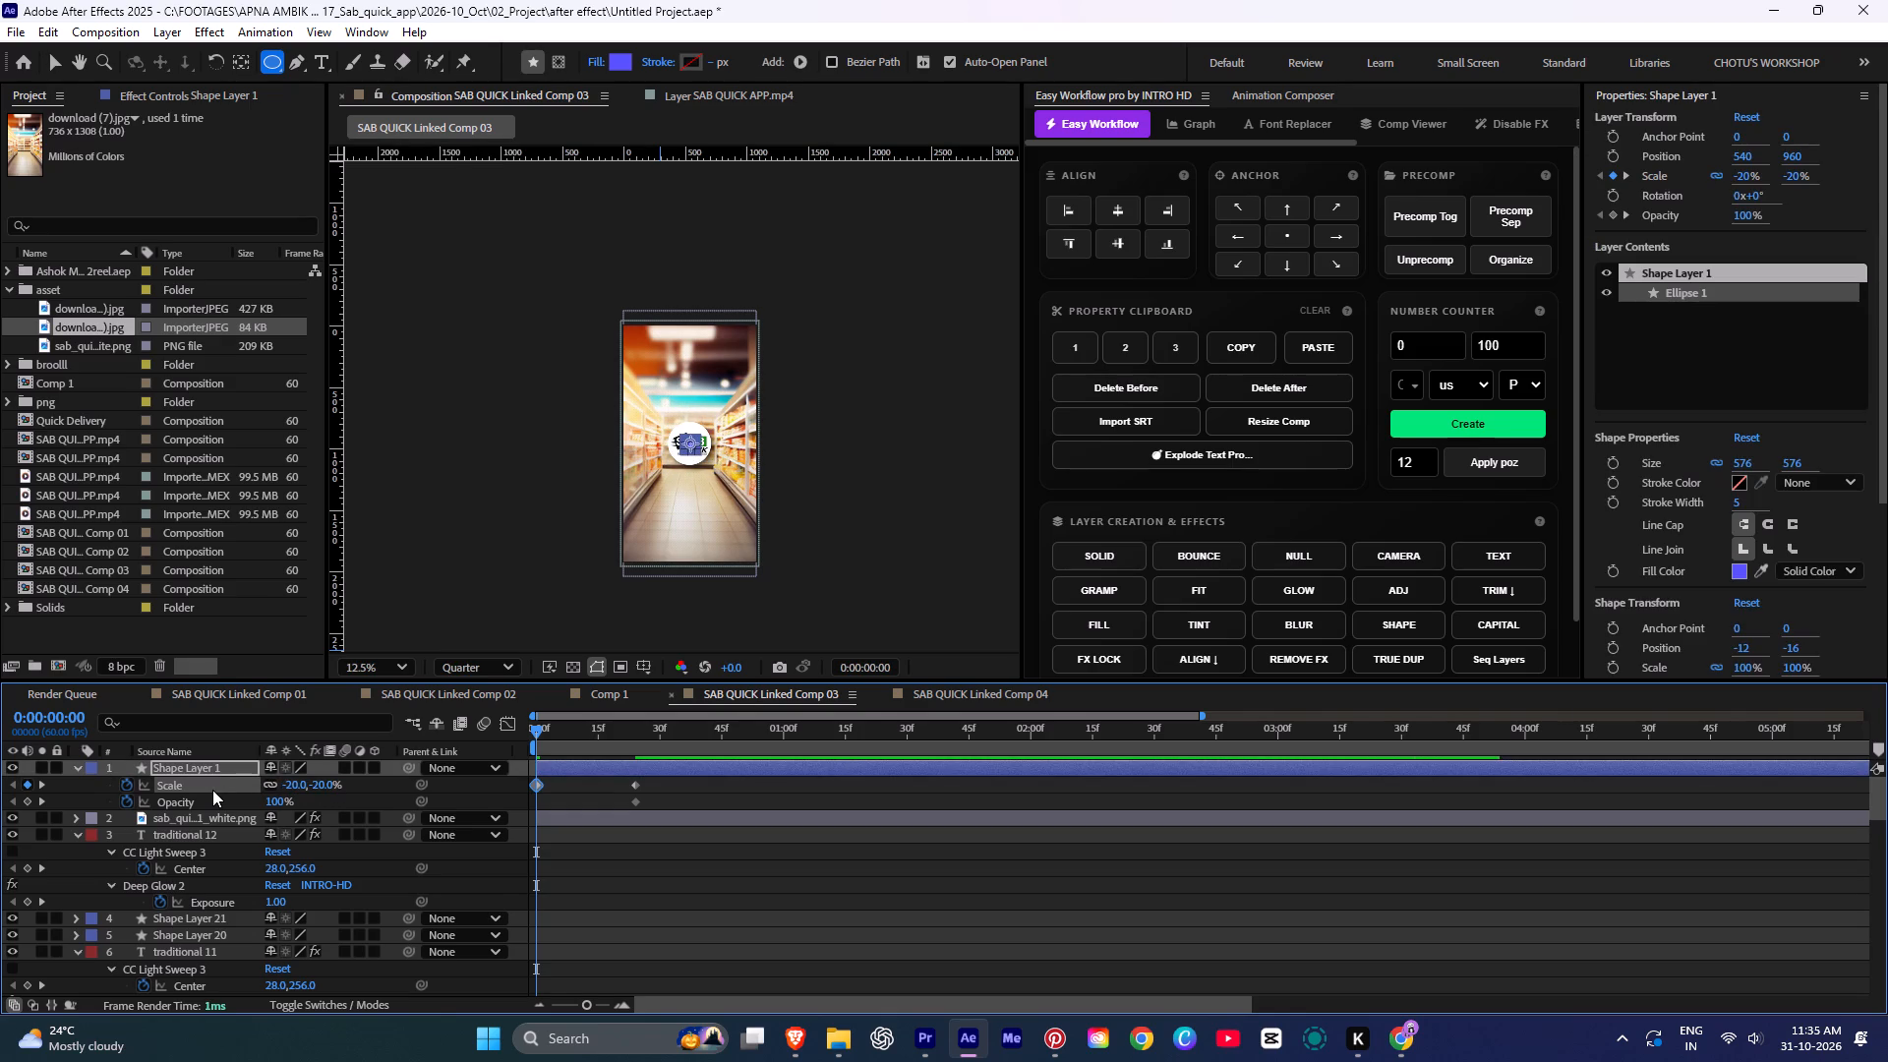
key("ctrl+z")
Set the circle layer's Scale to 0% at the first frame.
left_click(325, 788)
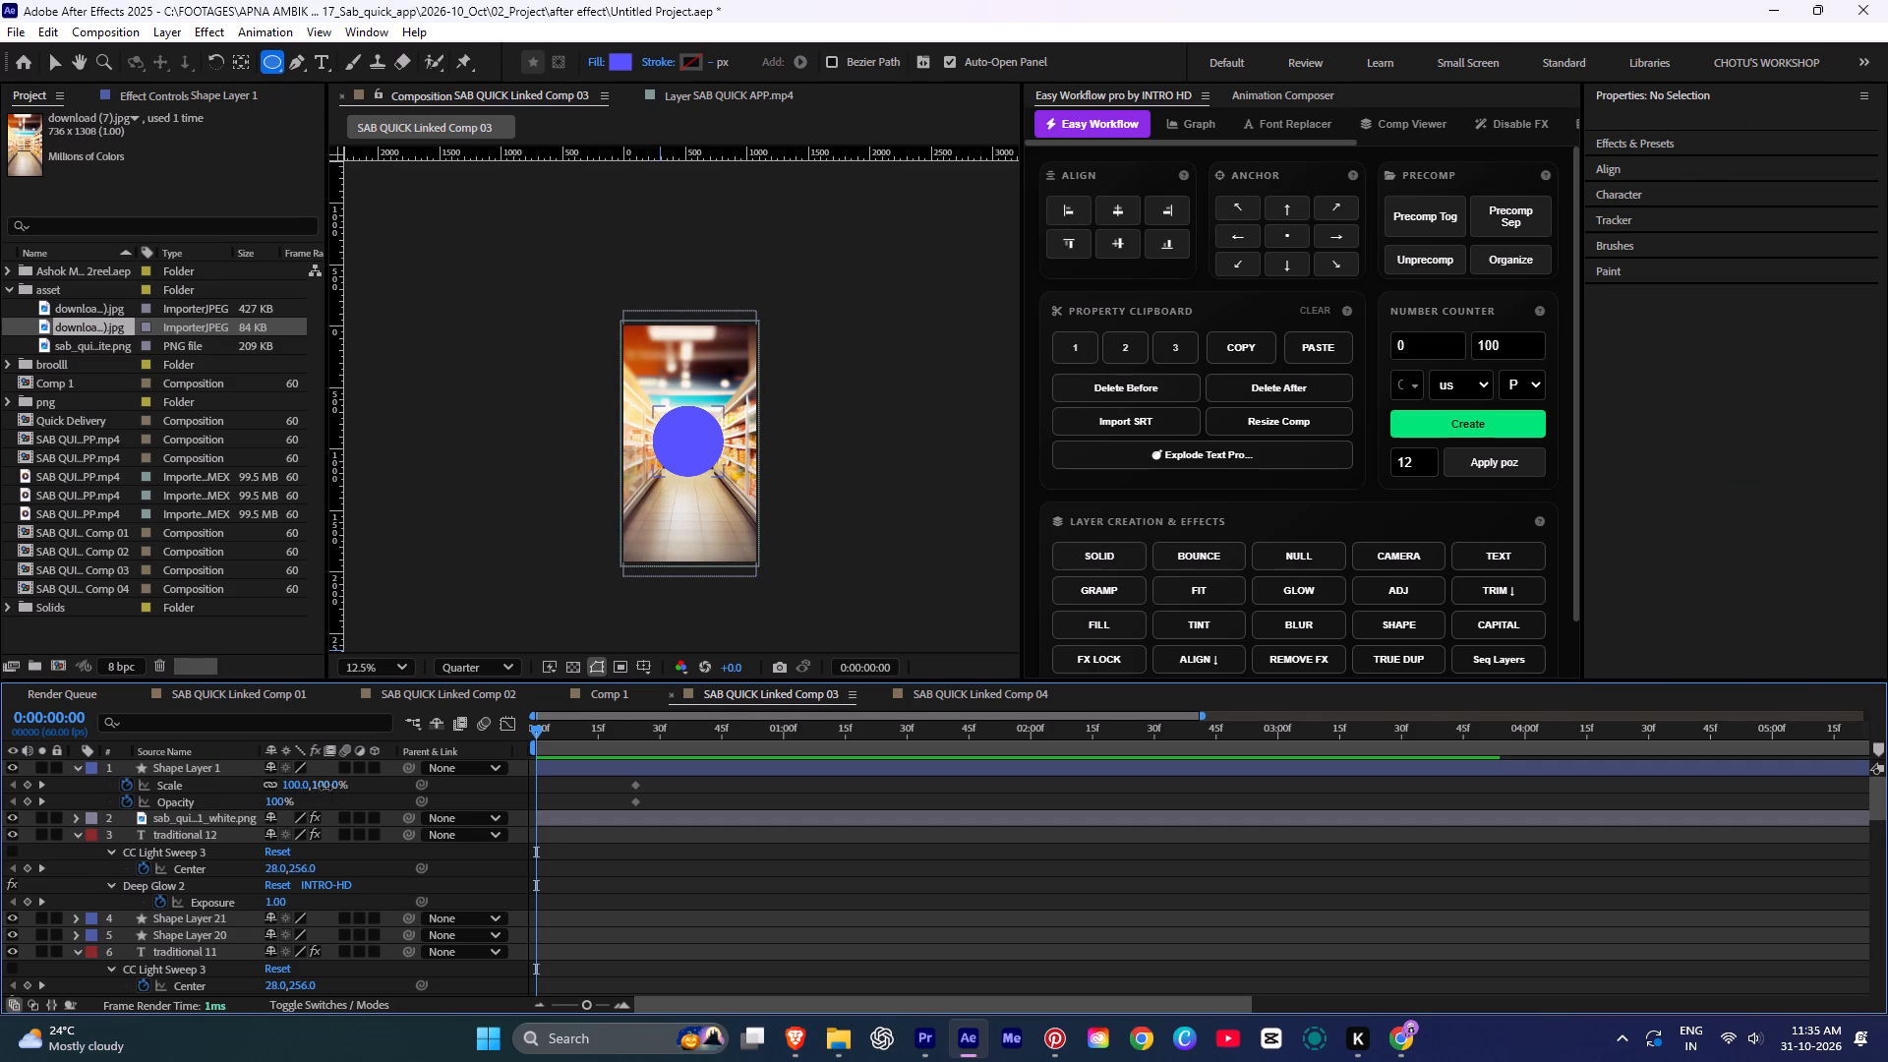
key("0")
key("Return")
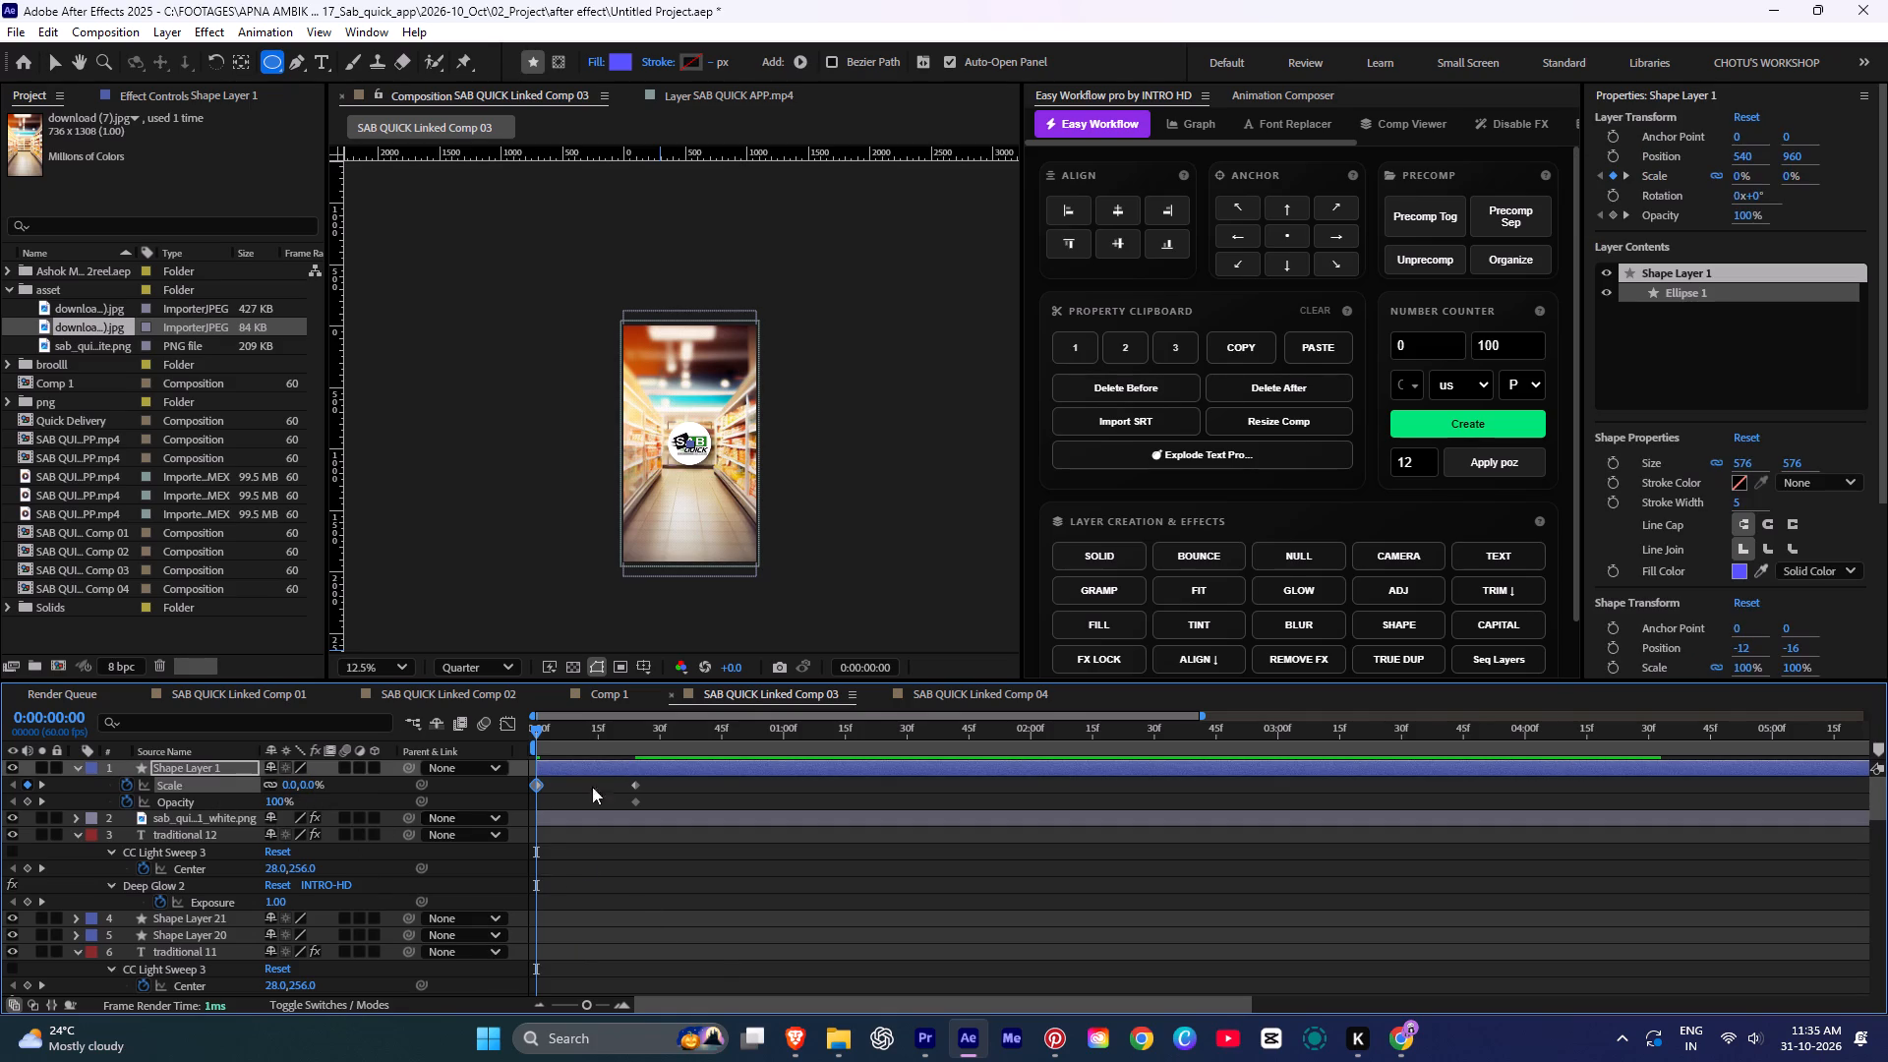
Key the circle's Opacity at 100% on the first frame and set it to 0% at the 0:00:00:24 keyframe.
left_click(24, 802)
left_click(38, 798)
left_click(271, 796)
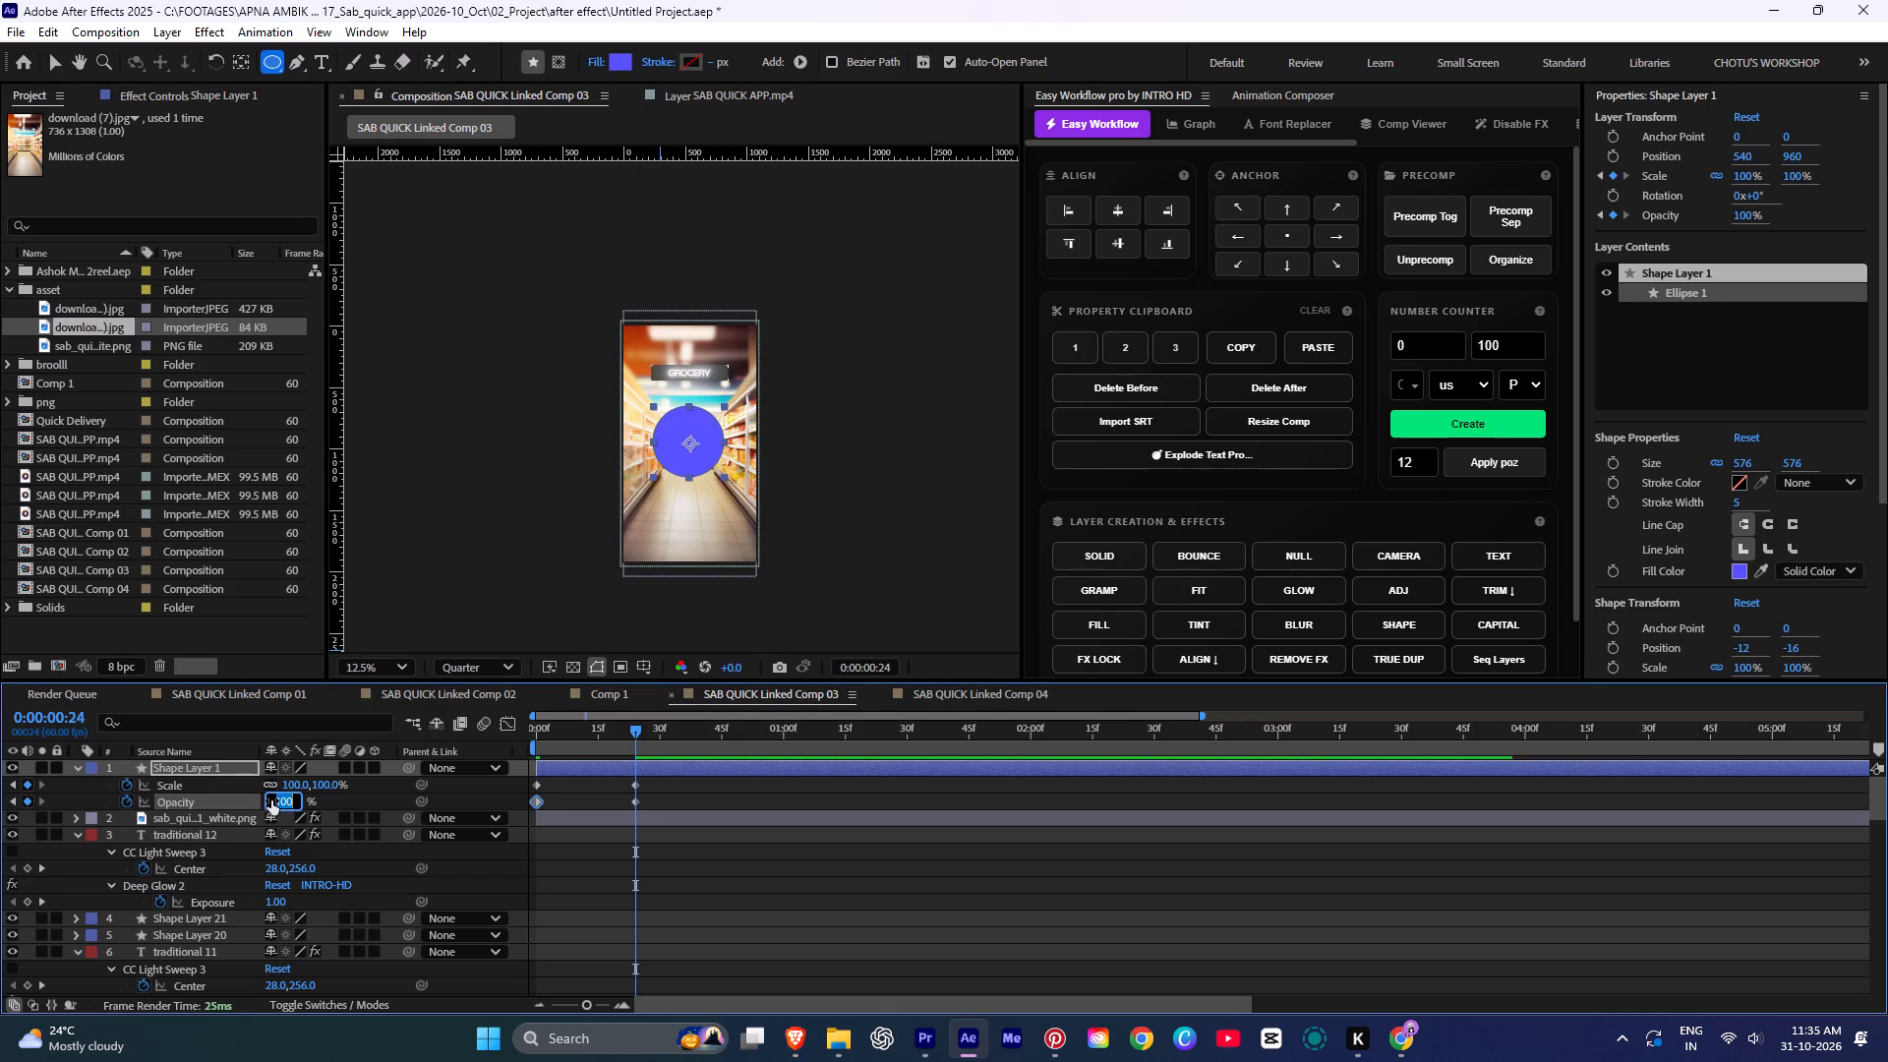
key("0")
key("Return")
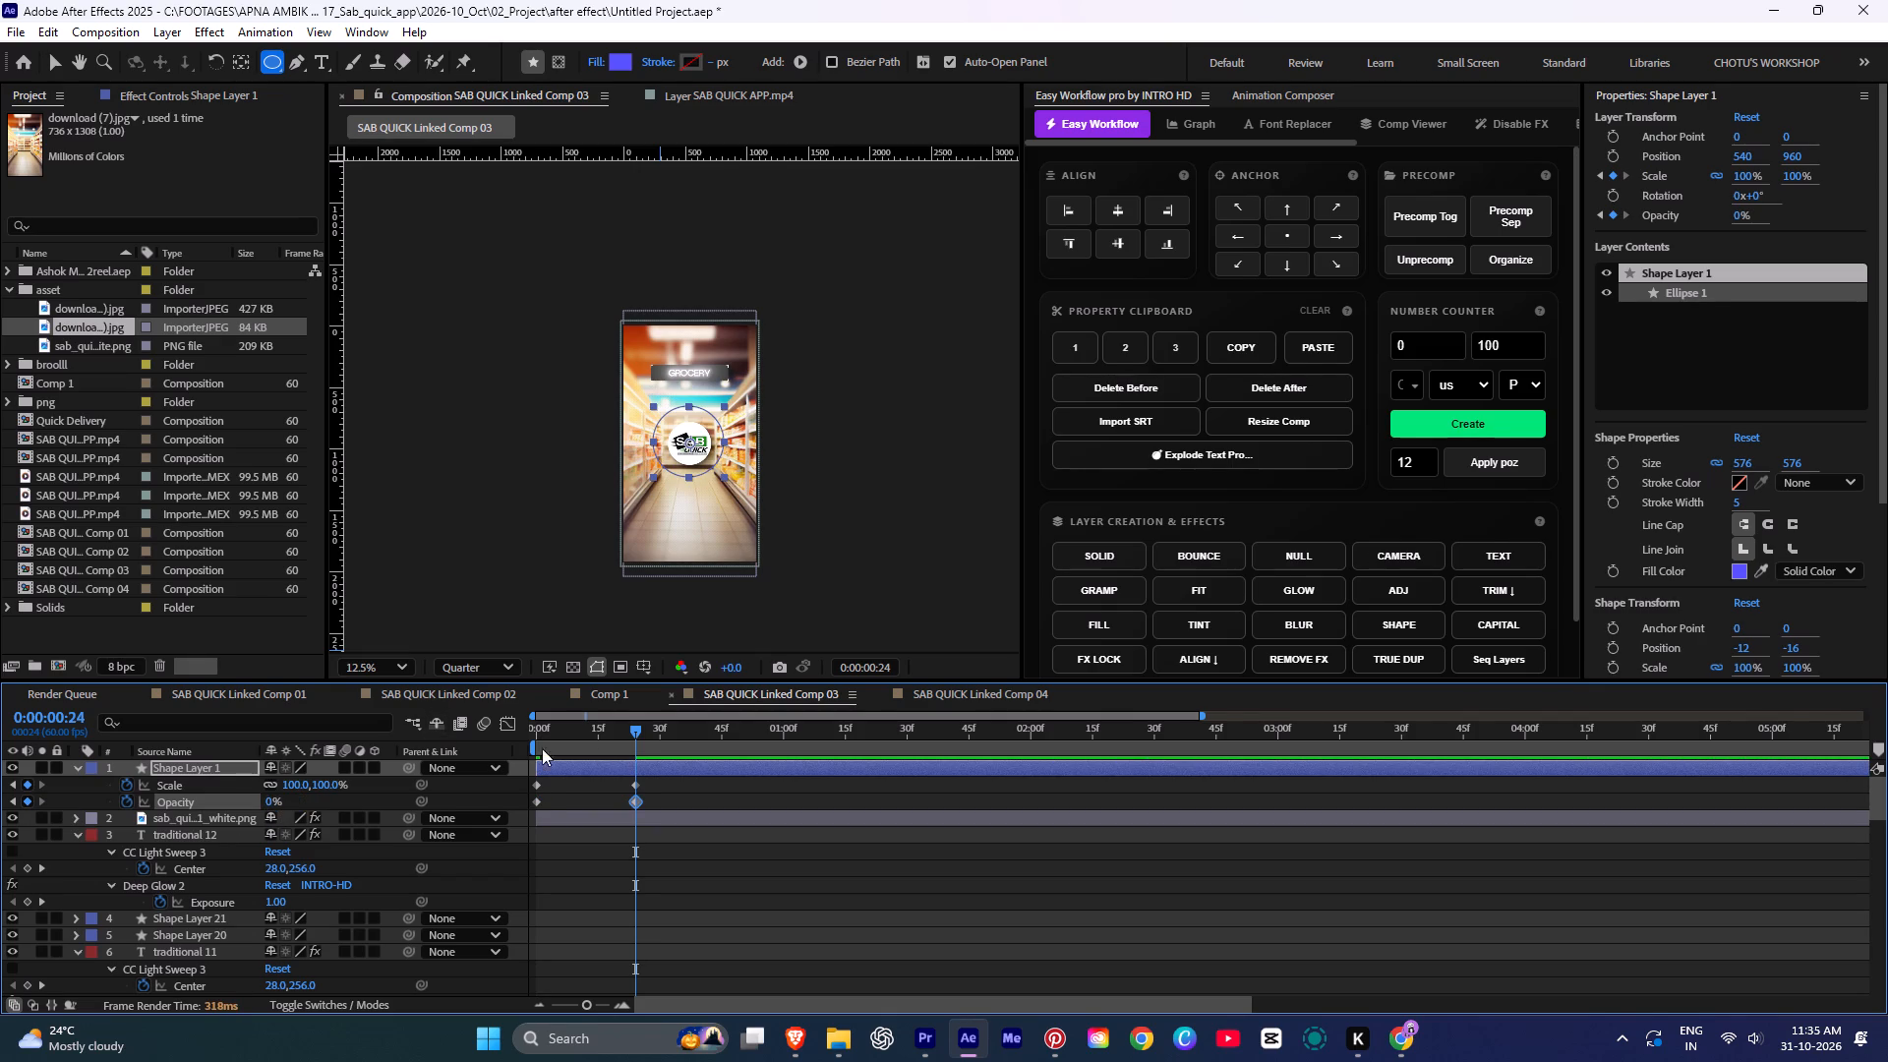
Preview the circle's scale and opacity animation from the start of the comp.
left_click_drag(633, 735, 394, 754)
key("space")
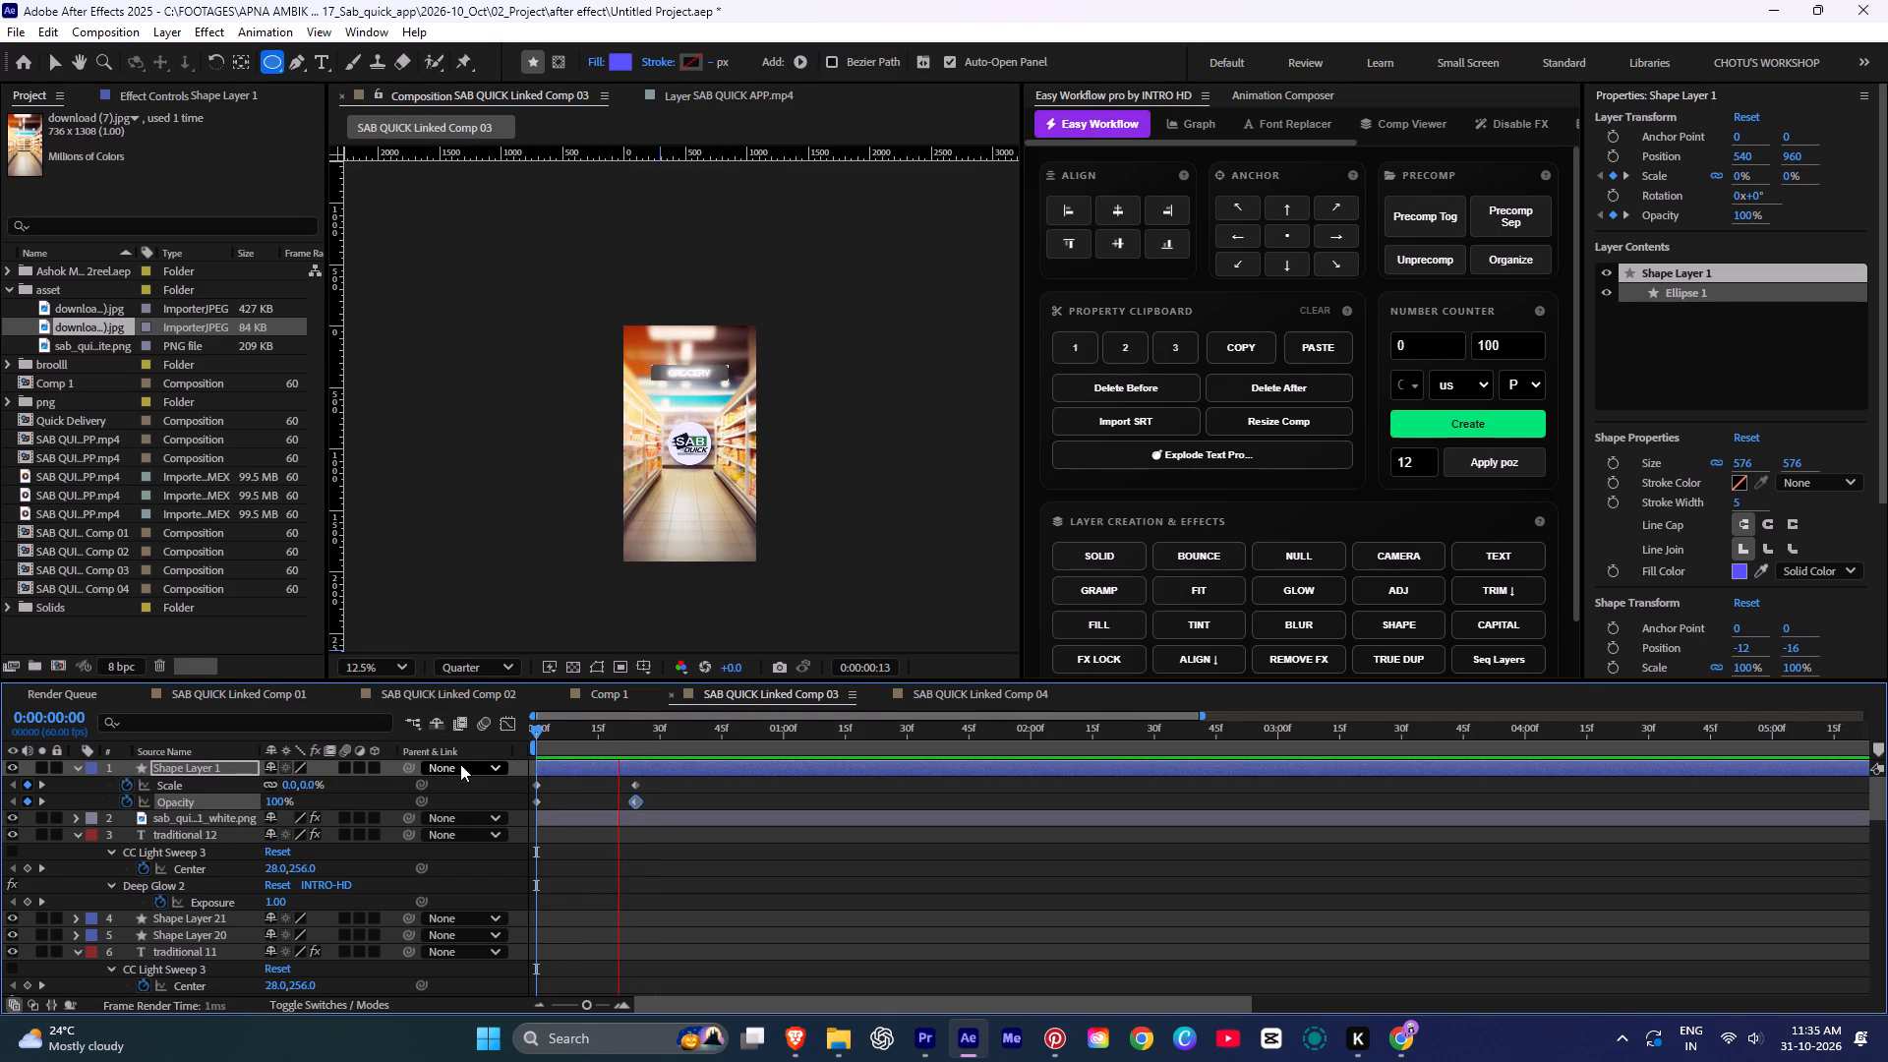
left_click_drag(611, 739, 457, 740)
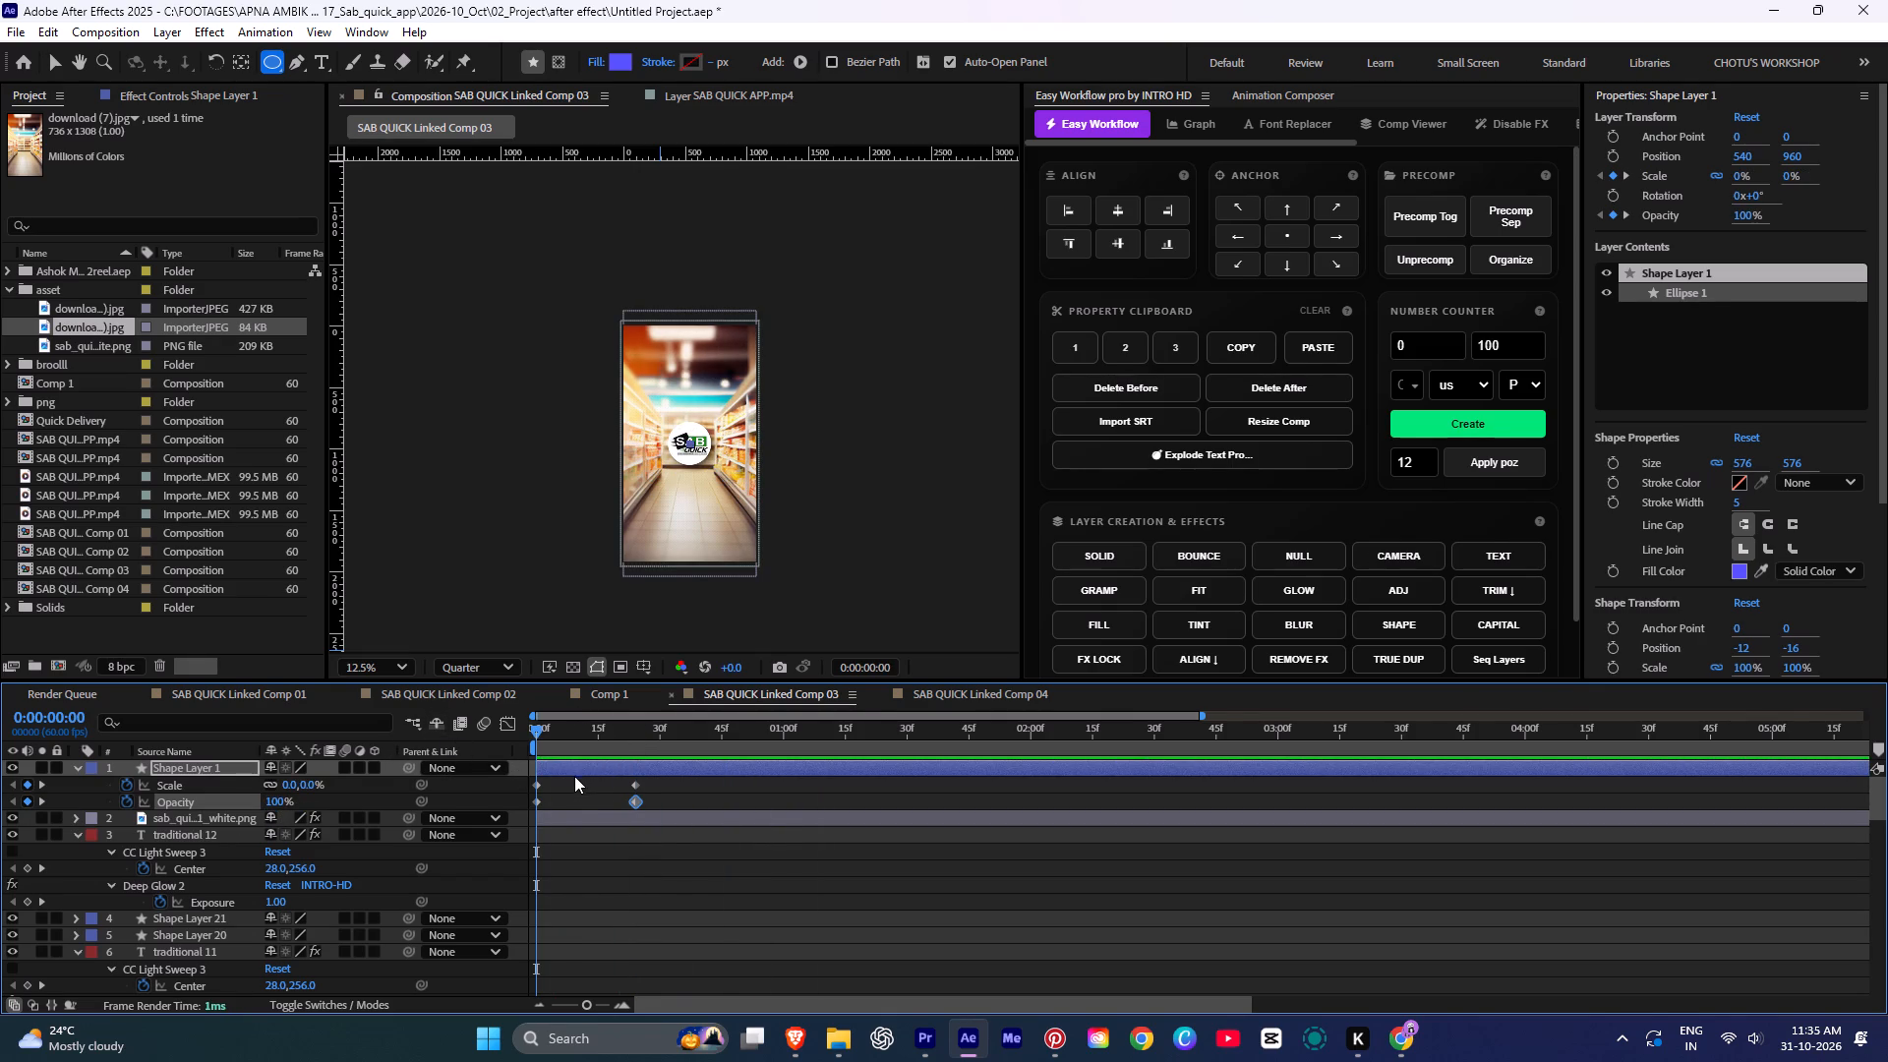
Change the circle shape's fill colour to pure red.
left_click(574, 791)
left_click_drag(550, 742, 606, 742)
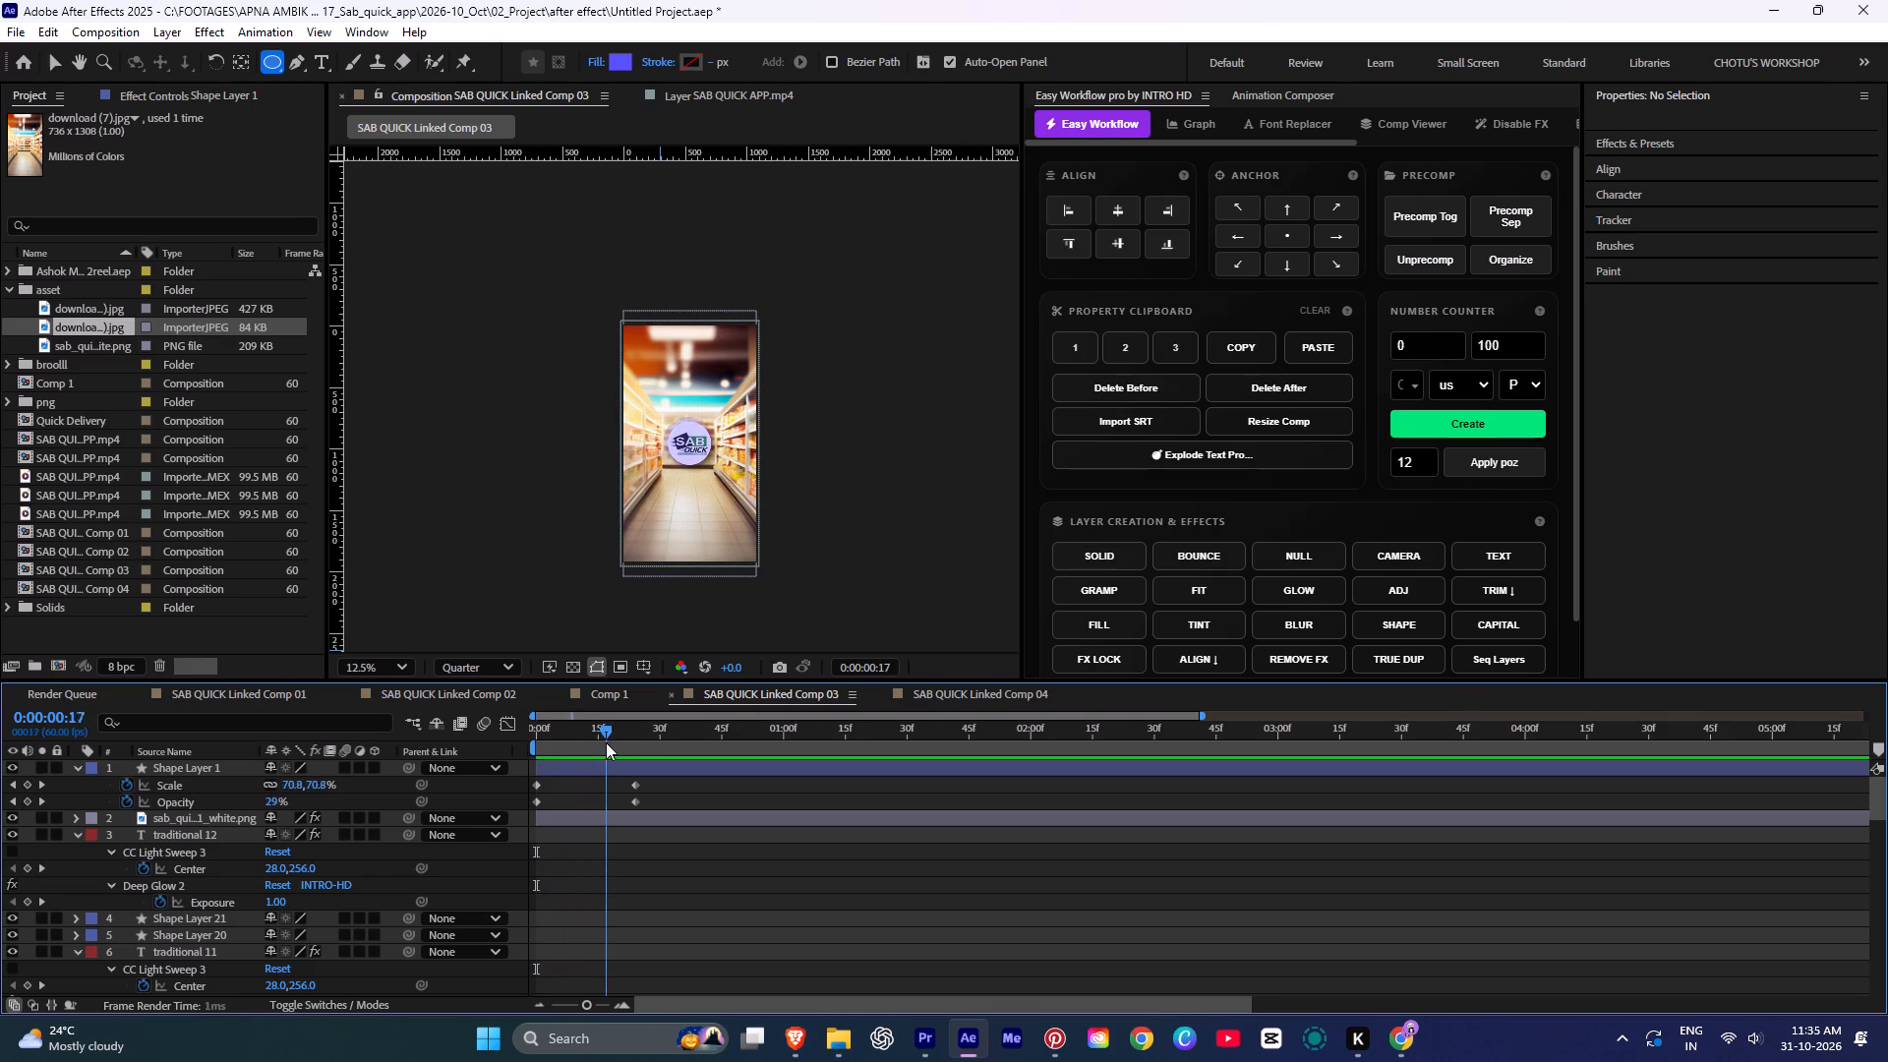
left_click_drag(606, 742, 634, 749)
left_click(637, 766)
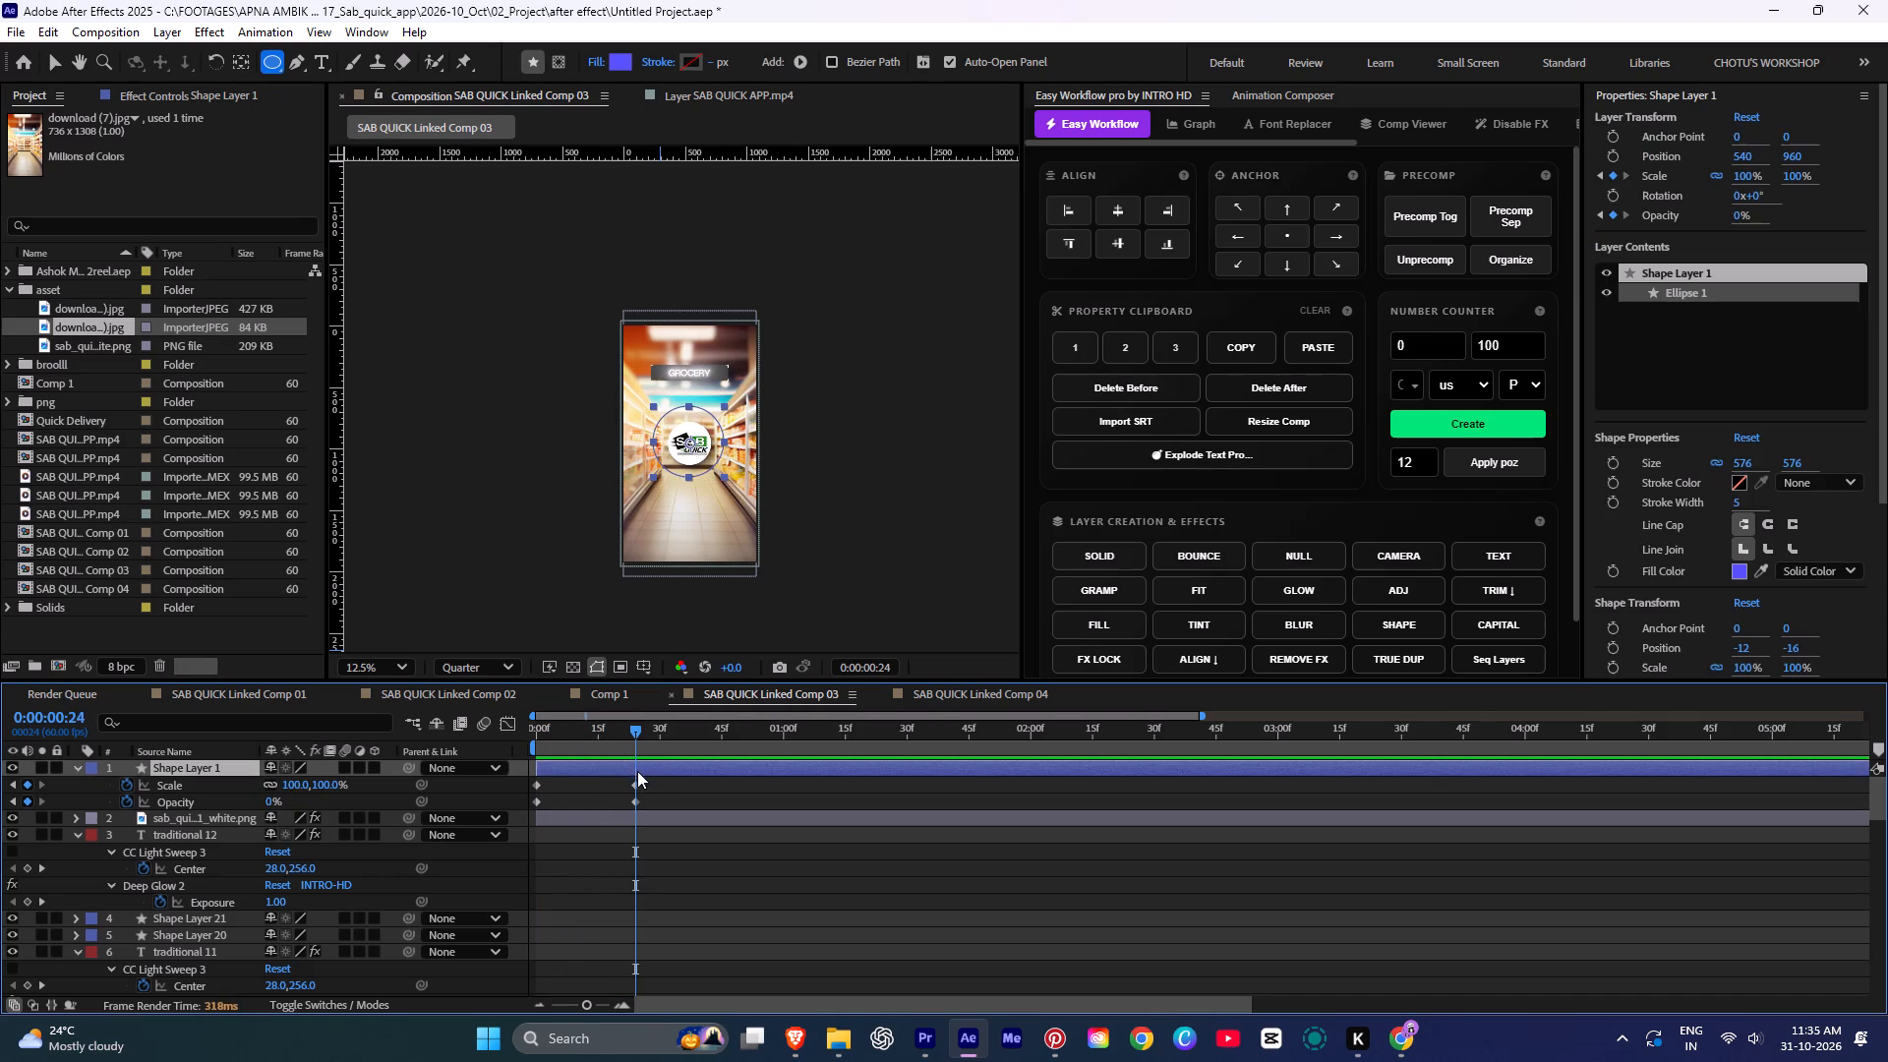
left_click(630, 59)
left_click_drag(1130, 412, 1194, 387)
left_click_drag(1182, 424, 1181, 414)
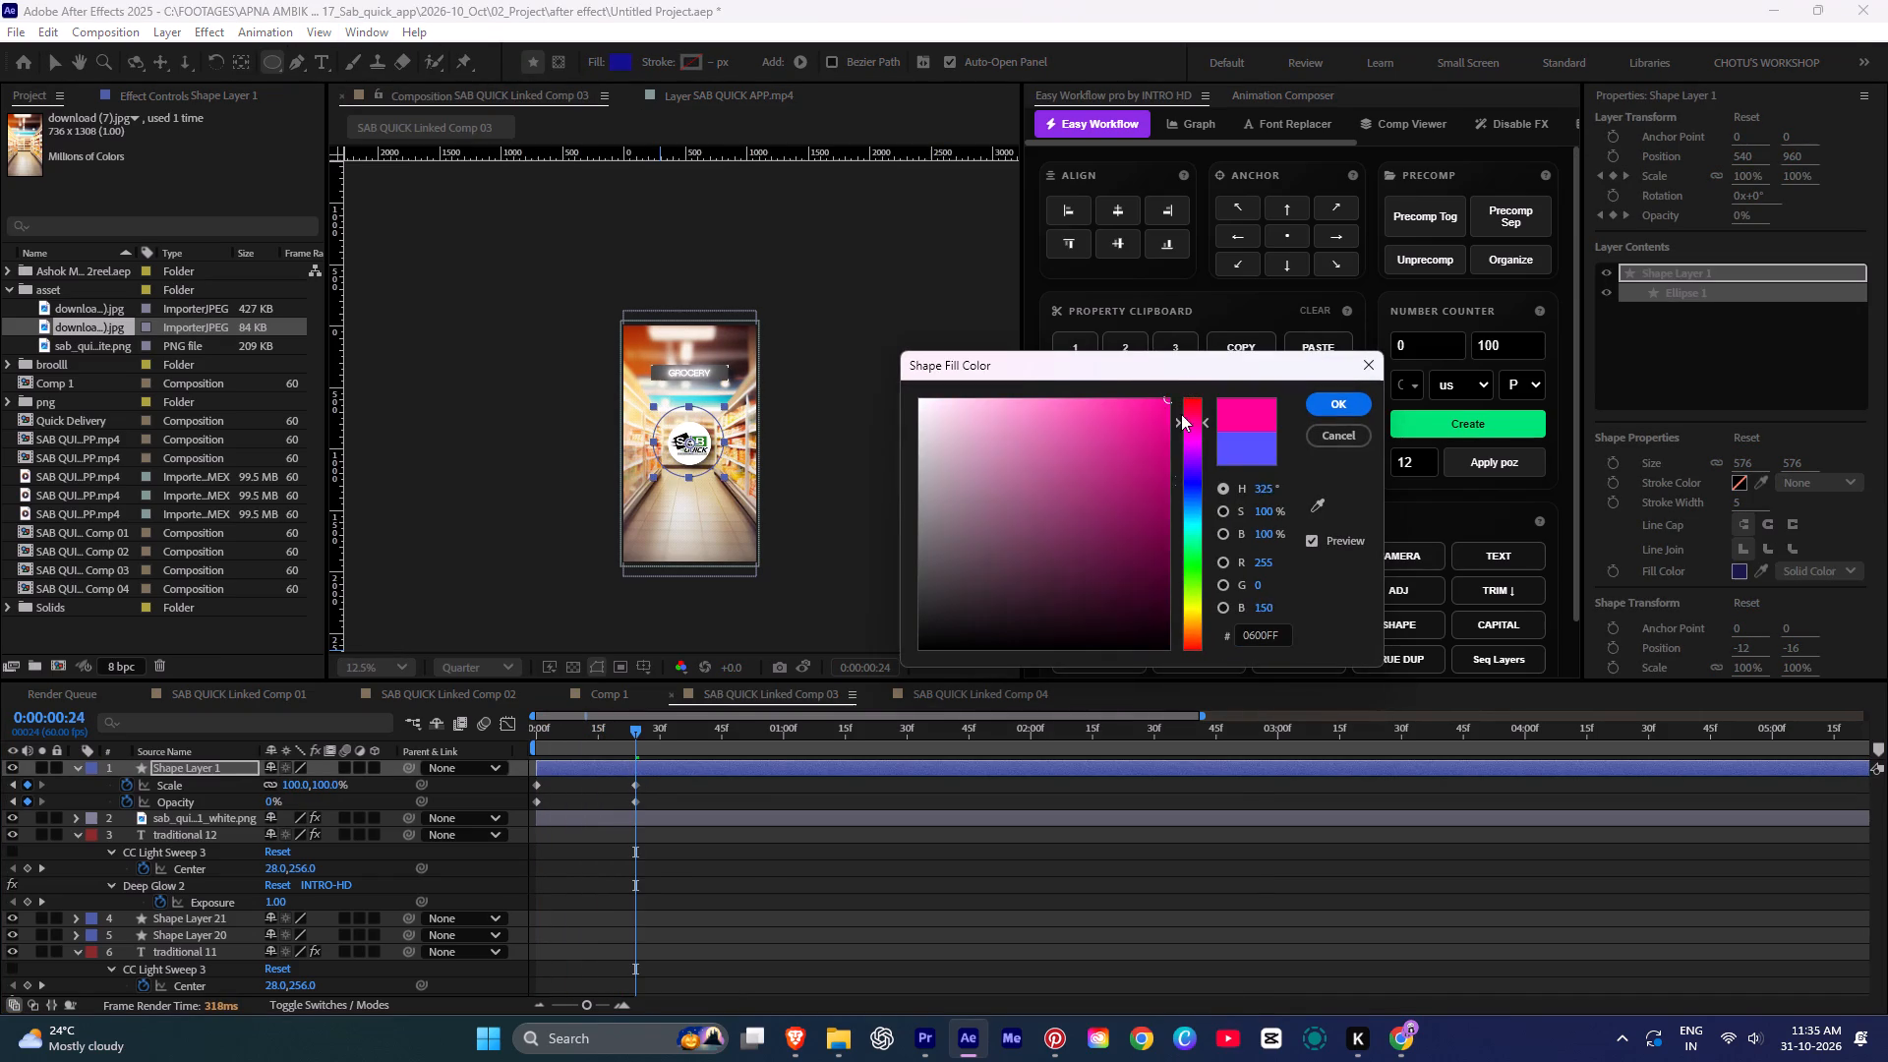
left_click_drag(1181, 414, 1188, 383)
left_click(1337, 403)
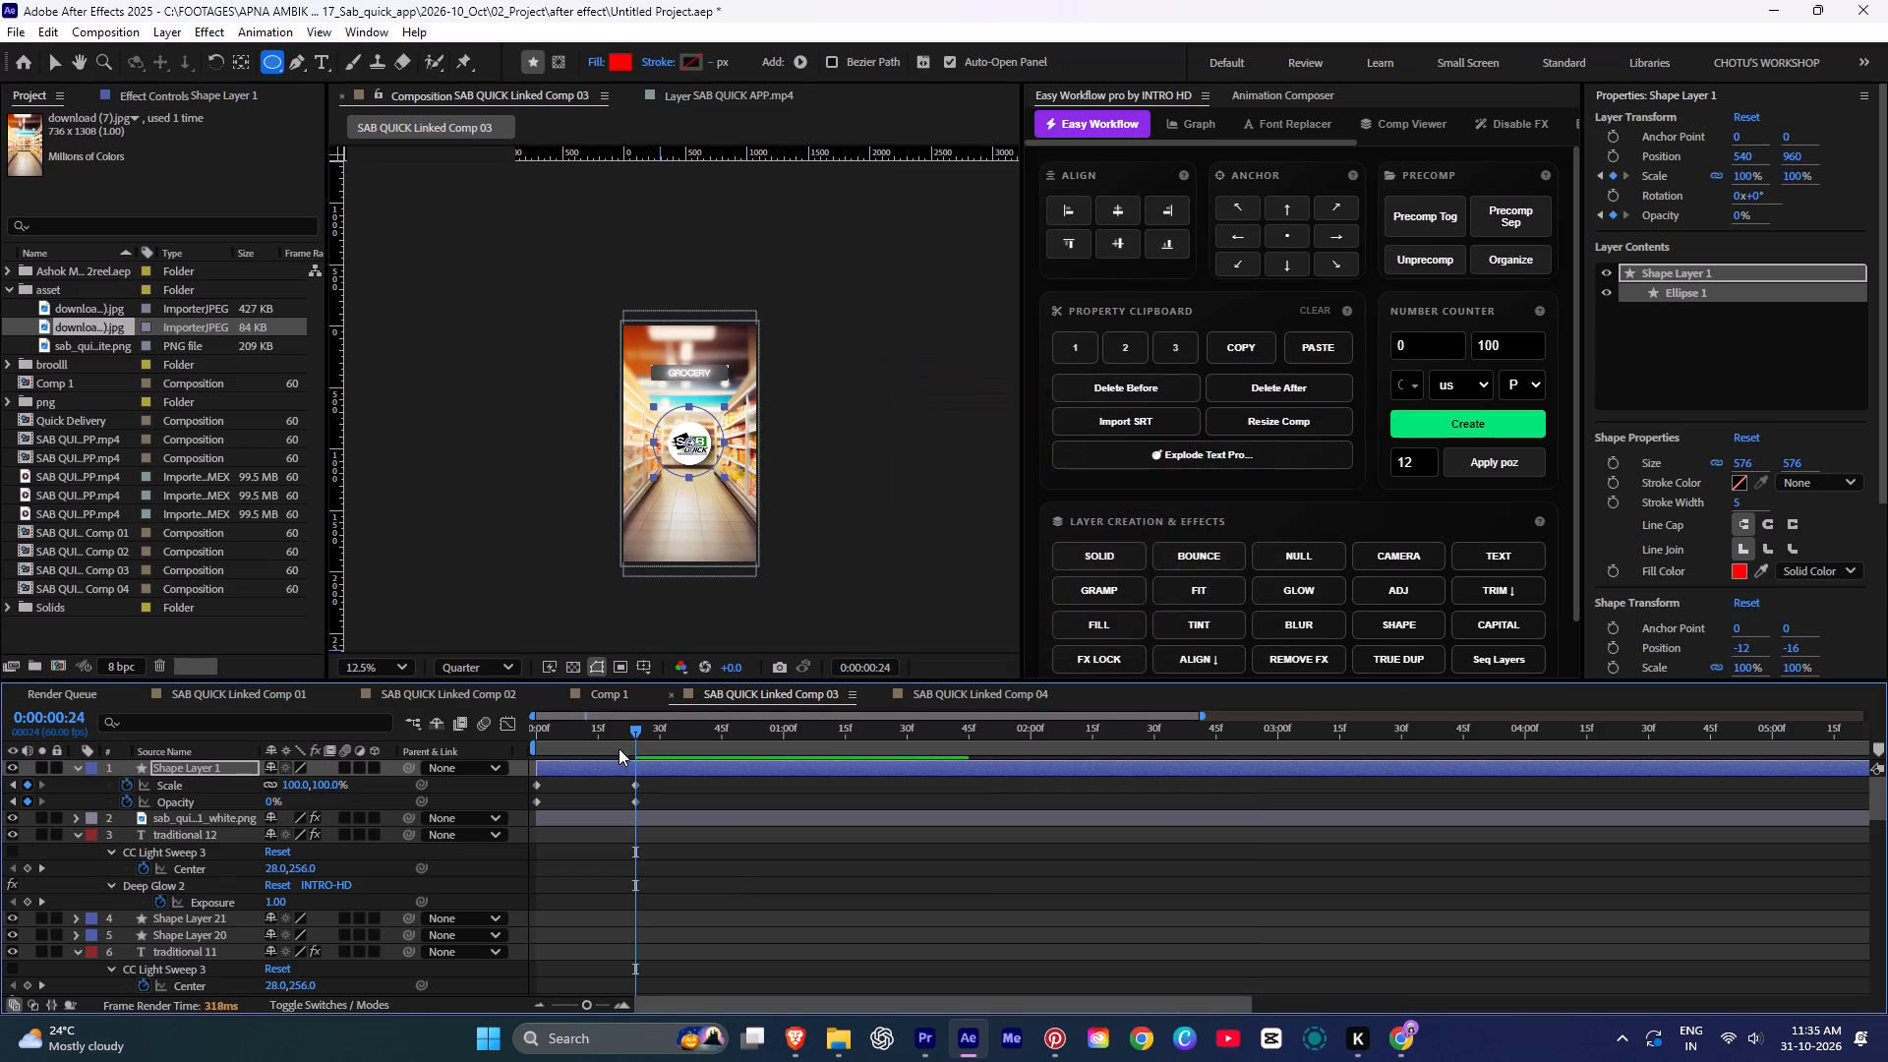
Set the circle layer's Scale to 113% at the 0:00:00:24 keyframe.
left_click_drag(628, 729, 644, 720)
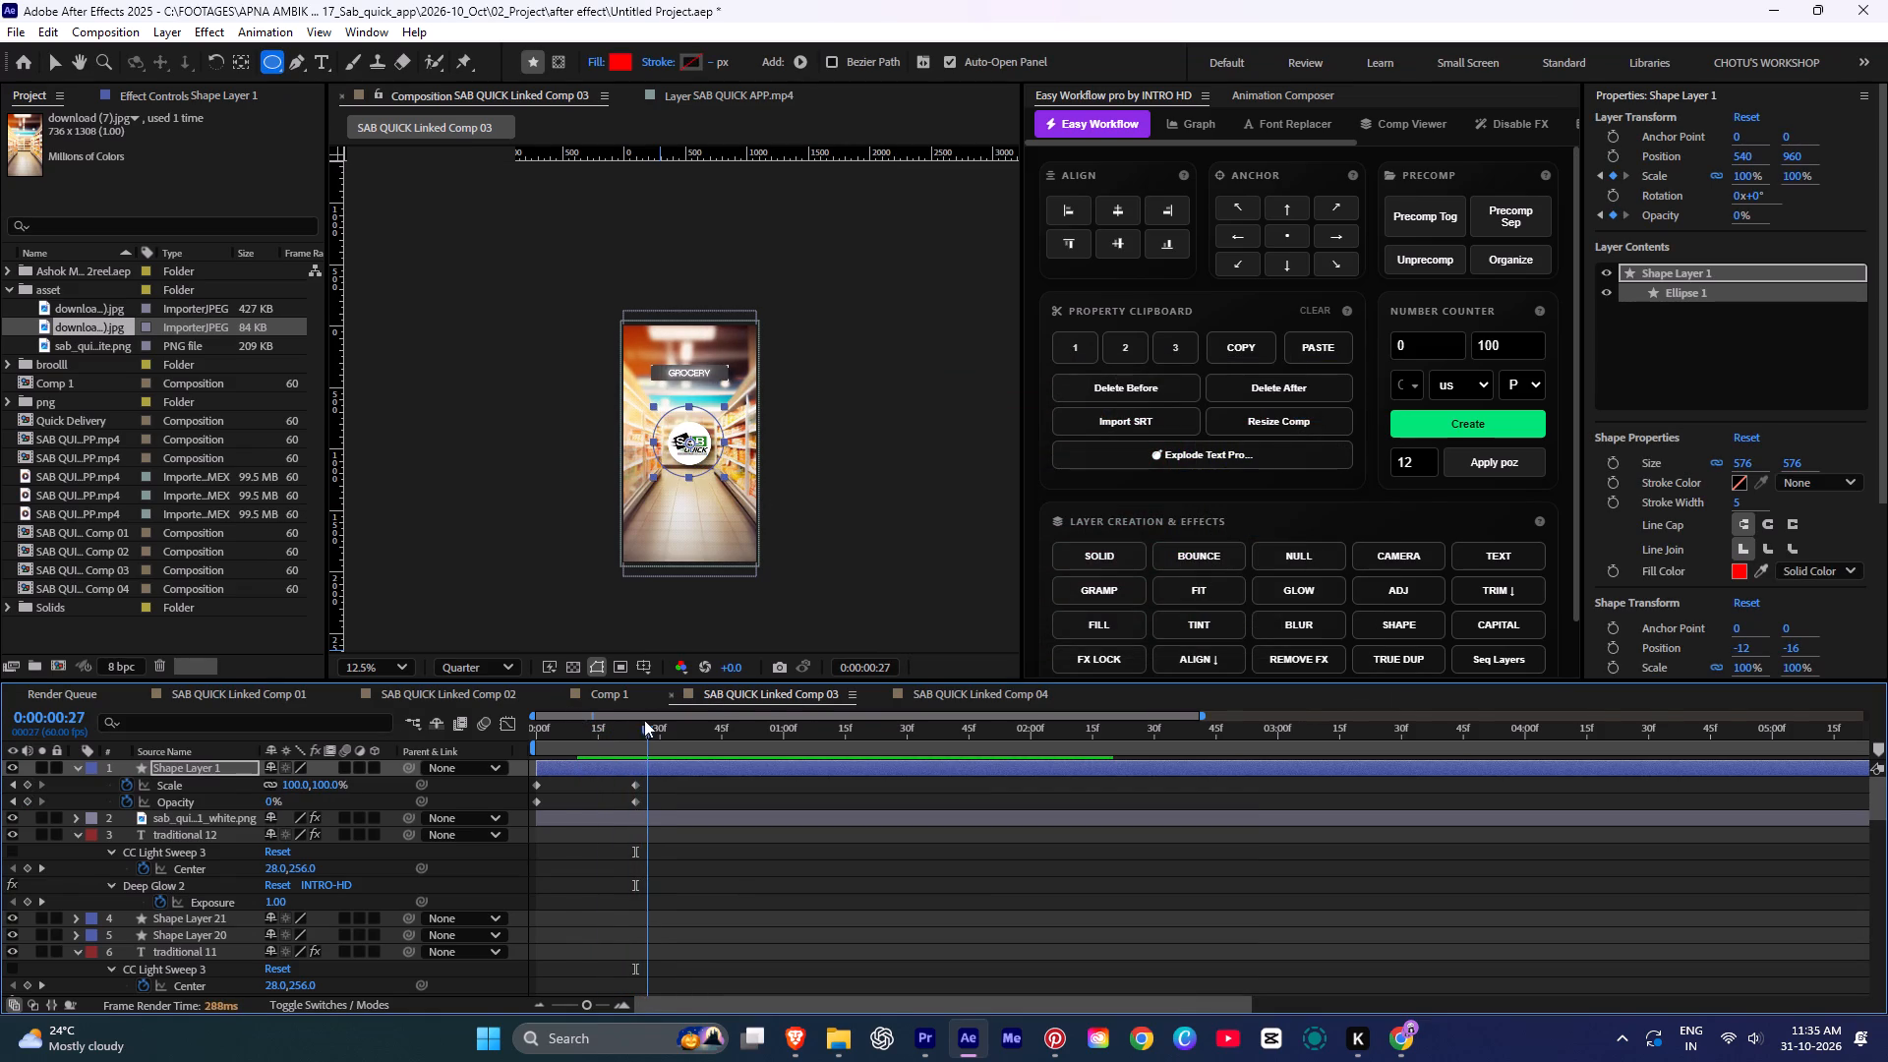
left_click_drag(644, 720, 635, 719)
left_click(637, 772)
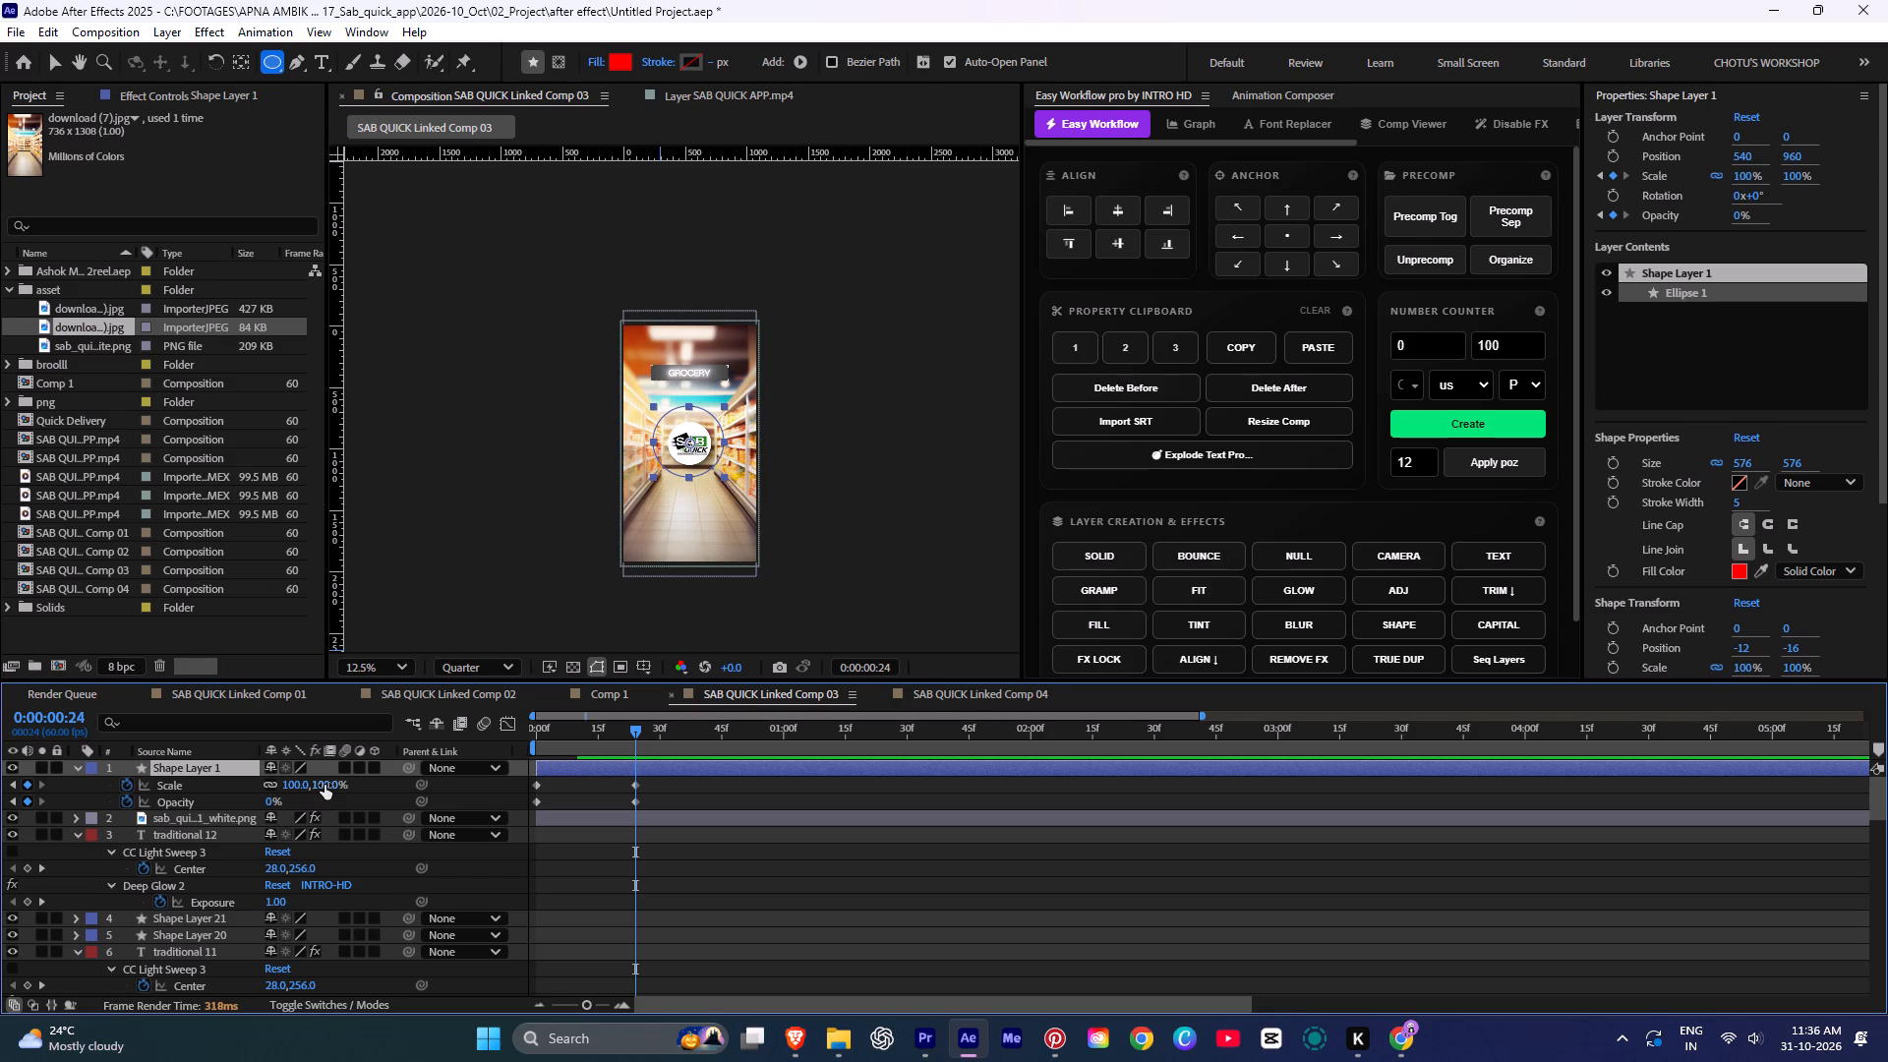
left_click_drag(324, 783, 341, 787)
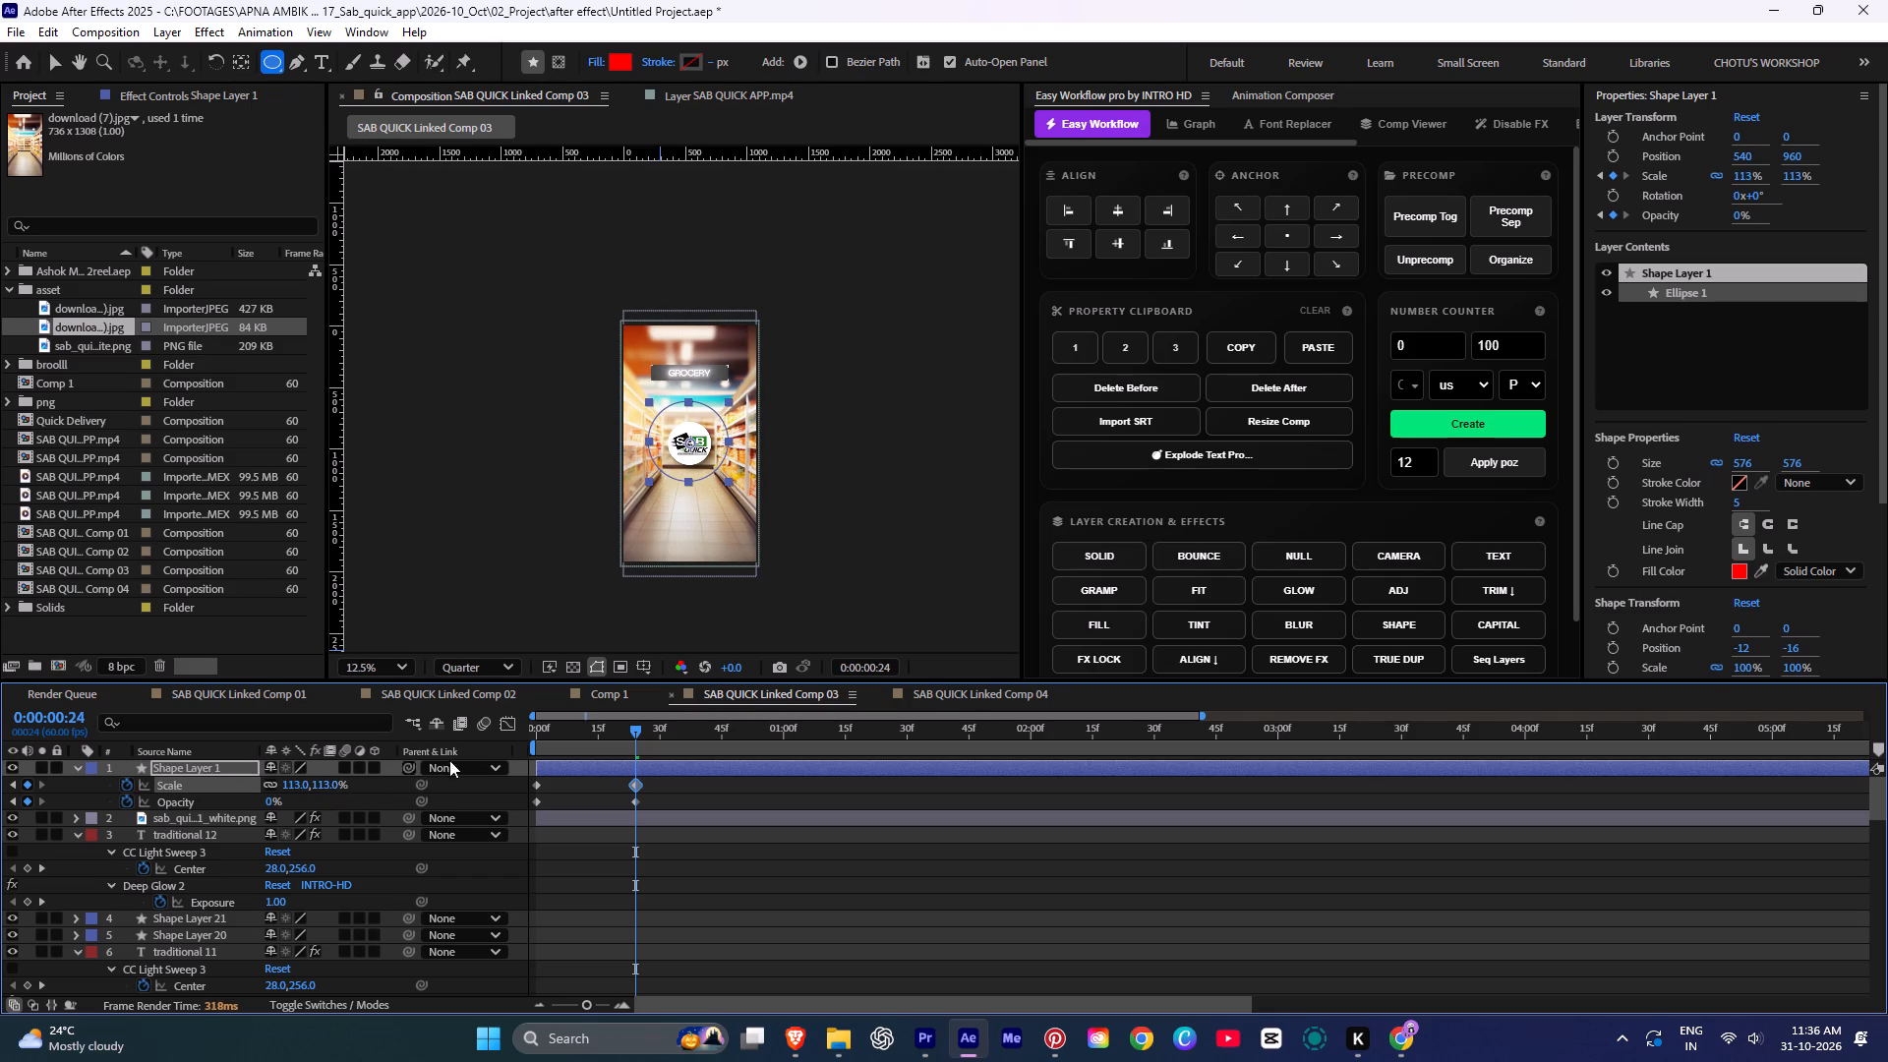
Preview the enlarged red circle animation from the start of the comp and return the playhead to the first frame.
left_click_drag(635, 736, 364, 755)
key("space")
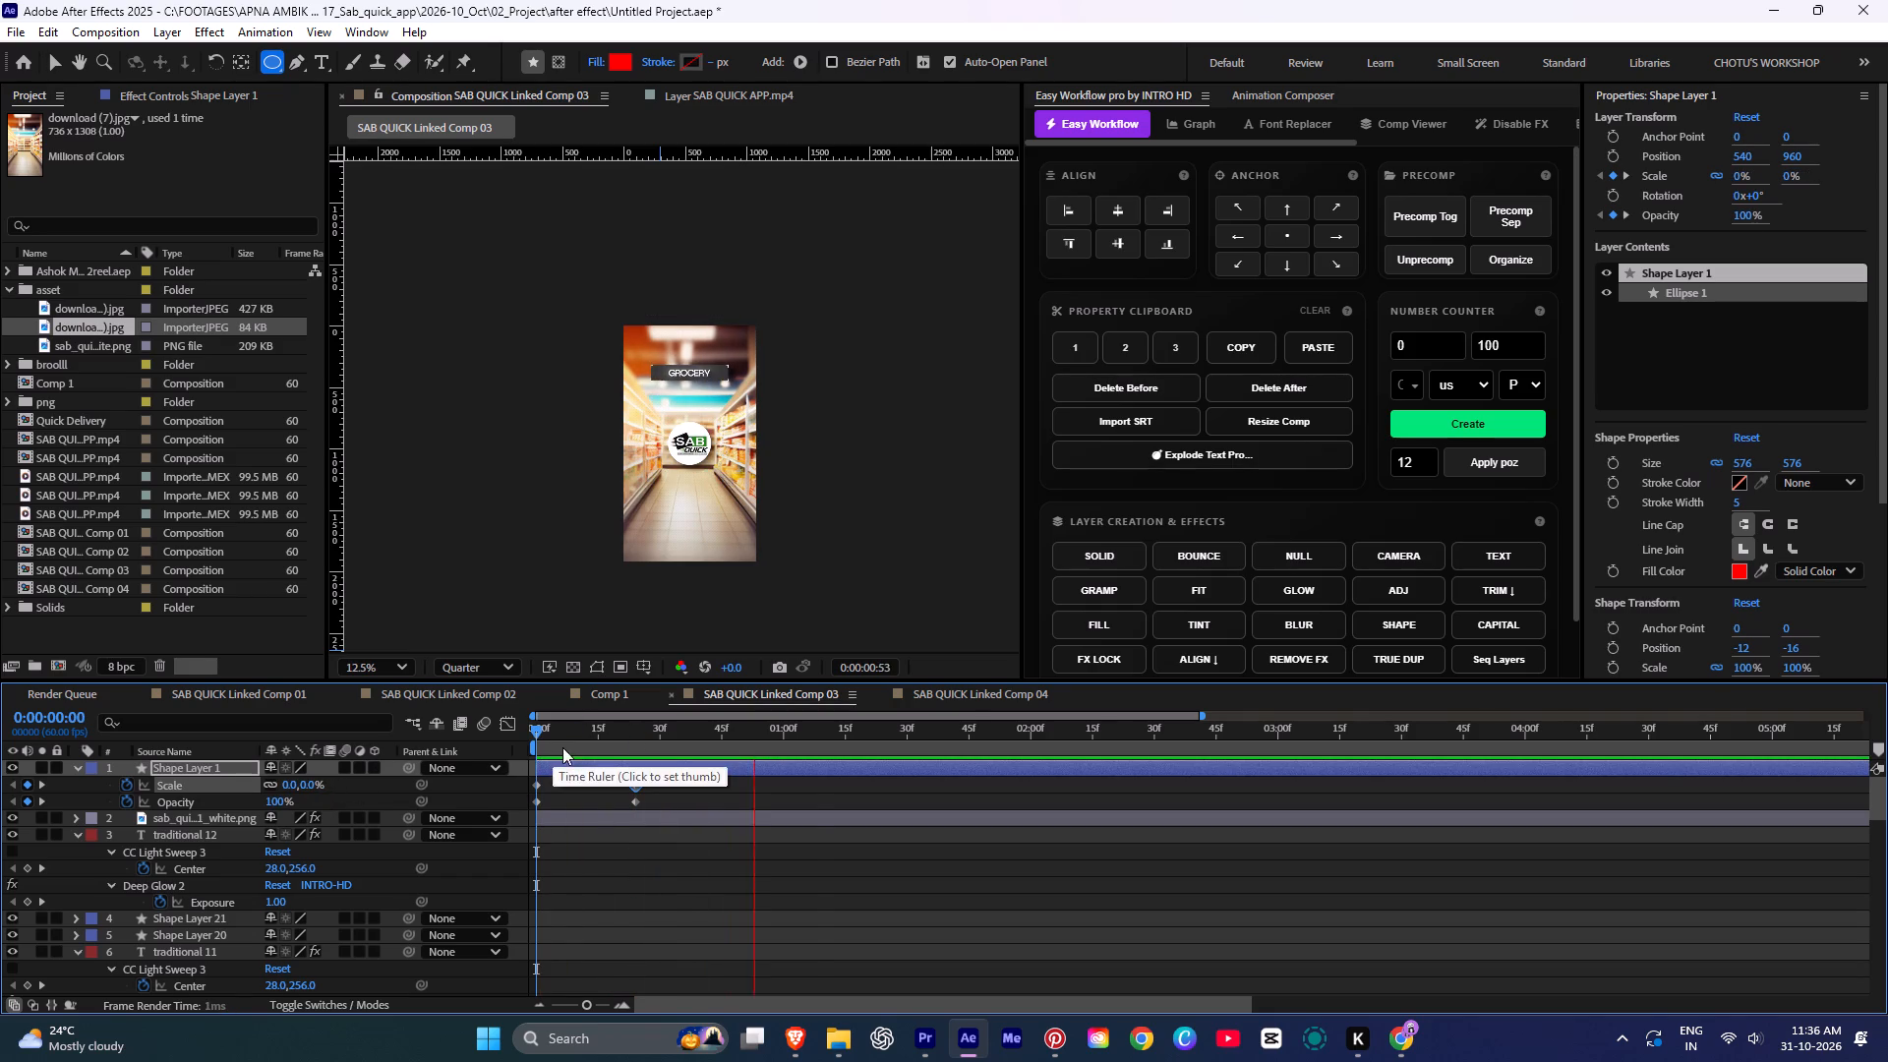
key("space")
left_click_drag(620, 739, 634, 742)
left_click_drag(631, 738, 401, 737)
Switch to the Brave browser and replay the circle loop tutorial's section on adding the loopOut("cycle") expression.
key("alt+Tab")
left_click(907, 423, "alt")
left_click(1010, 795)
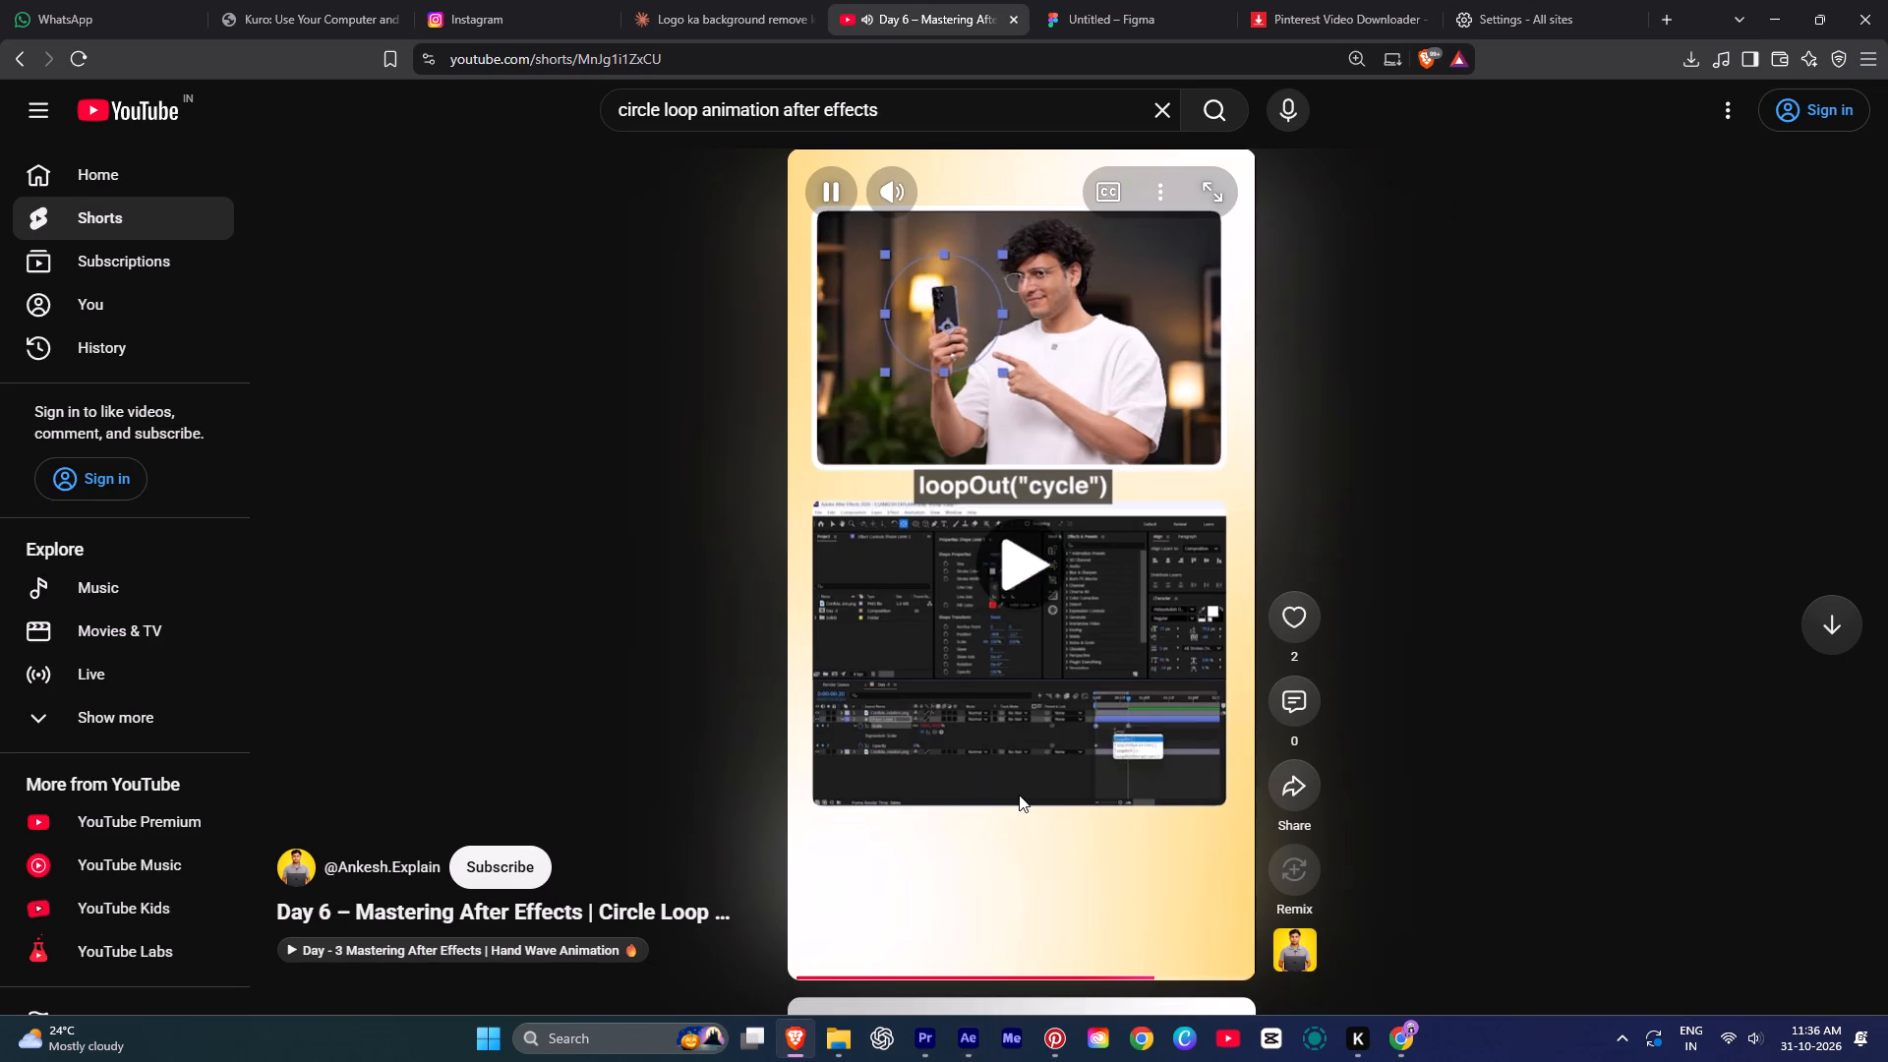
left_click(1023, 788)
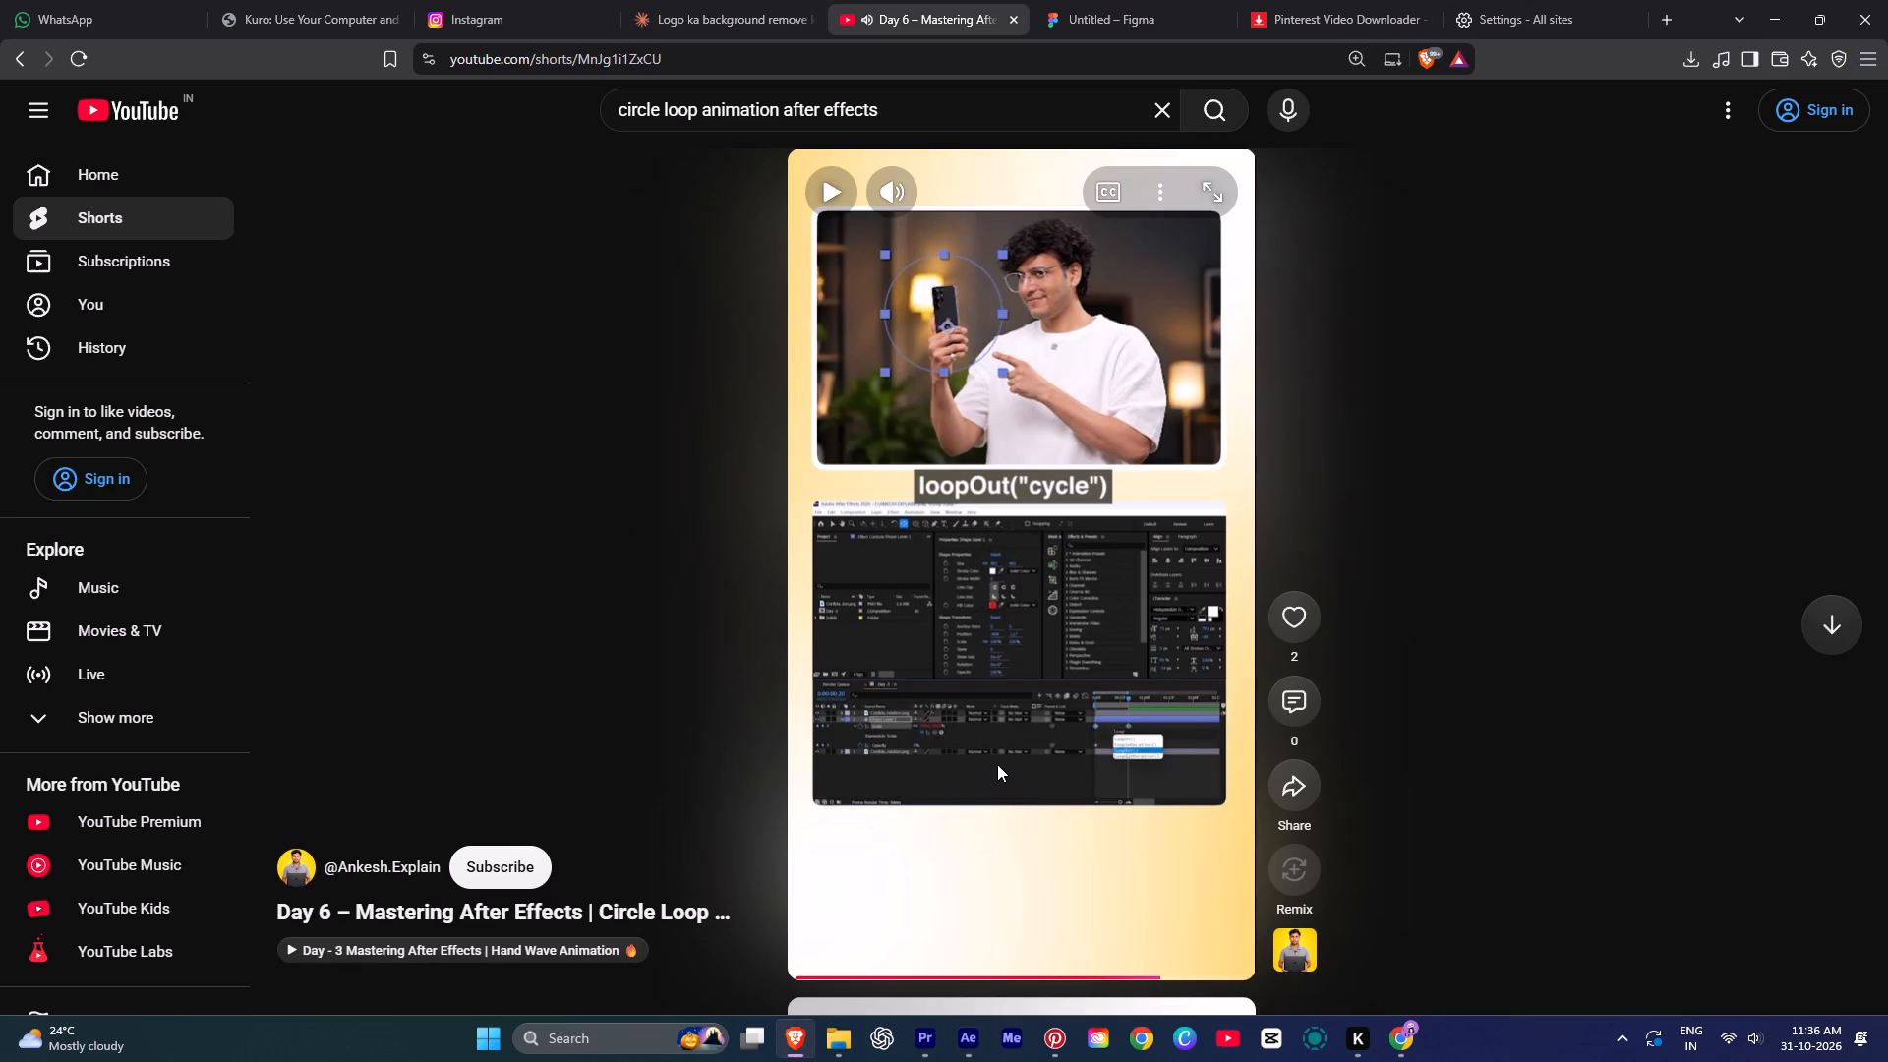
left_click(941, 773)
left_click(941, 773)
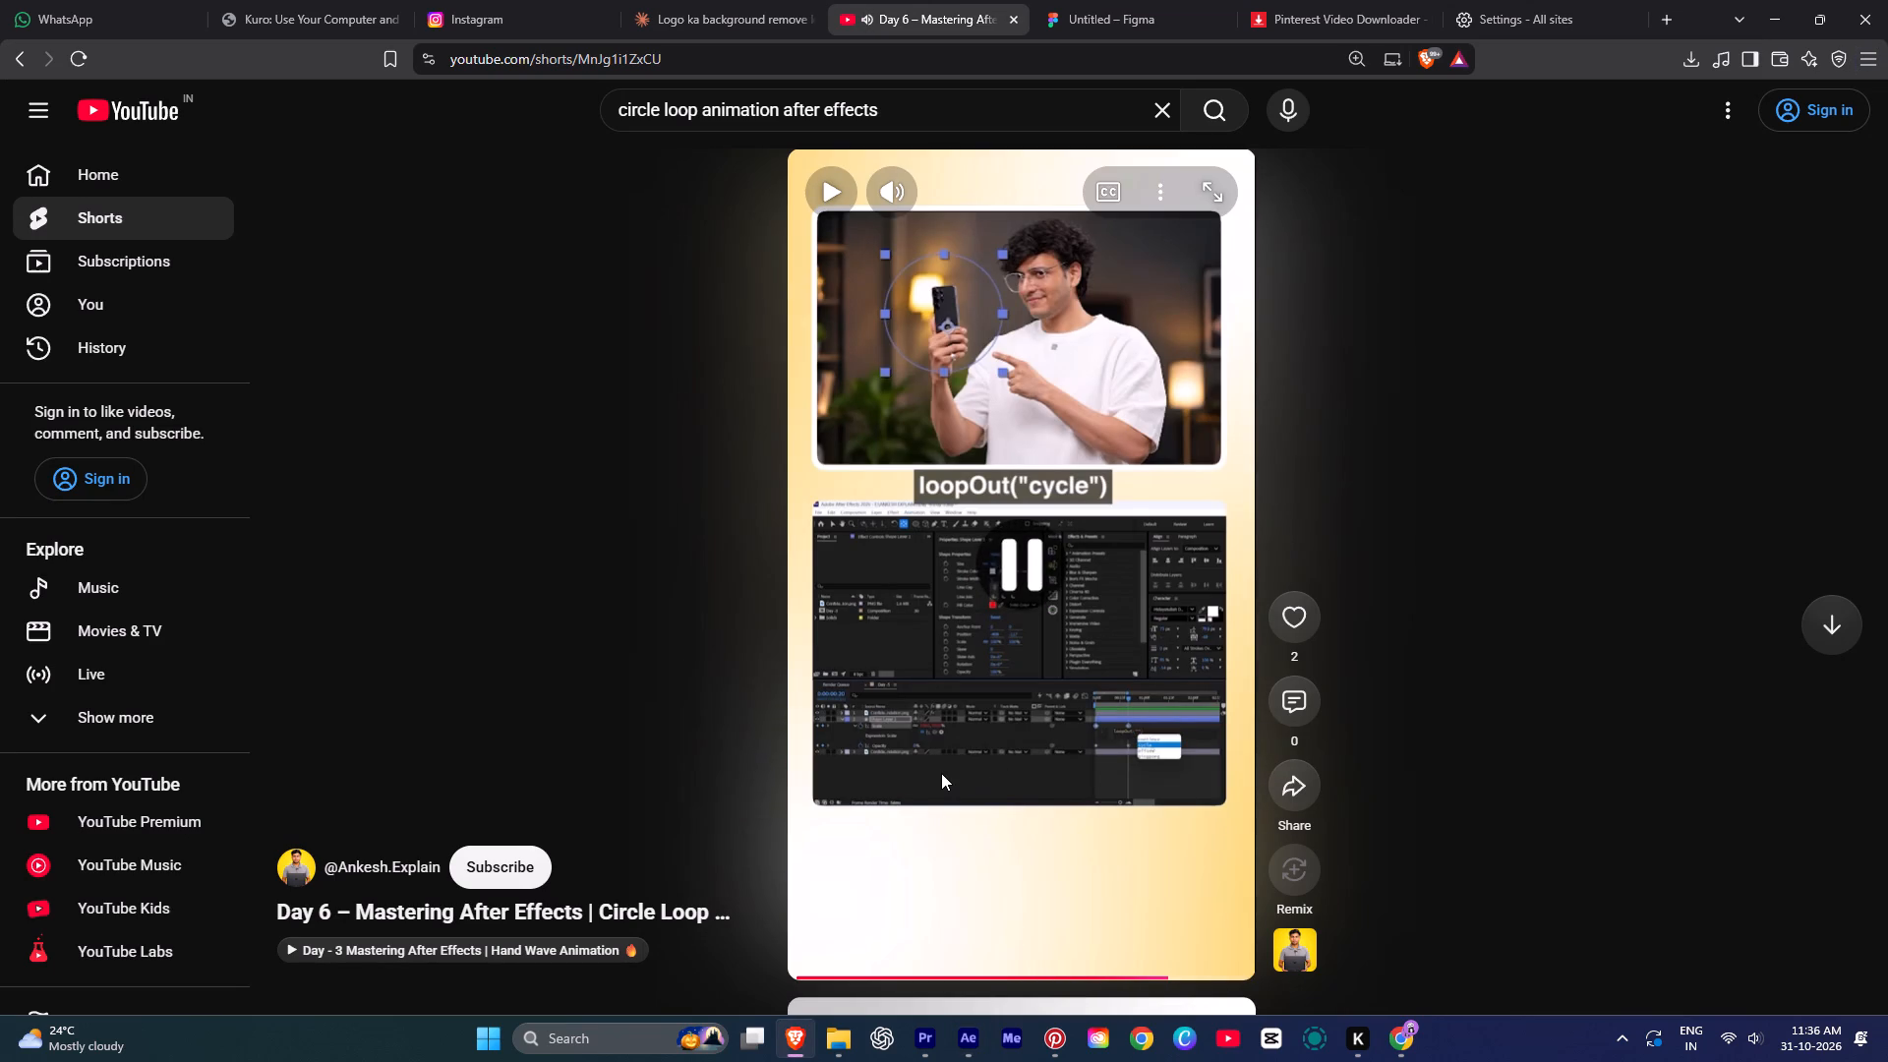
left_click(1103, 974)
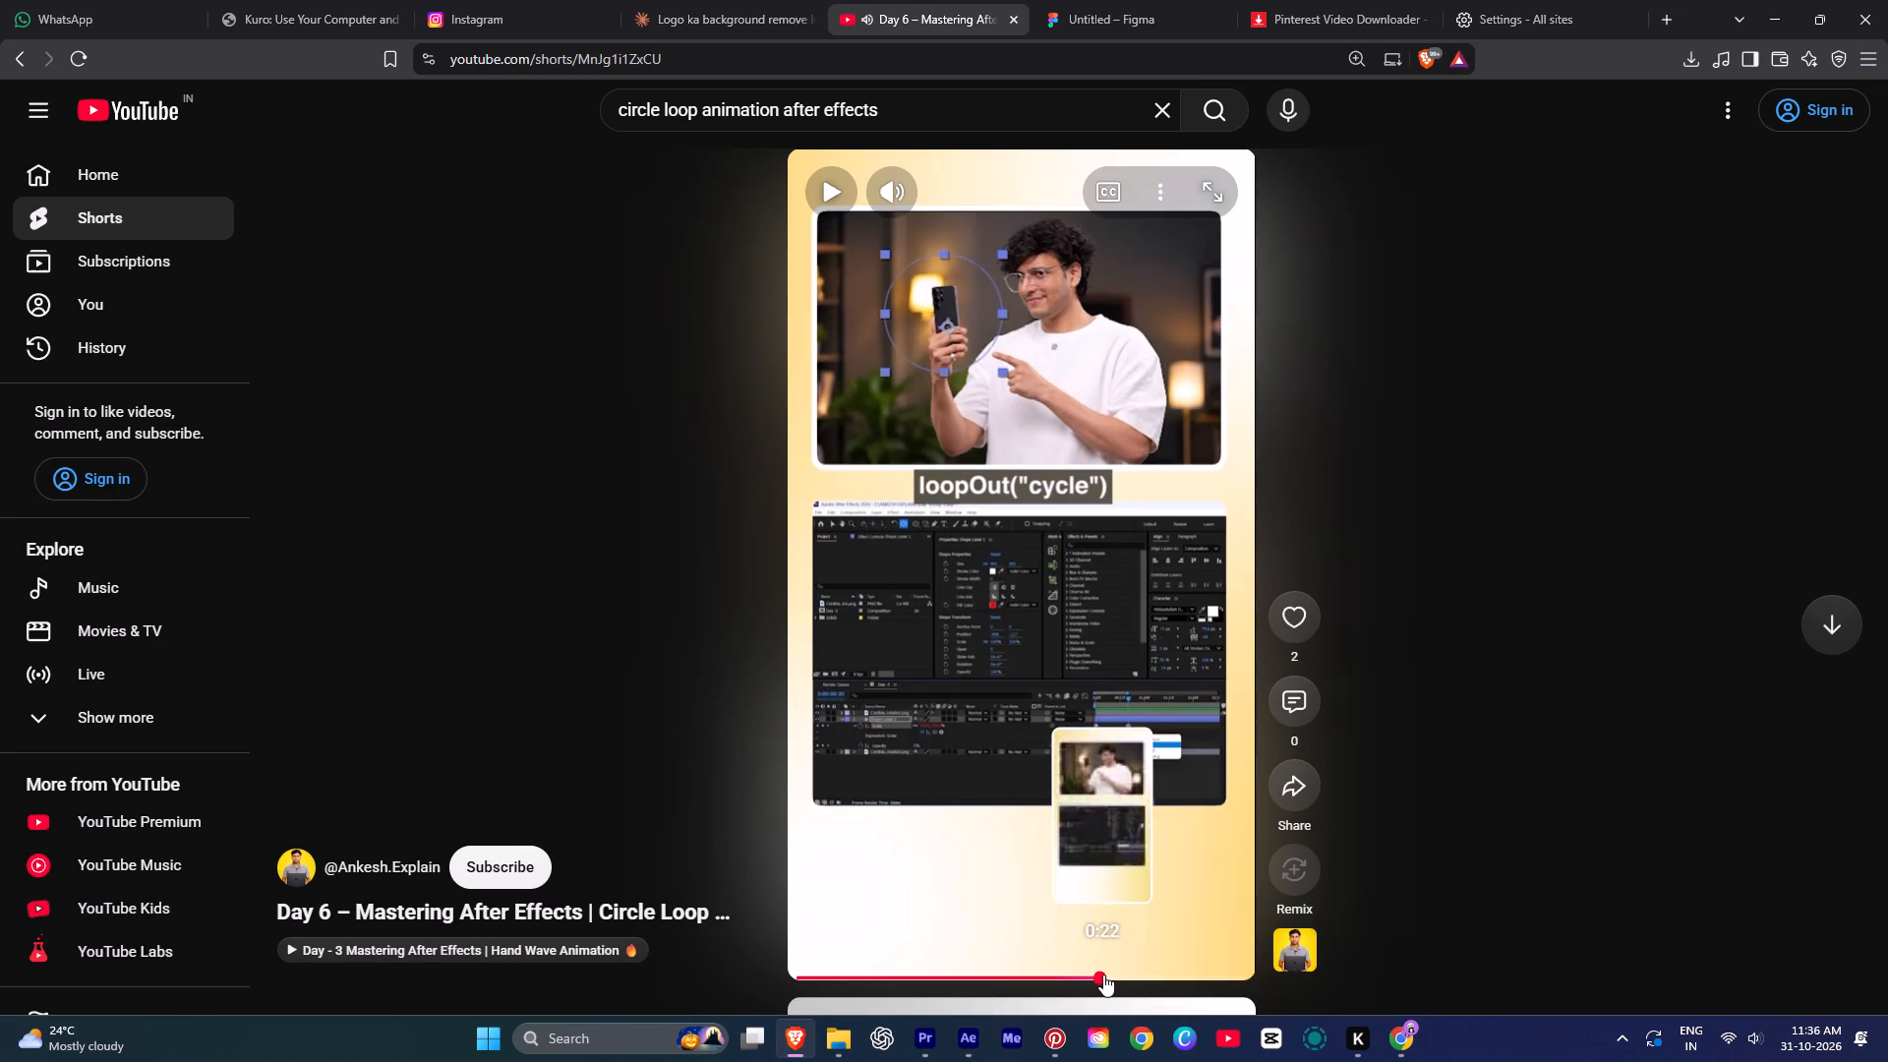
left_click(1056, 893)
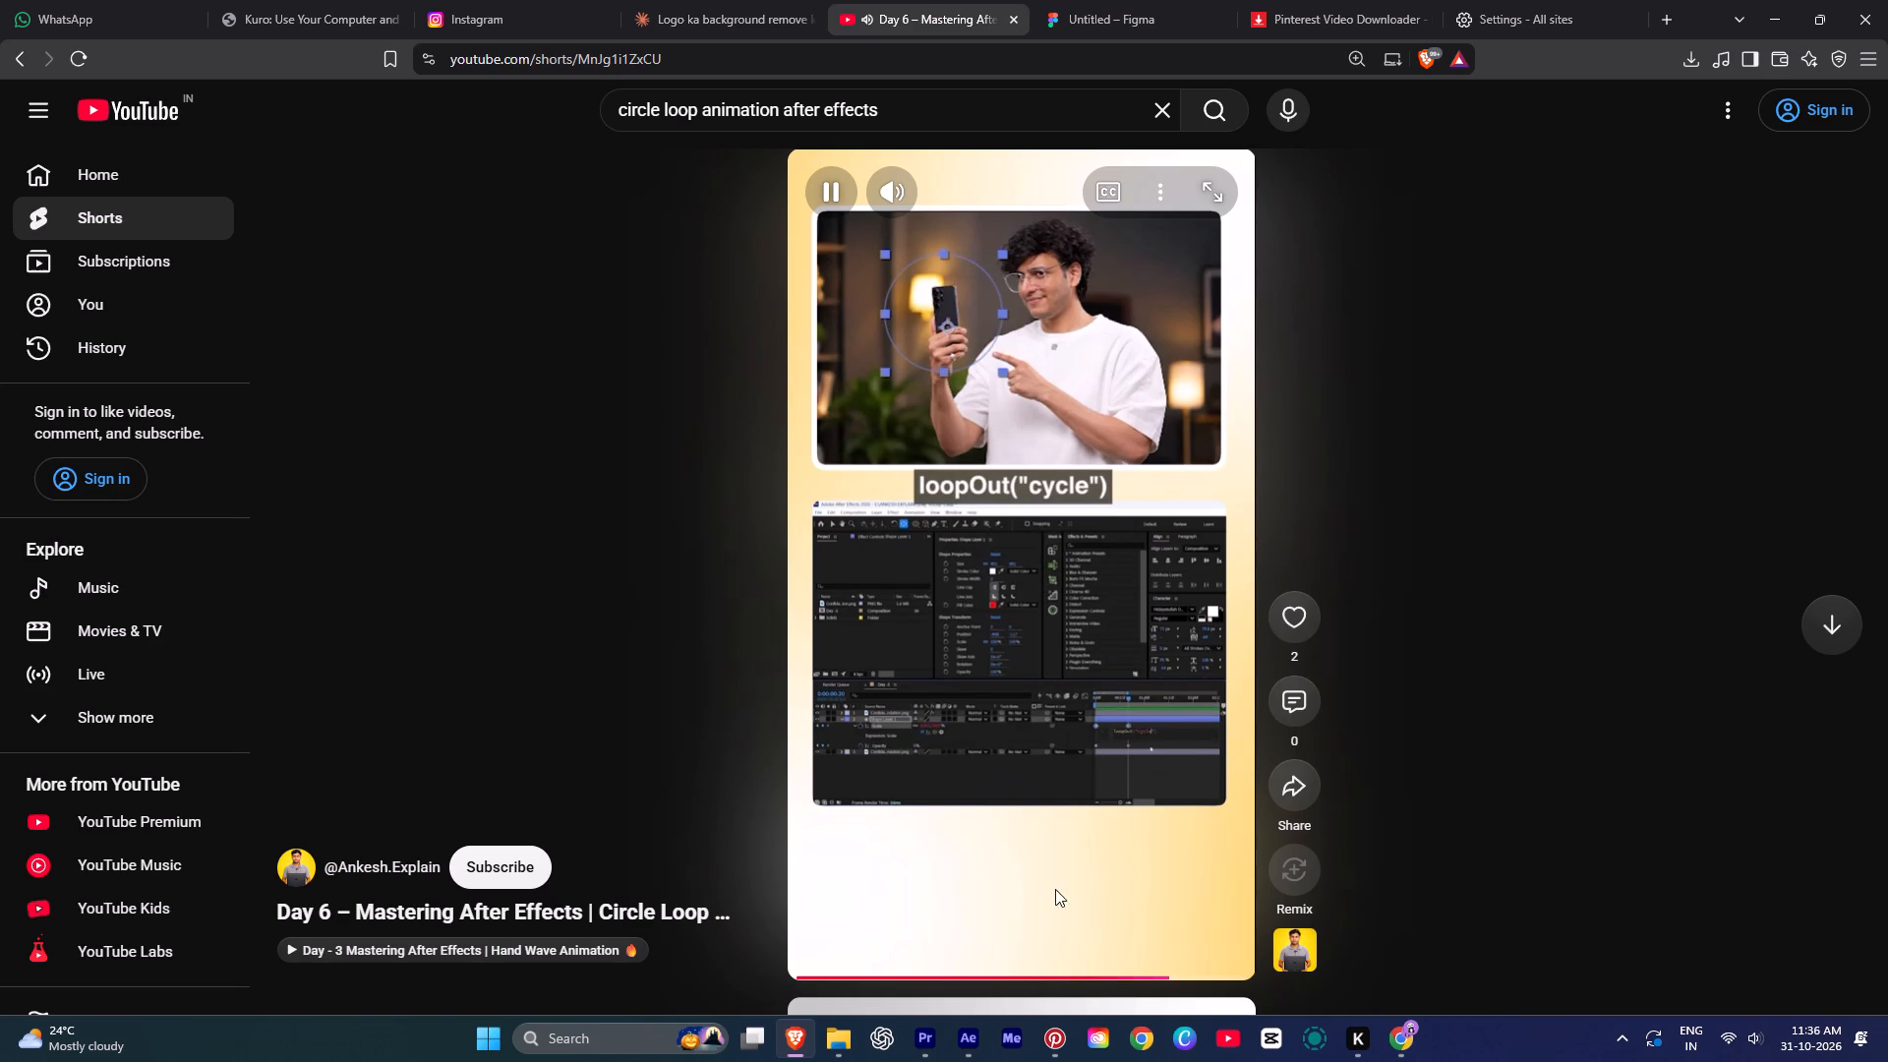
left_click(995, 788)
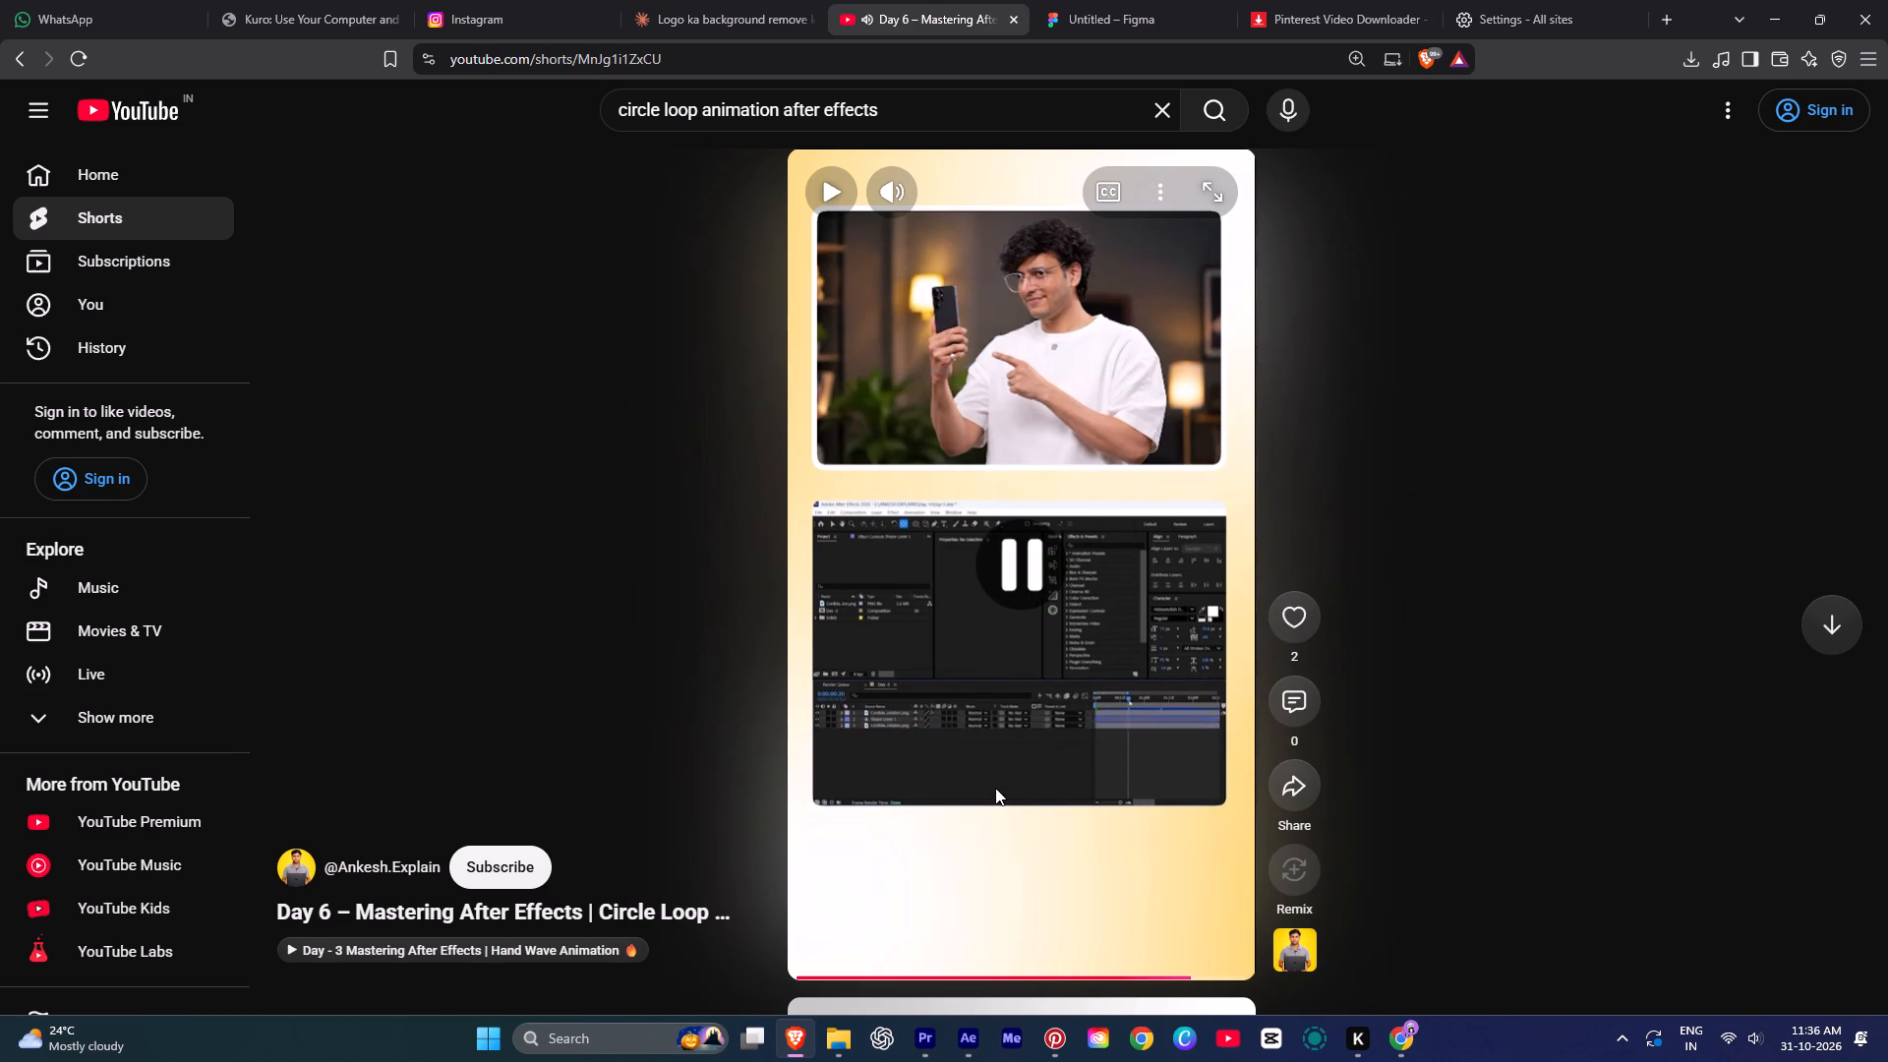
Switch back to After Effects and examine the circle's keyframe and Scale property options for a way to add the loop expression.
key("alt+Tab")
left_click(870, 433, "alt")
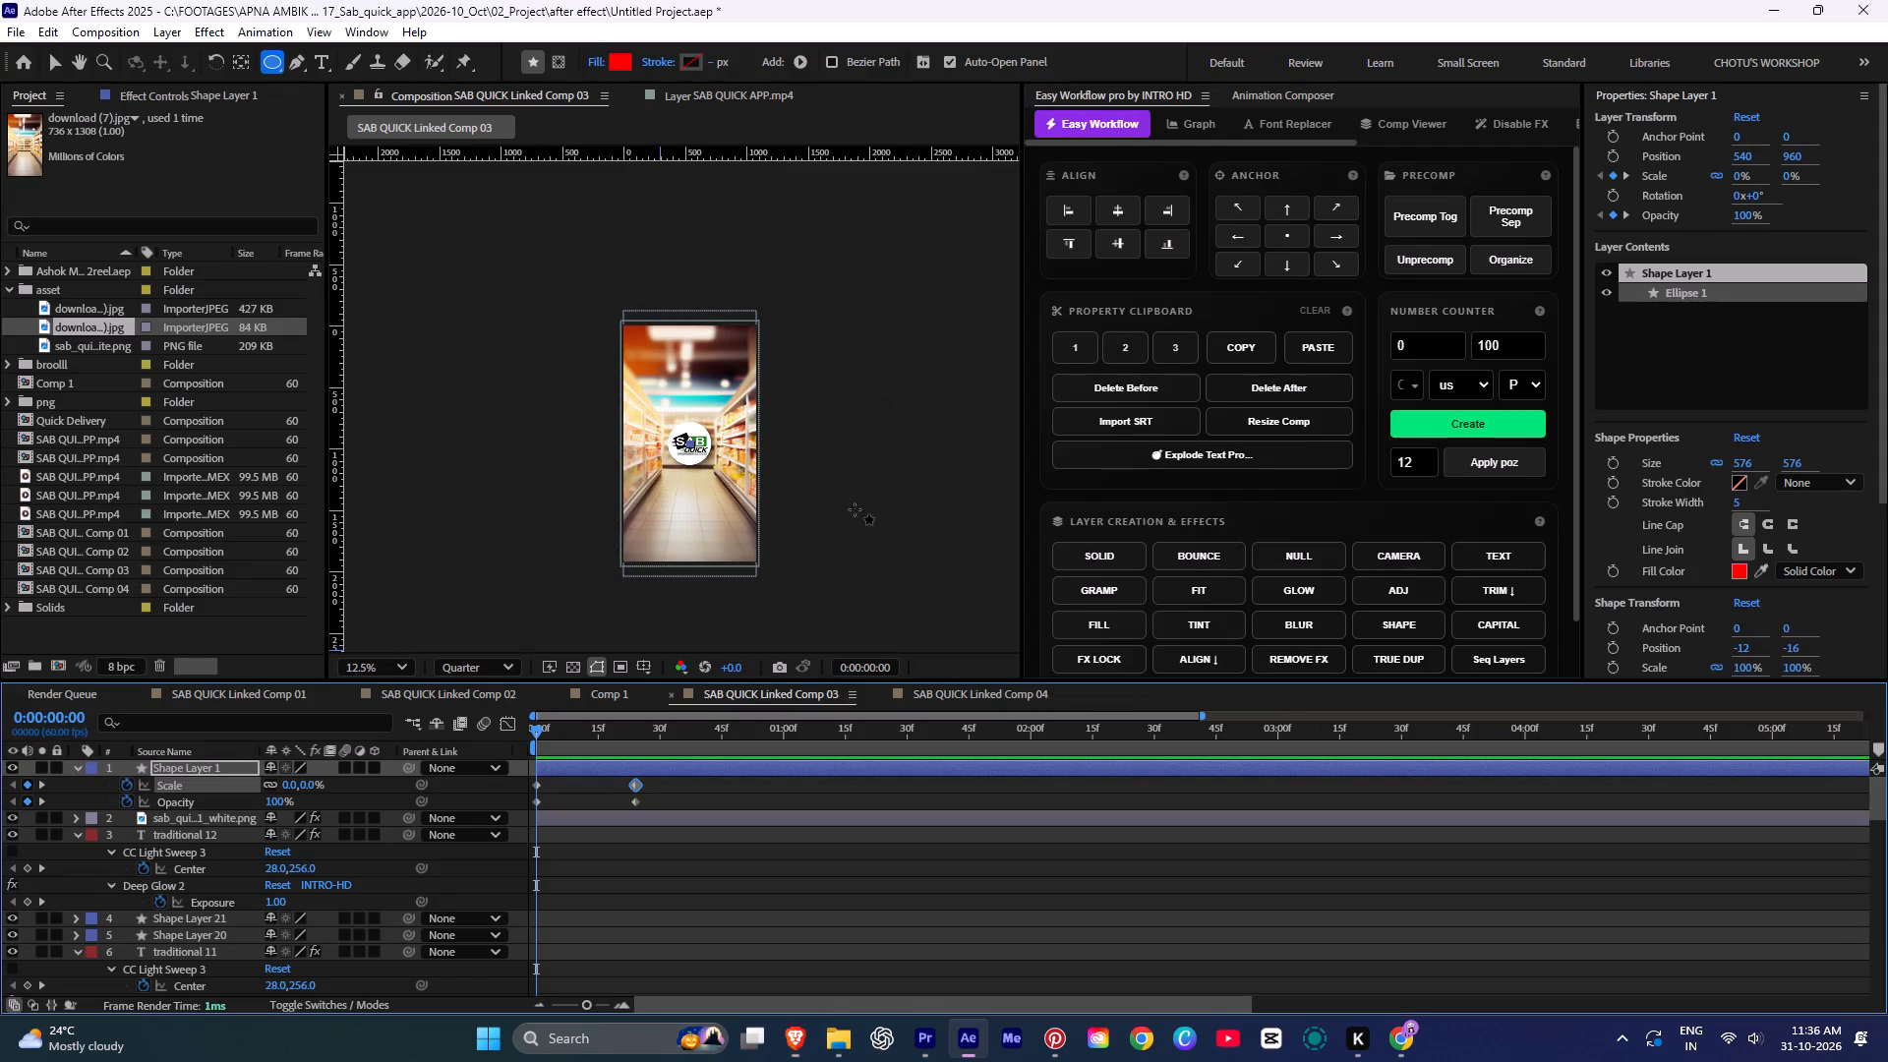
left_click(567, 789, "alt")
left_click(569, 786, "alt")
right_click(569, 786, "alt")
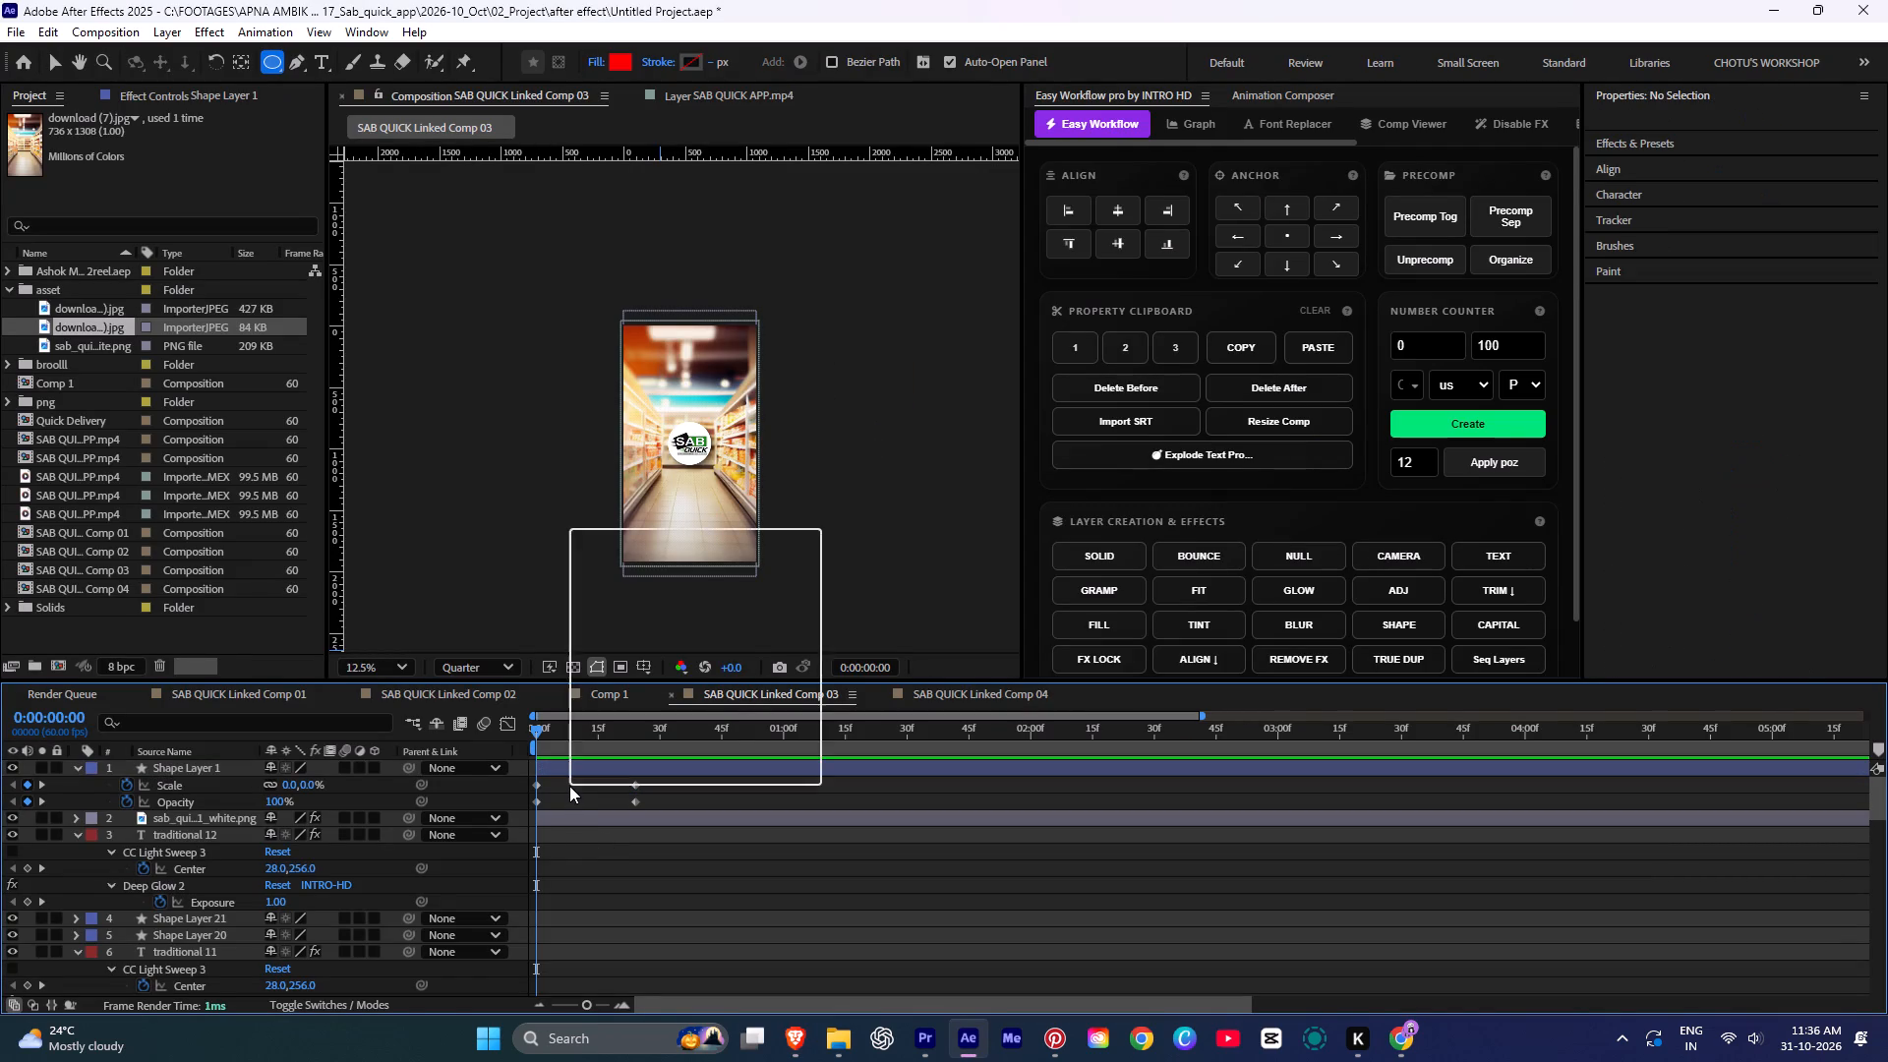
right_click(635, 789, "alt")
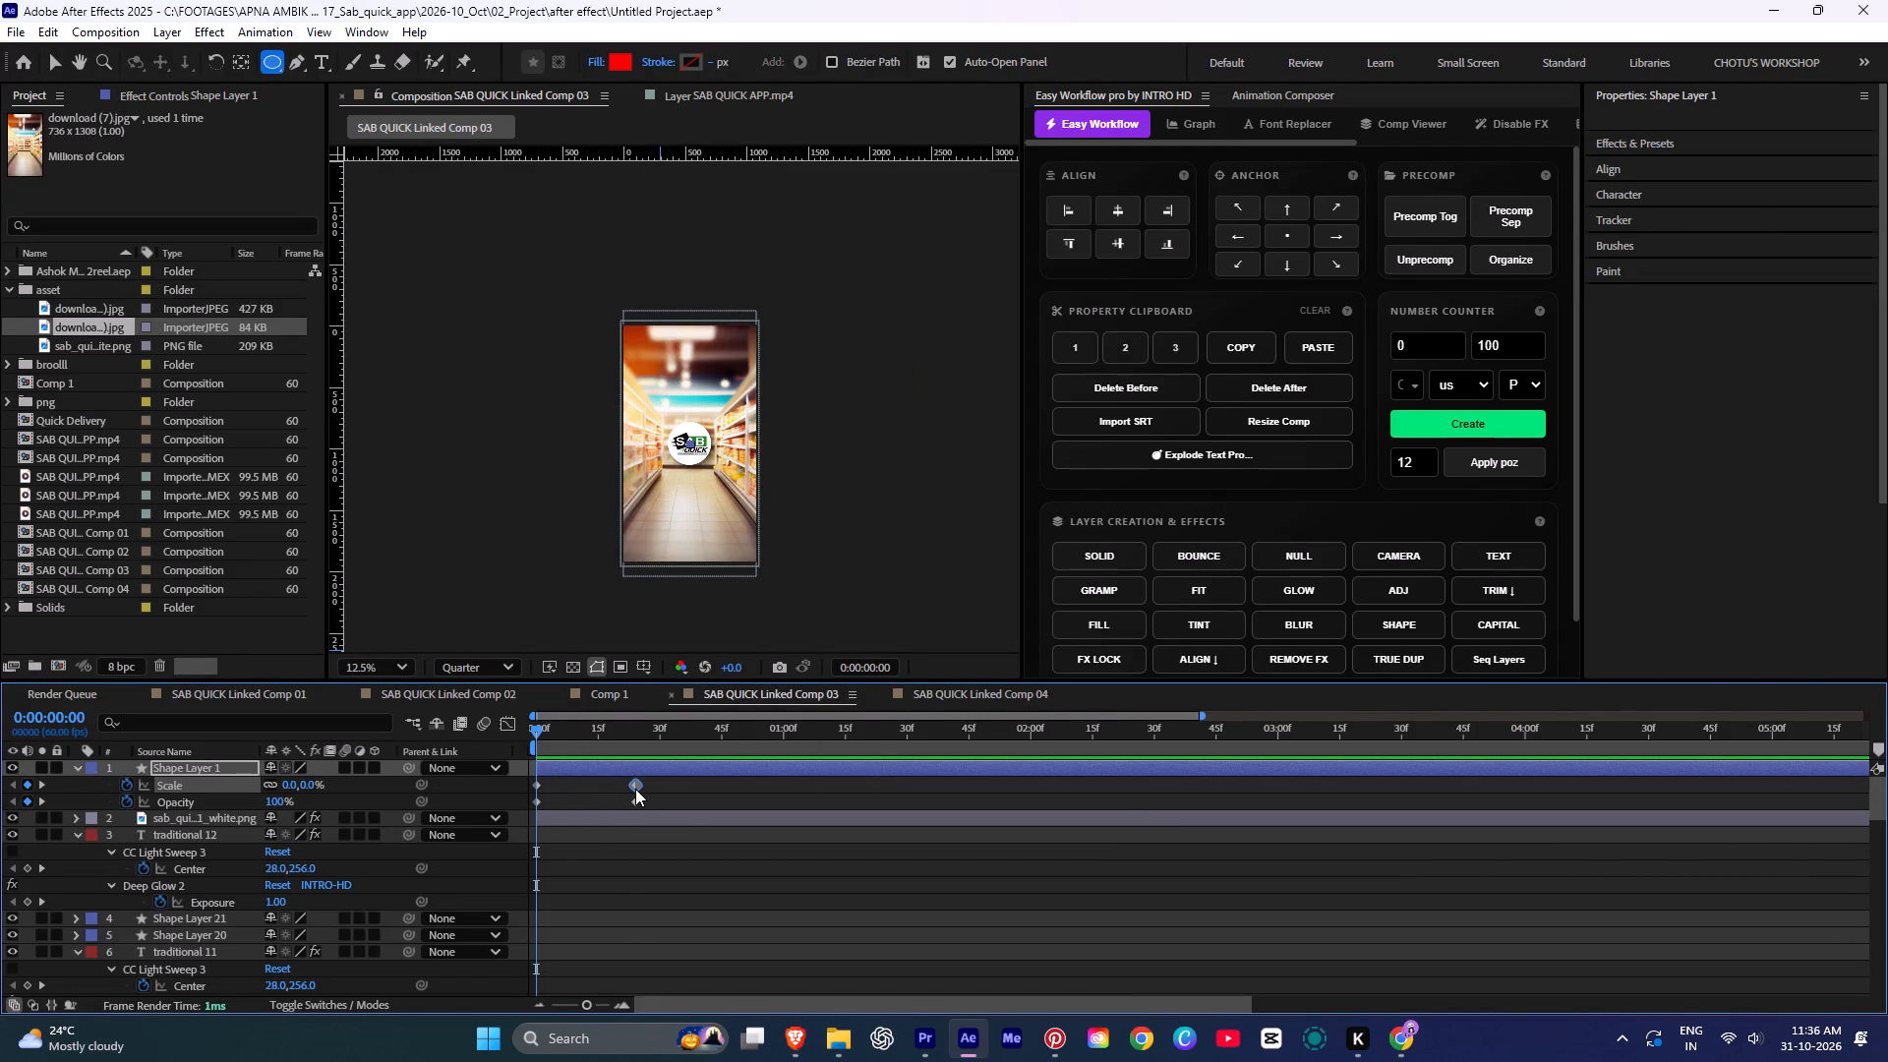
left_click(635, 789, "alt")
left_click(635, 785, "alt")
right_click(635, 785, "alt")
right_click(635, 785, "alt")
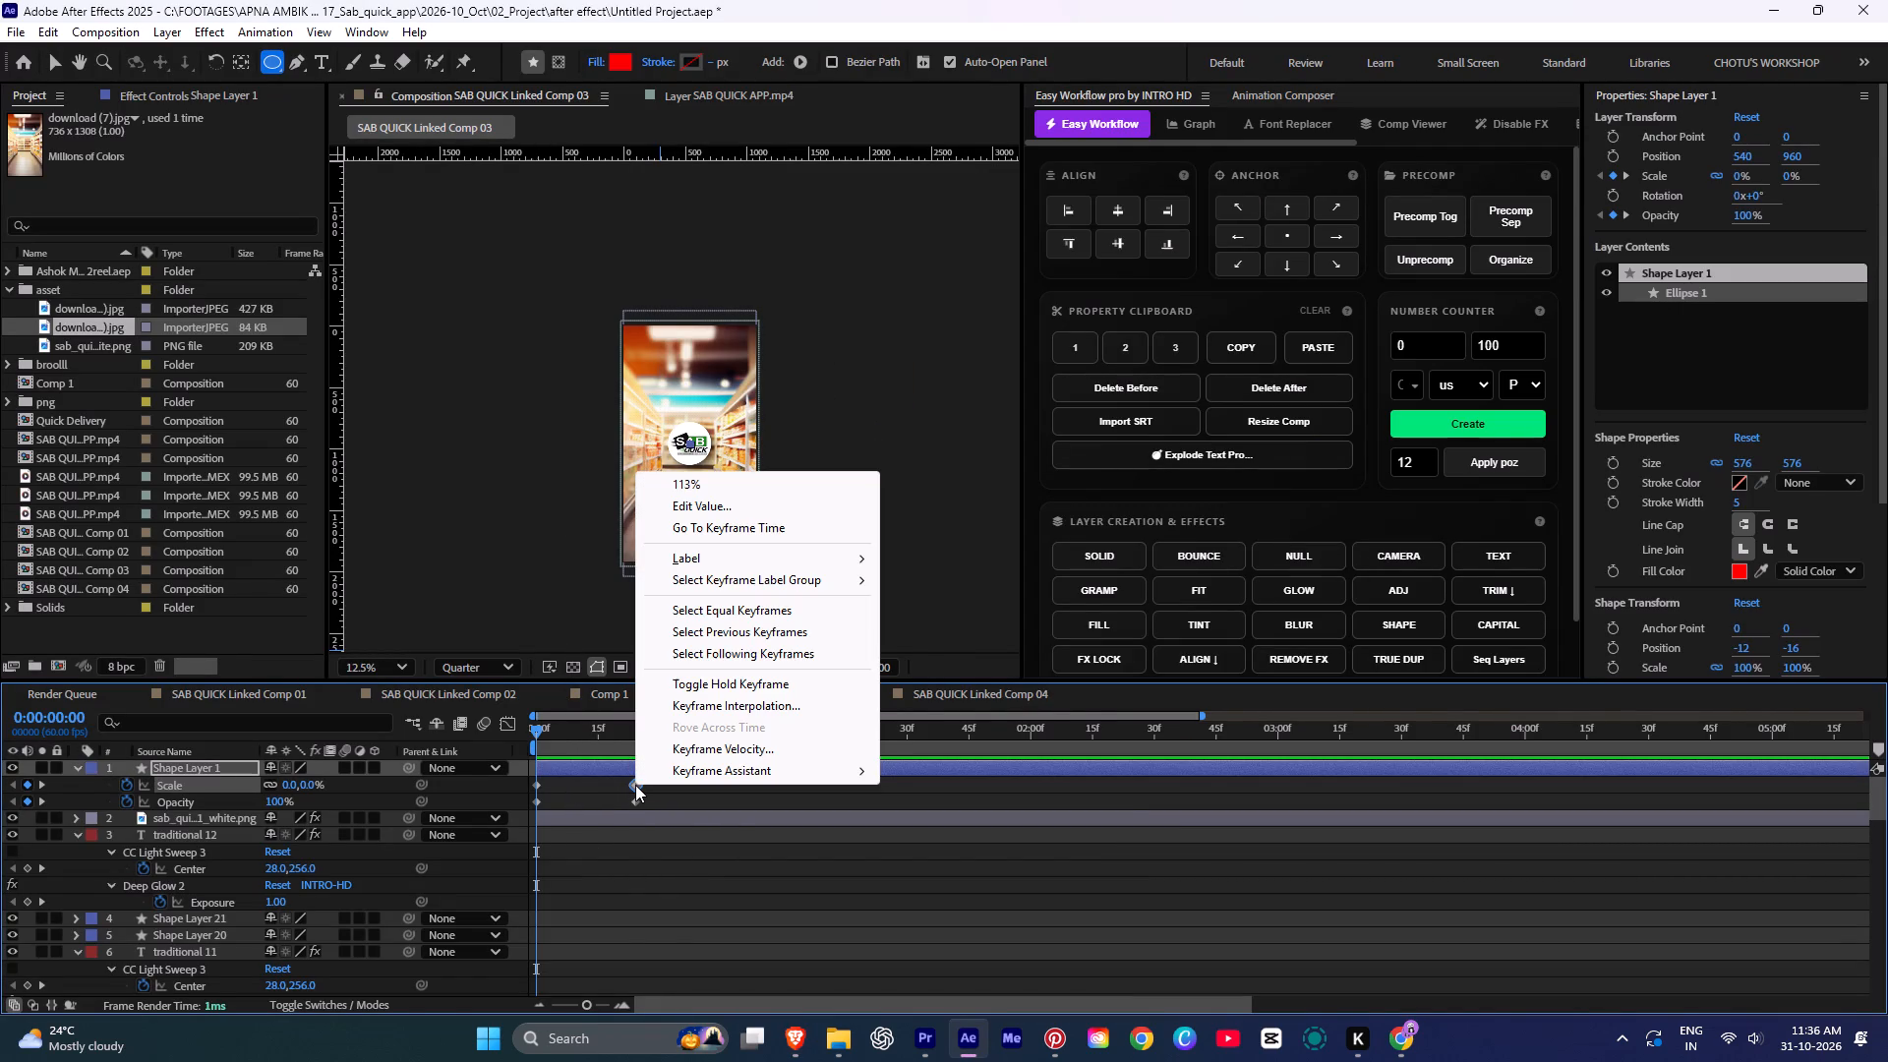
right_click(635, 785, "alt")
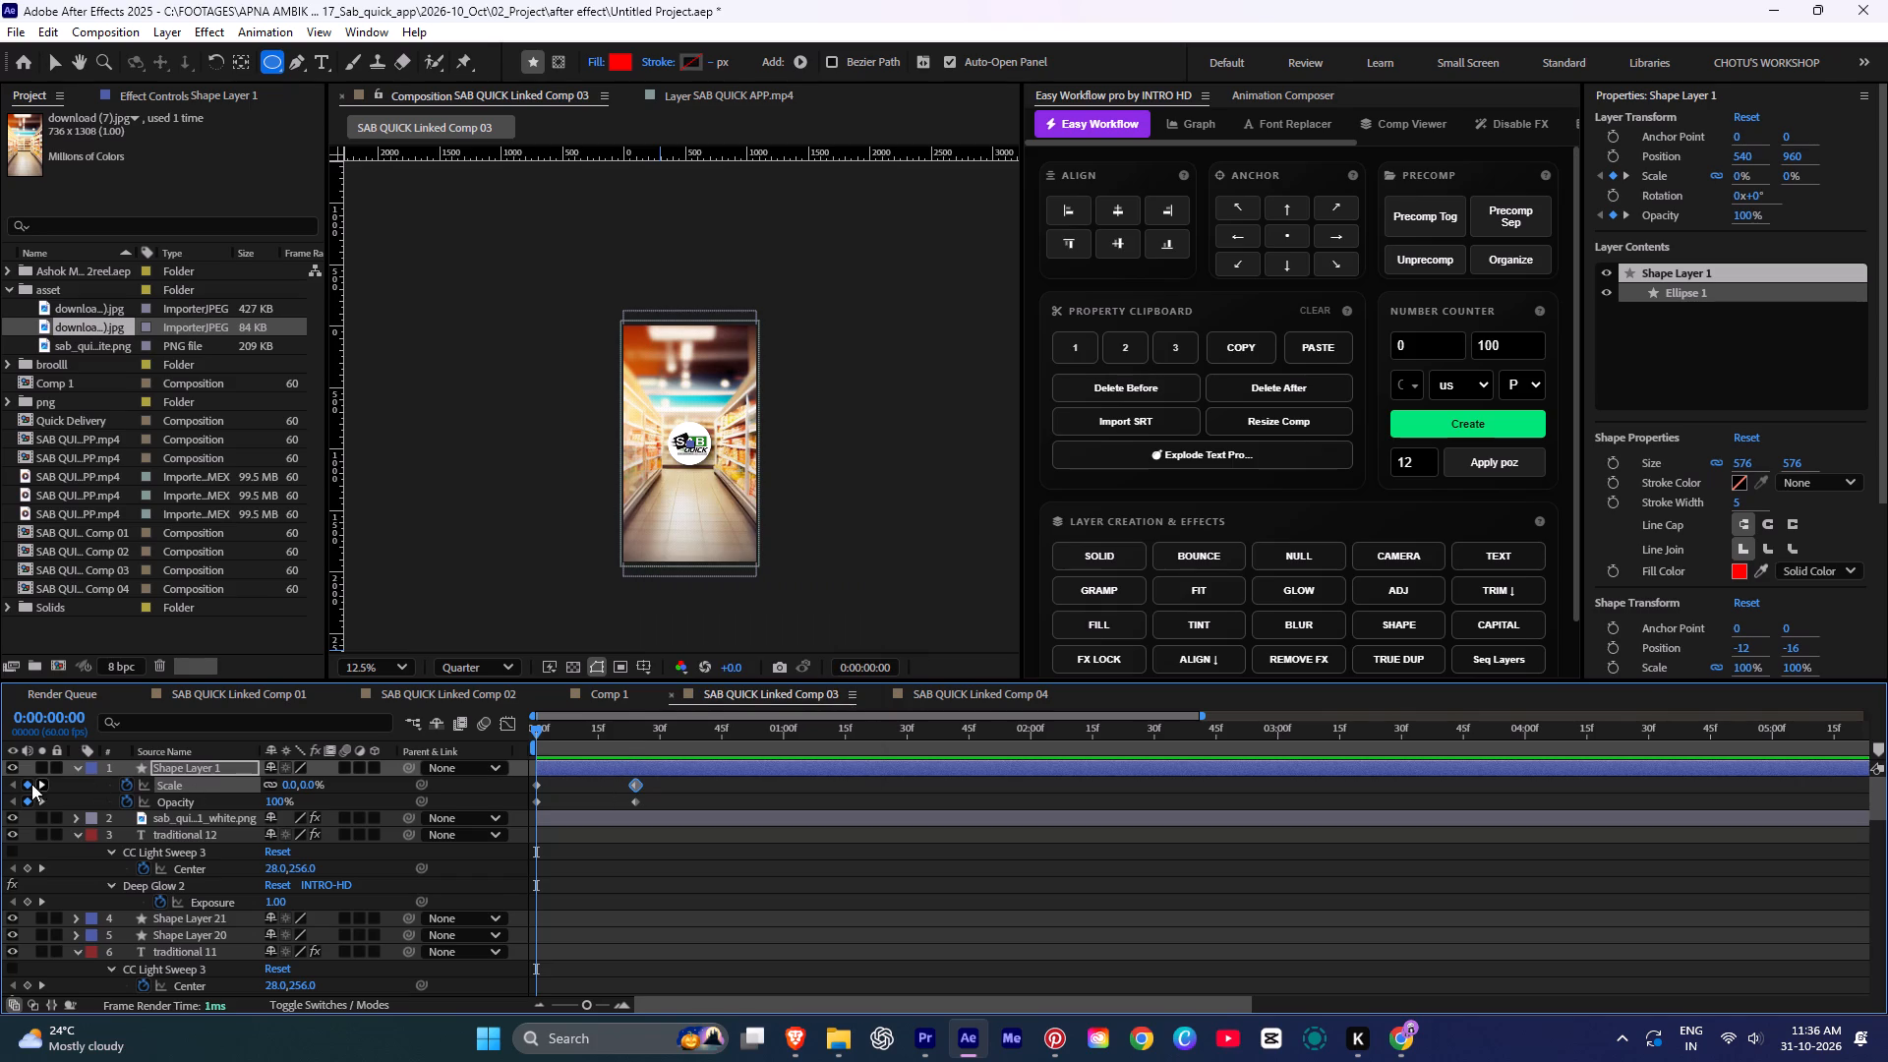
left_click(223, 781)
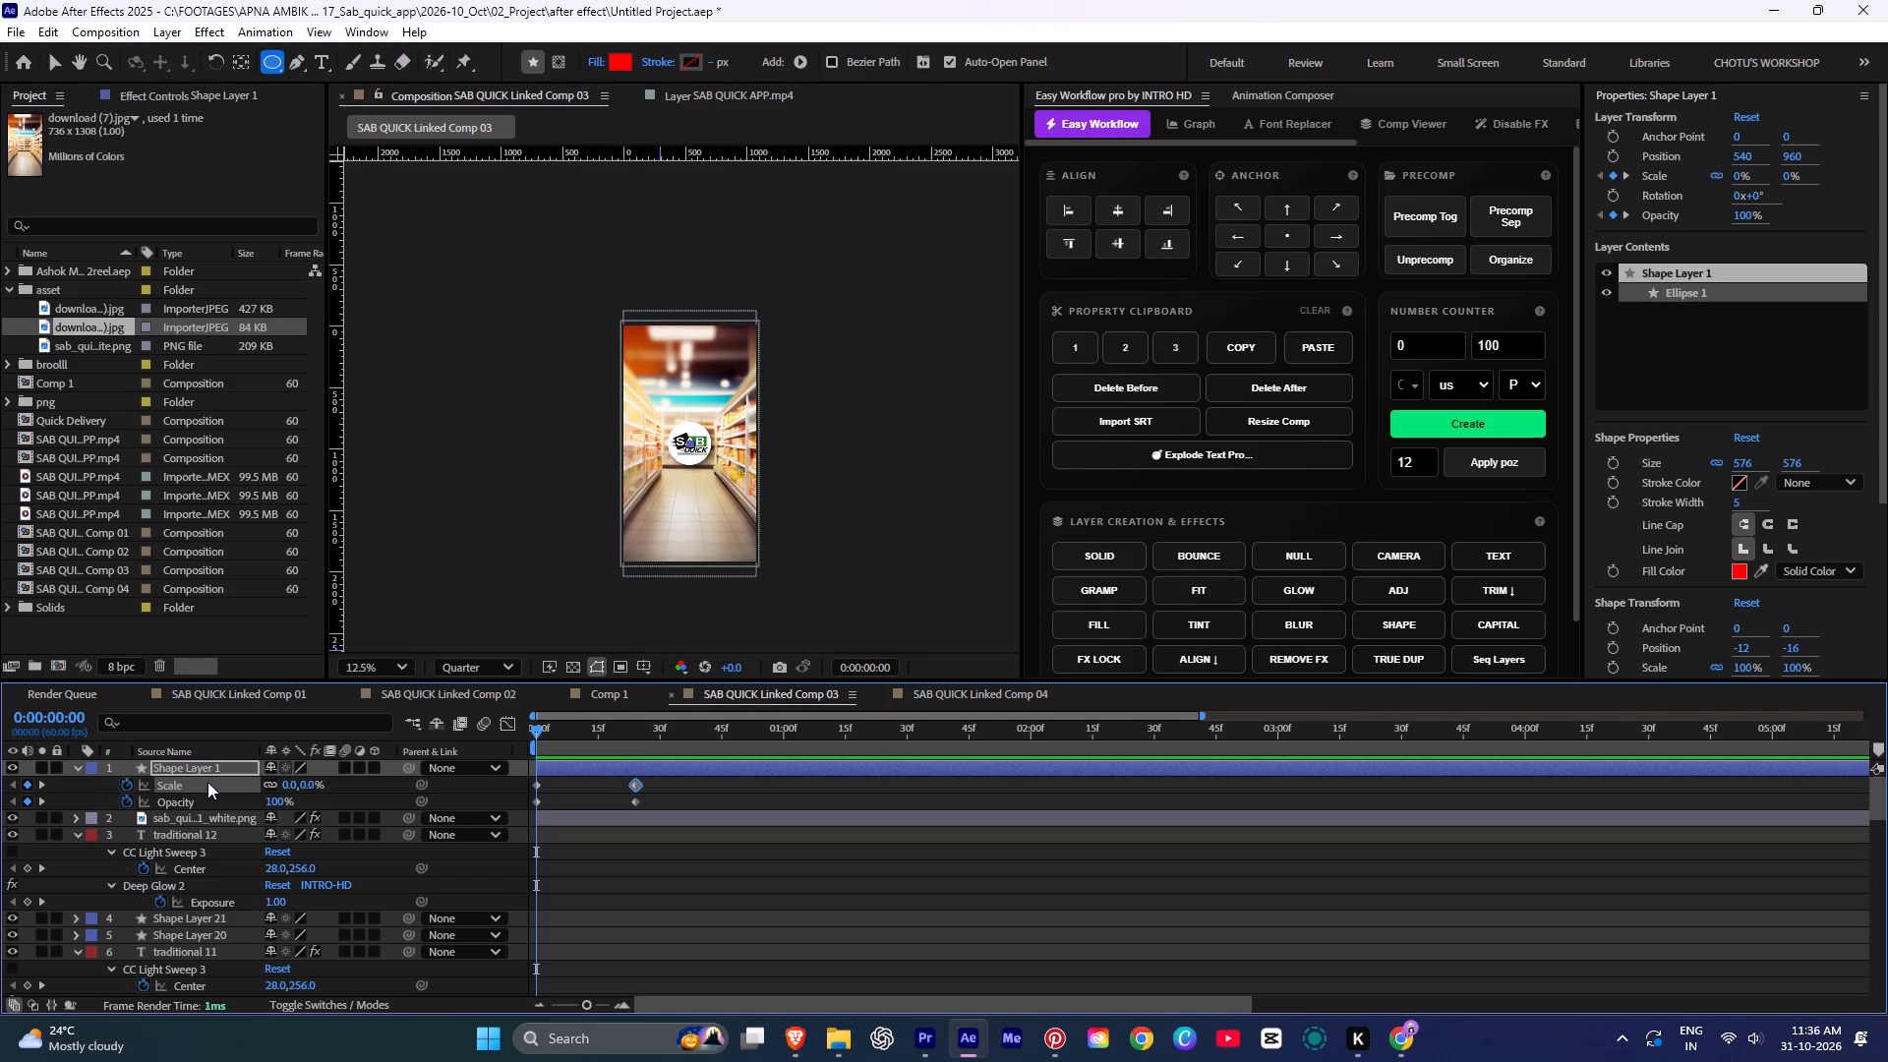
right_click(207, 782, "alt")
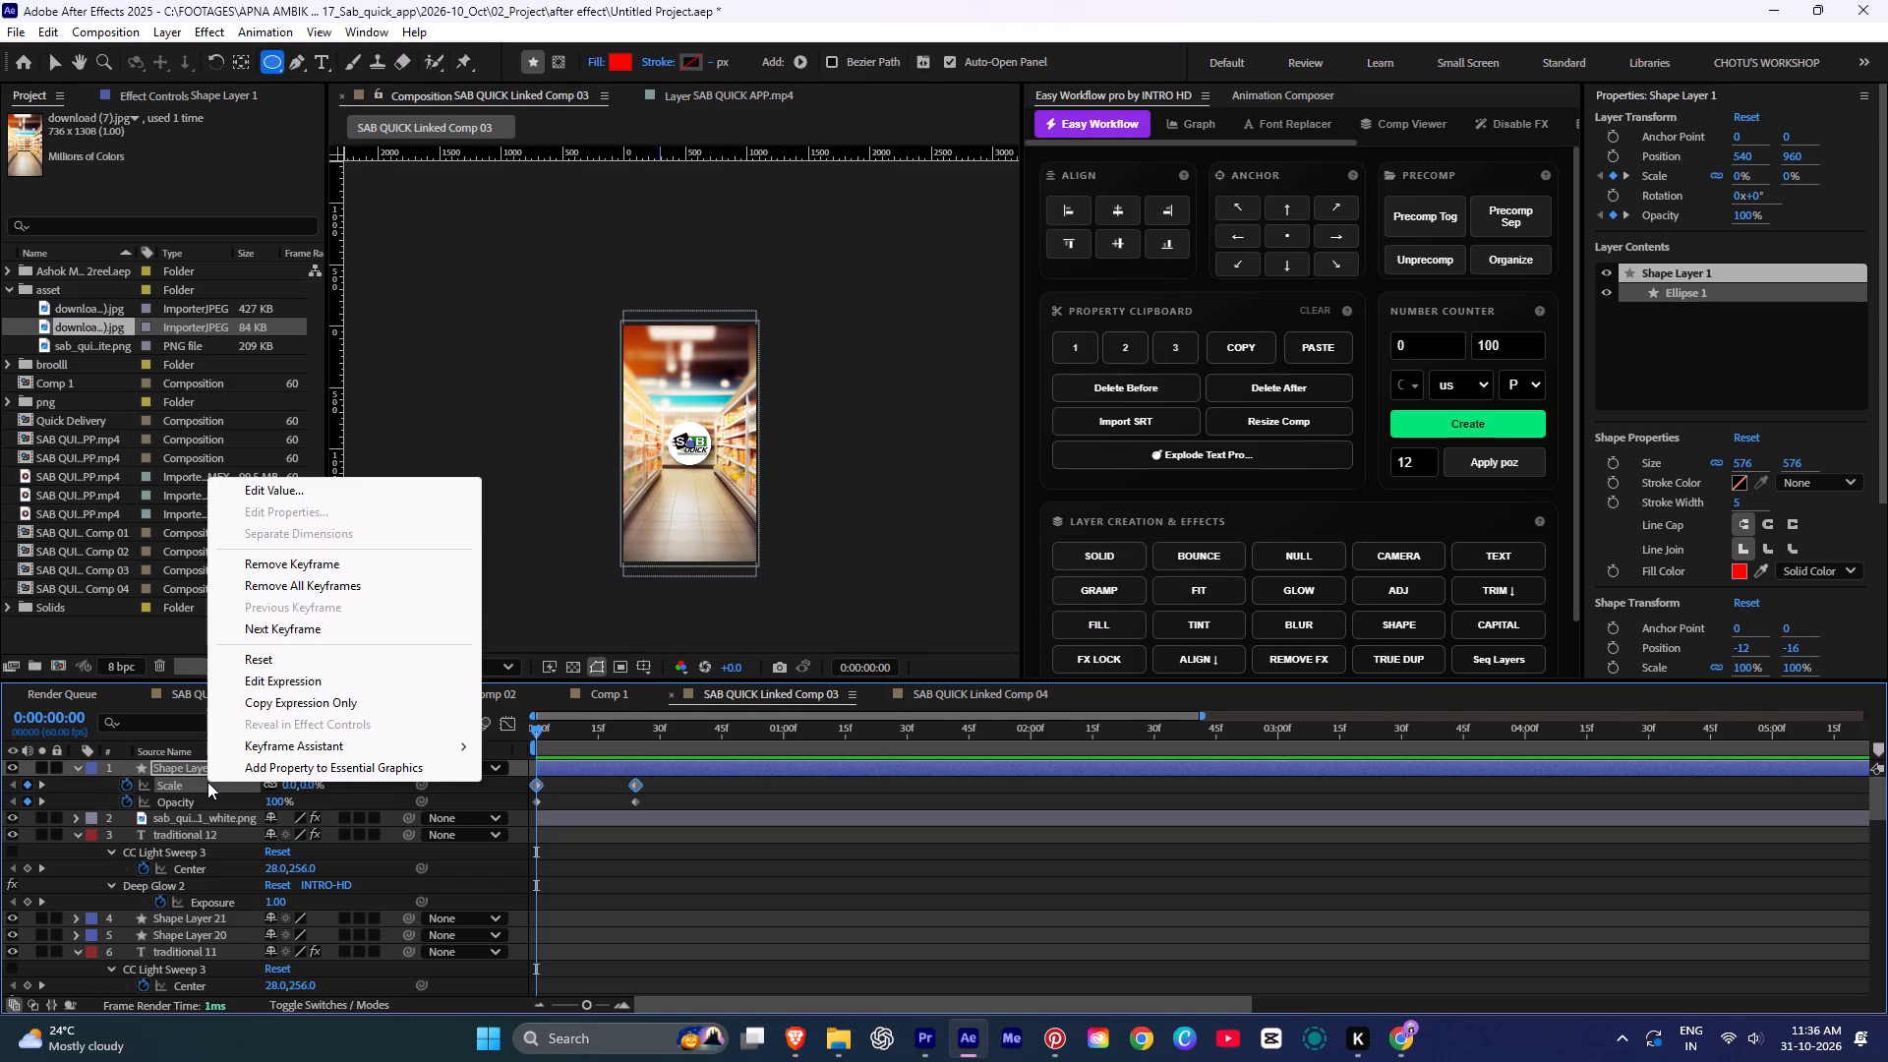
left_click(207, 782, "alt")
left_click(206, 783, "alt")
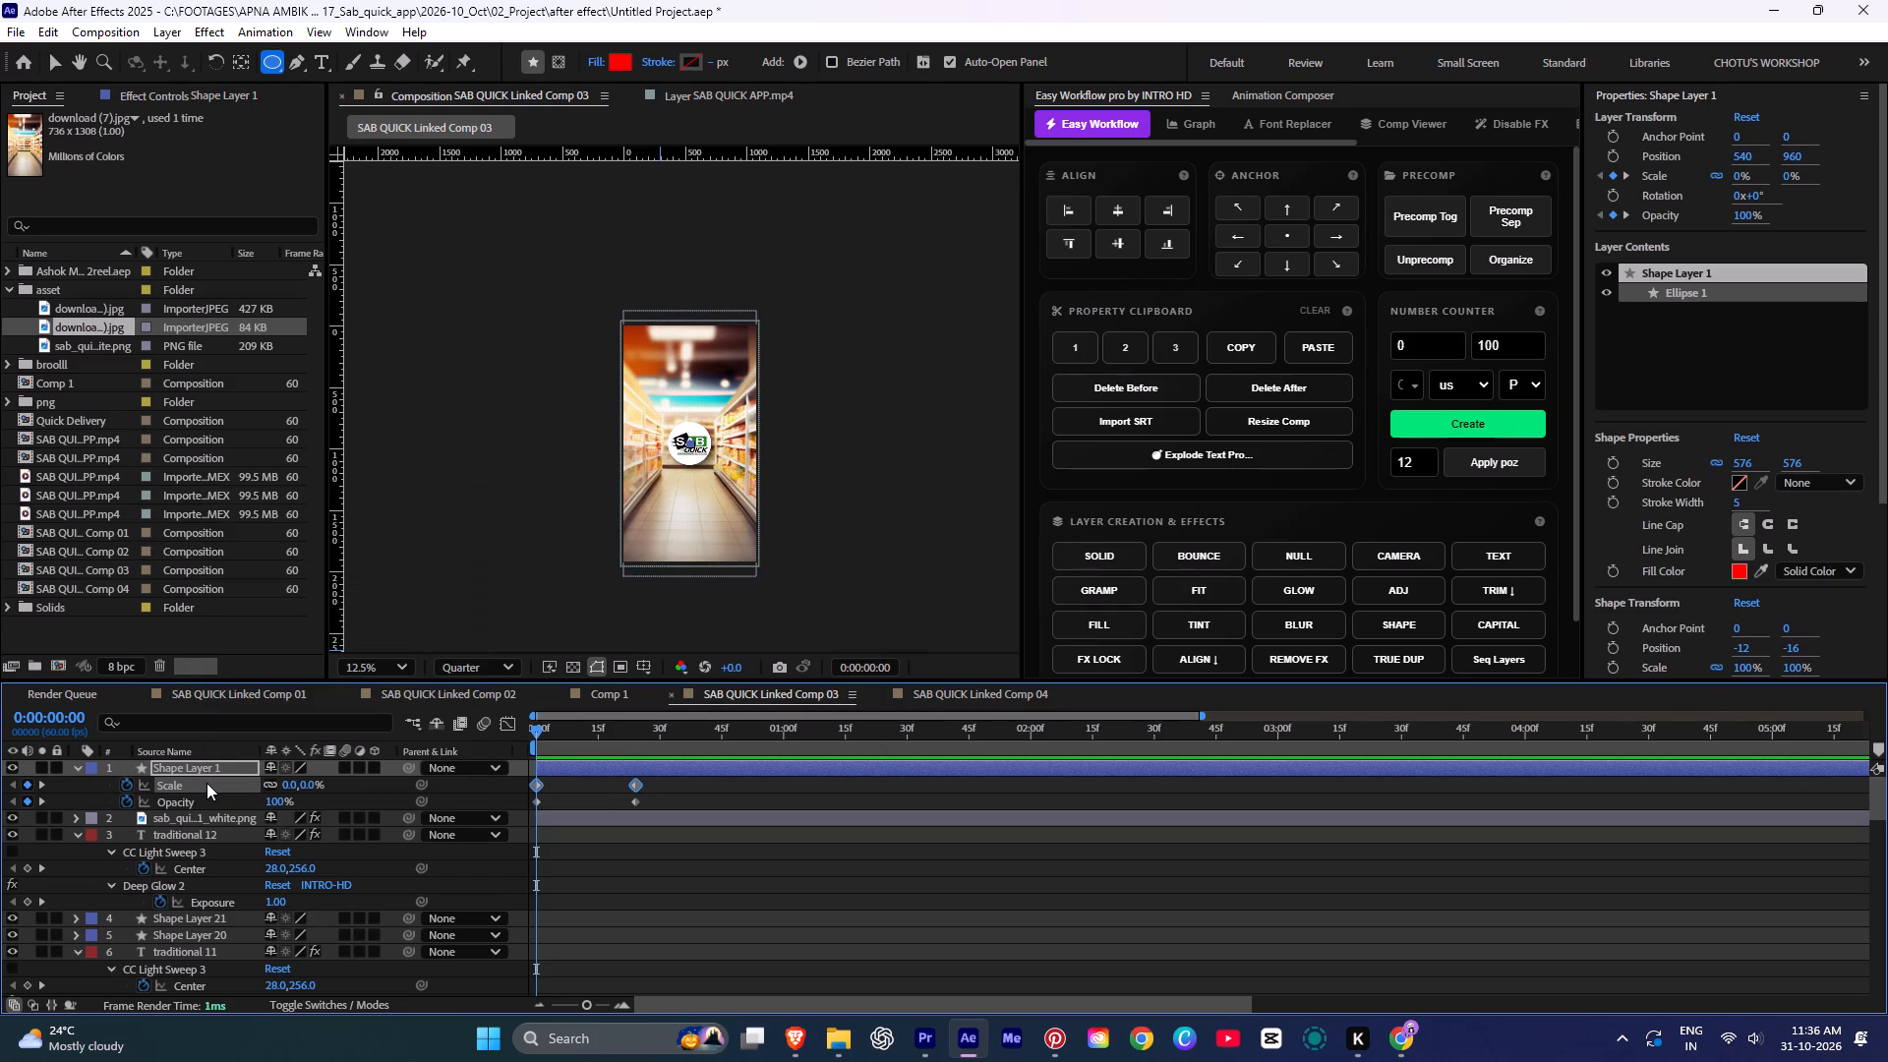
left_click(573, 782)
left_click_drag(552, 752, 523, 751)
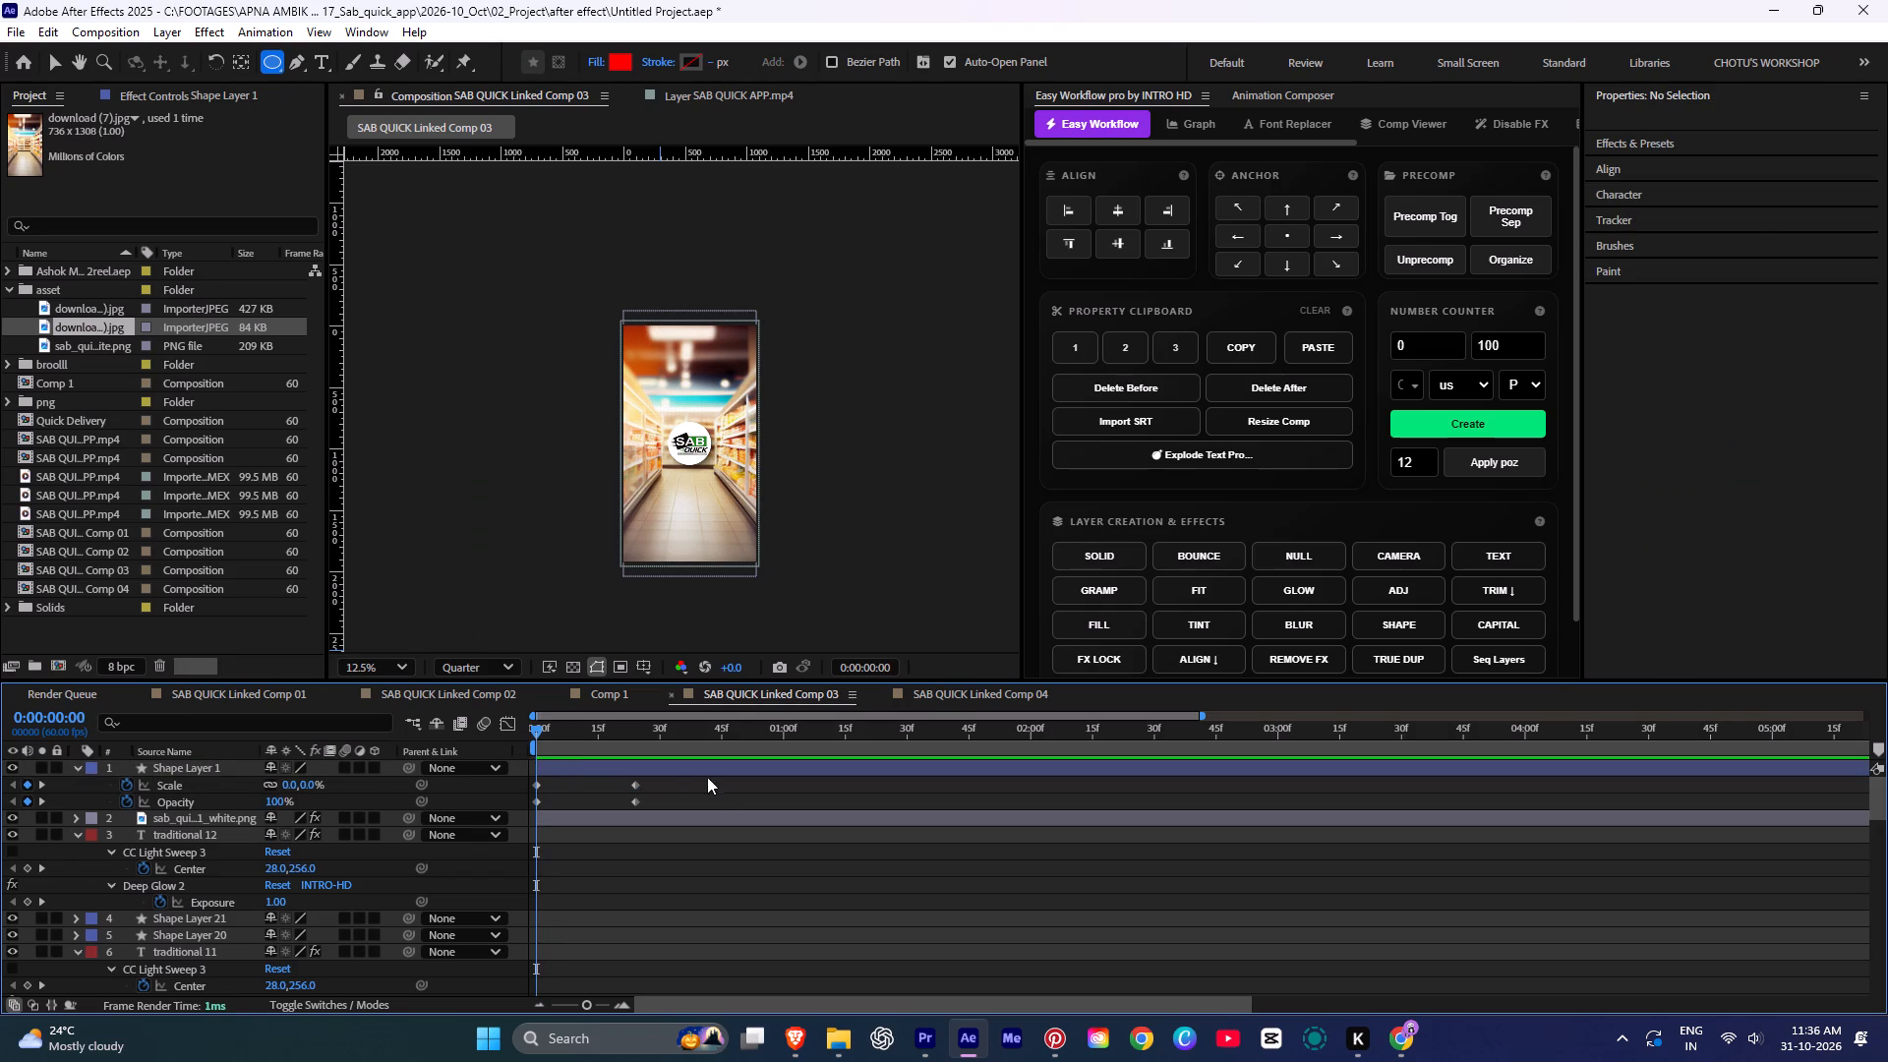
left_click_drag(689, 776, 451, 830)
right_click(538, 782)
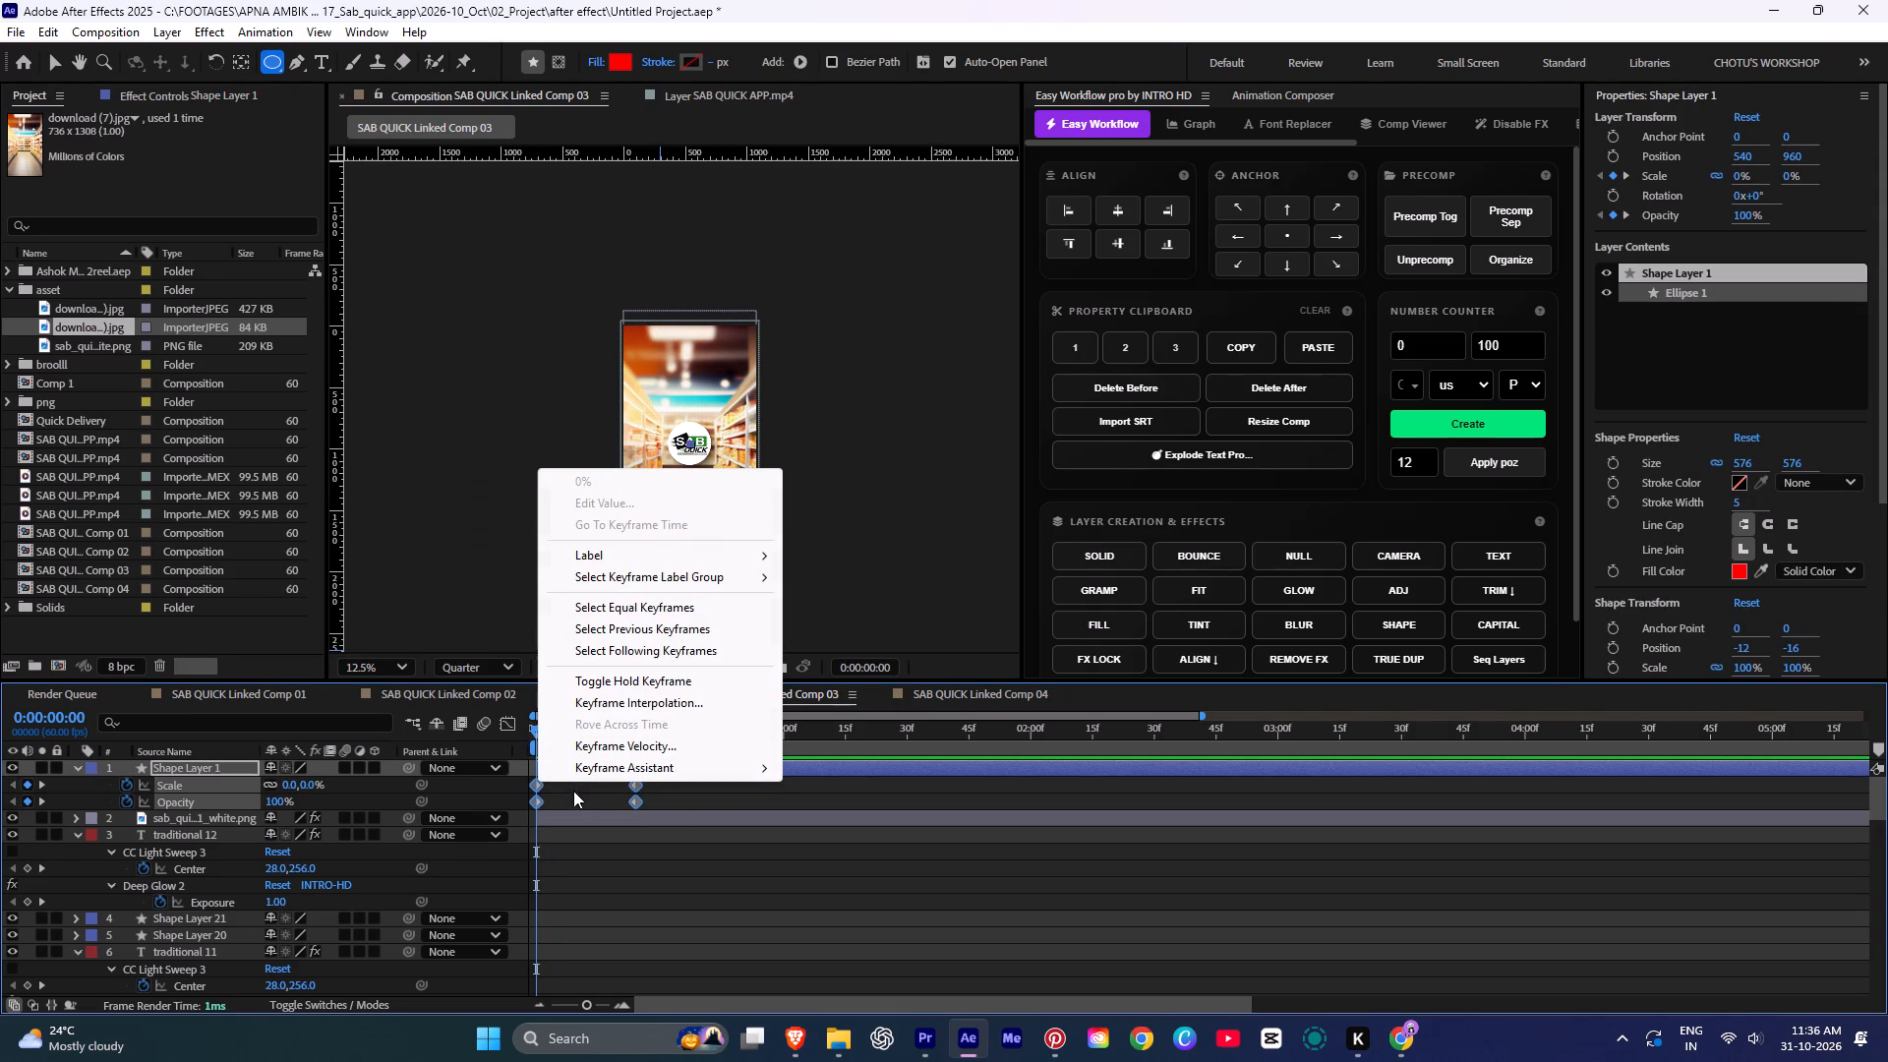
left_click(626, 796)
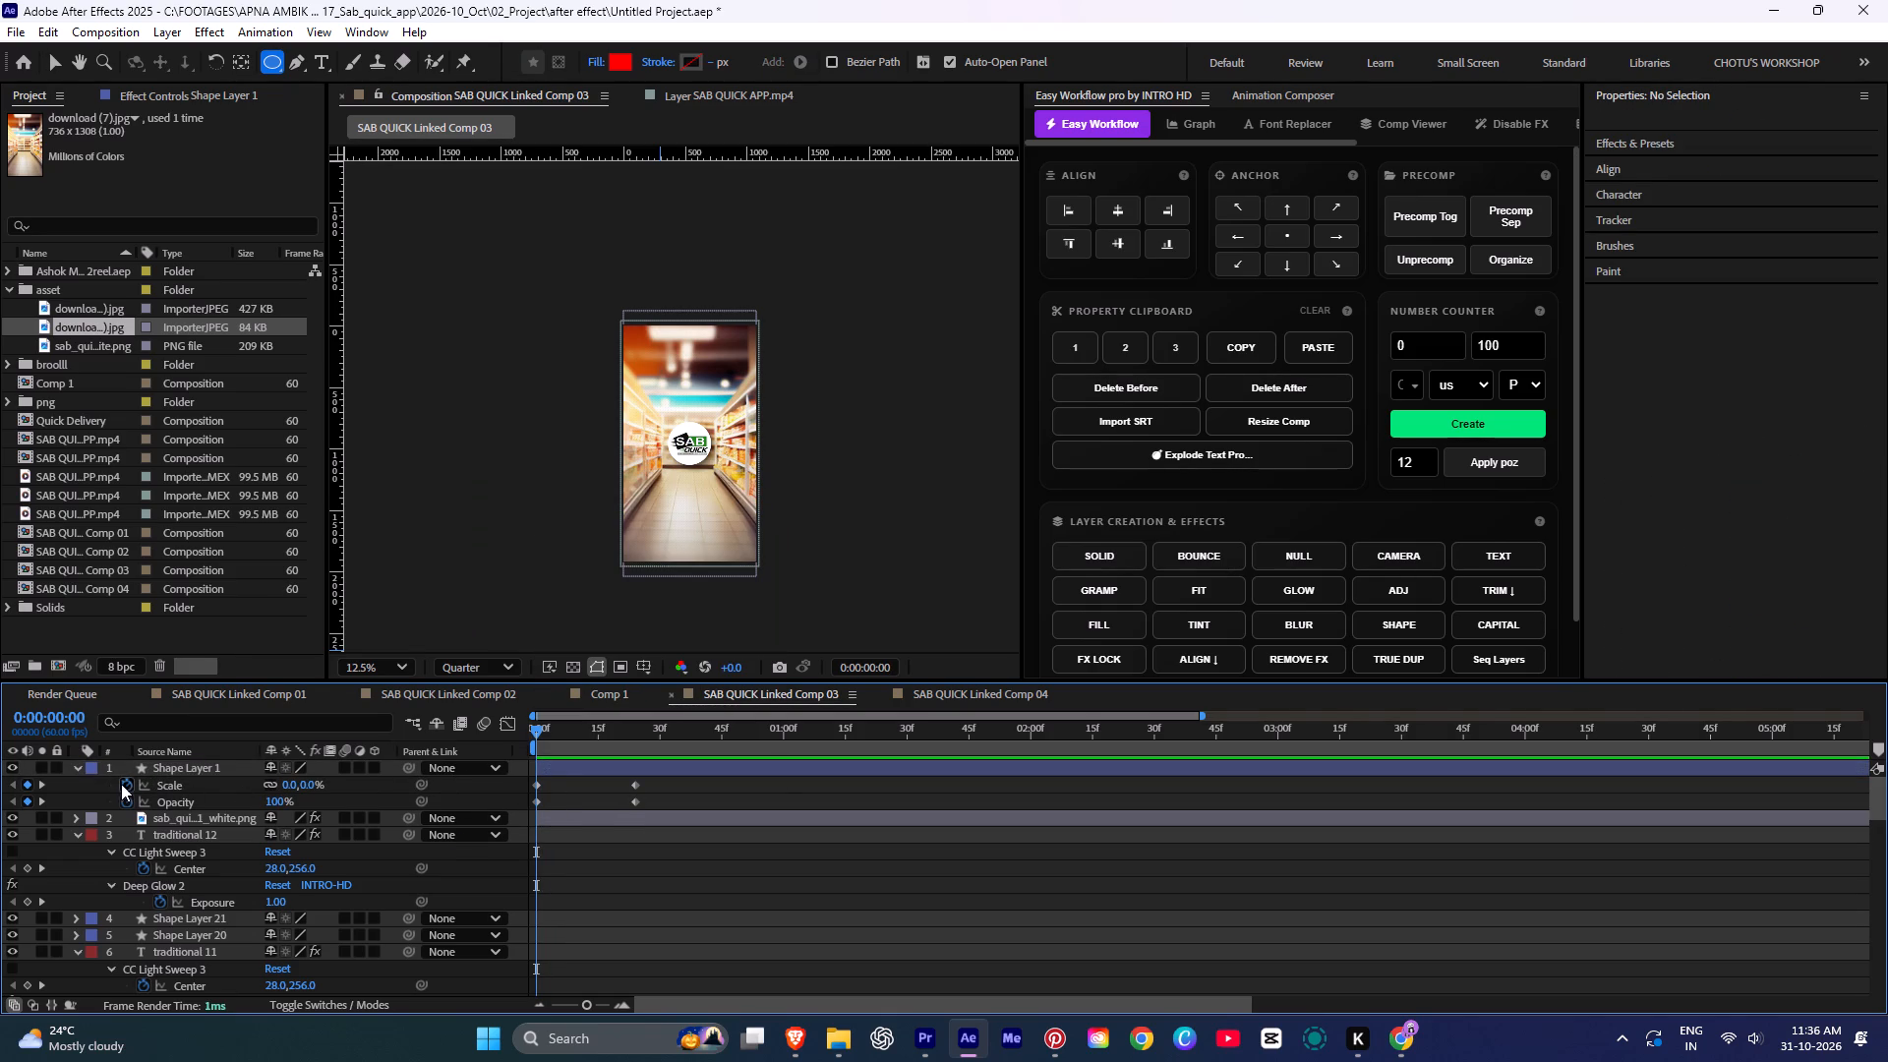
Expand the circle layer to show its contents and all its Transform properties.
left_click(86, 768)
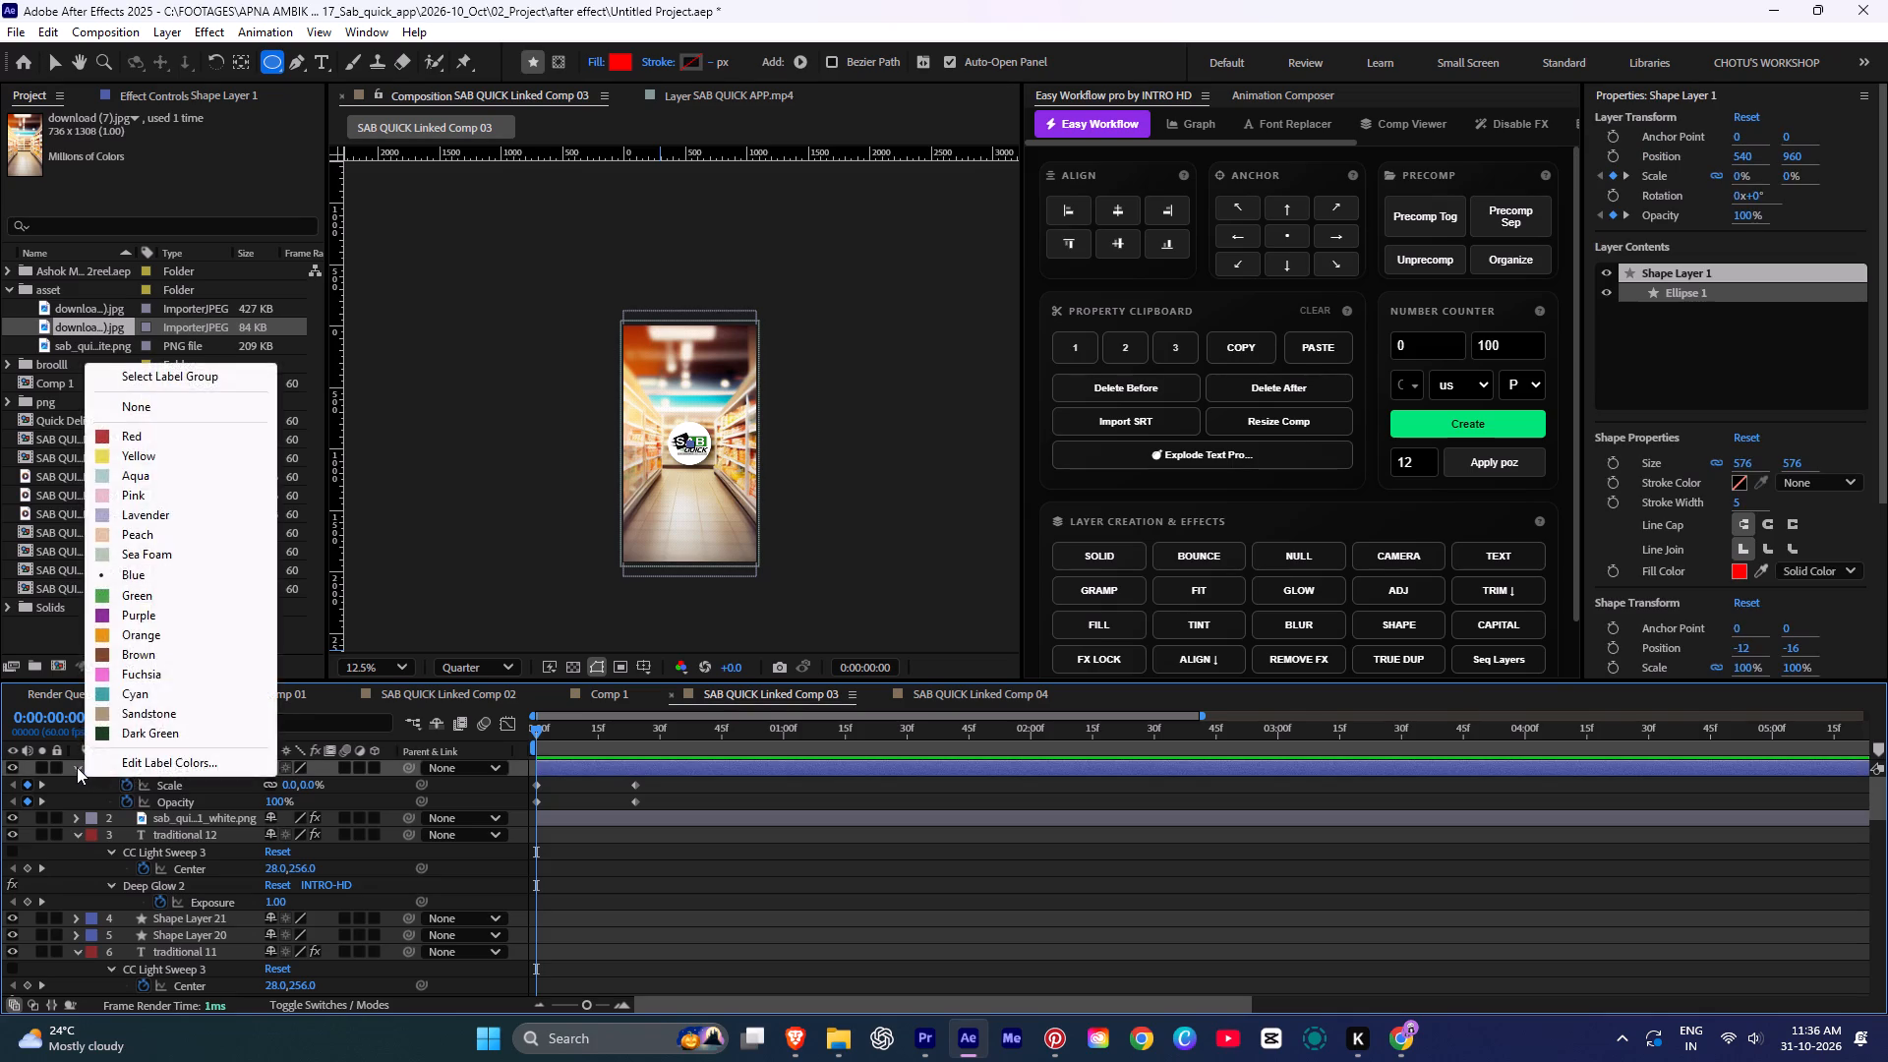
left_click(77, 767)
left_click(74, 770)
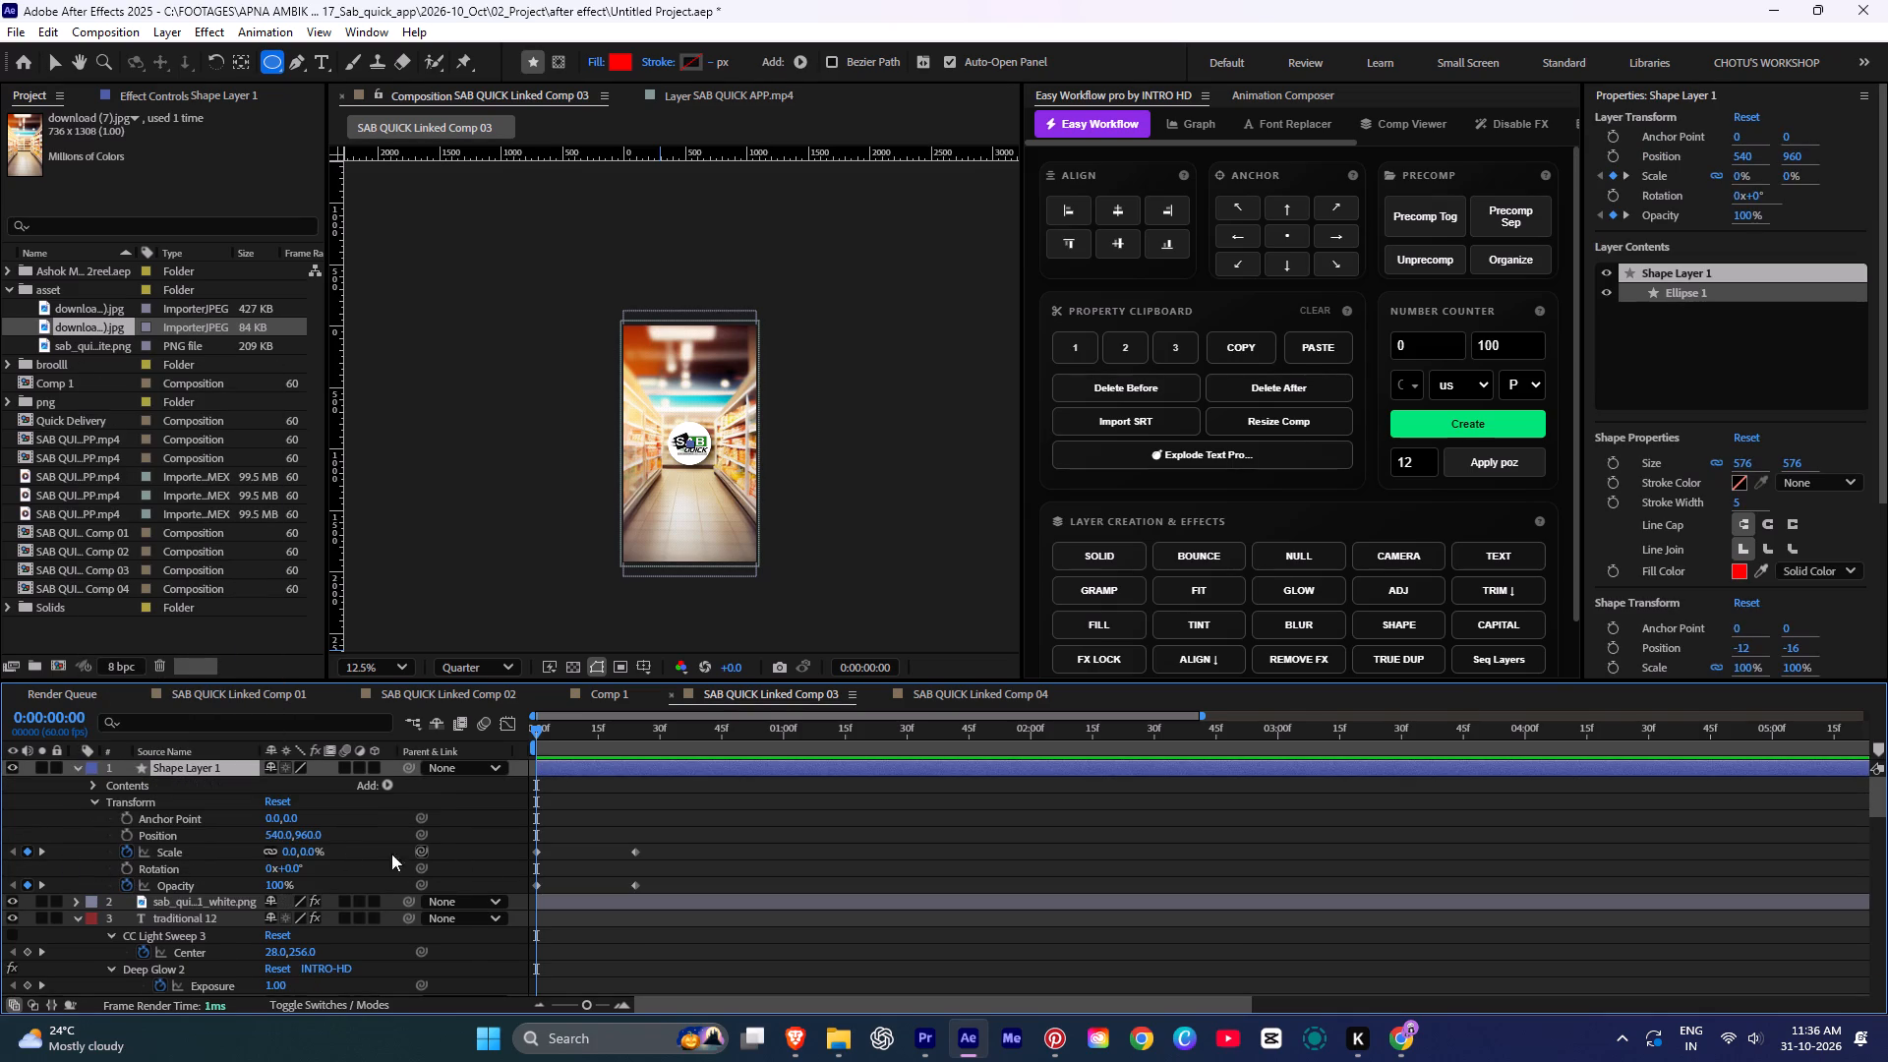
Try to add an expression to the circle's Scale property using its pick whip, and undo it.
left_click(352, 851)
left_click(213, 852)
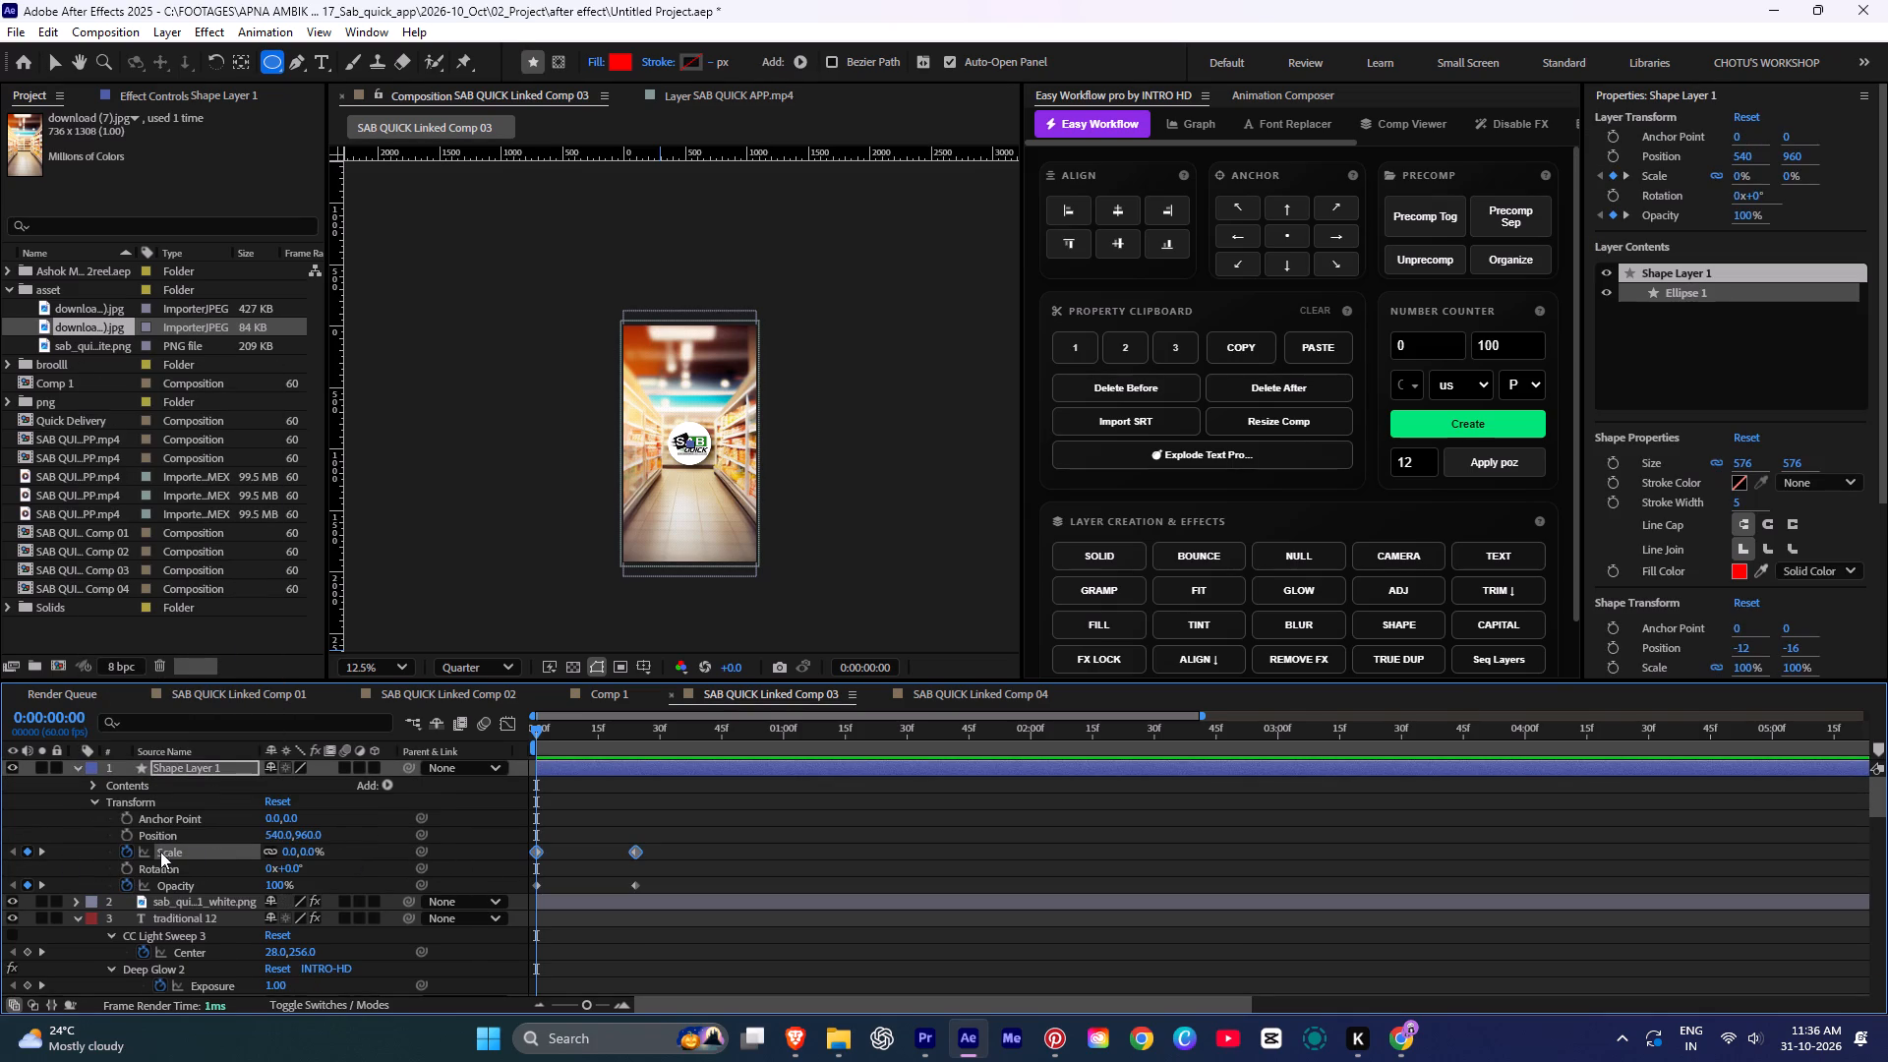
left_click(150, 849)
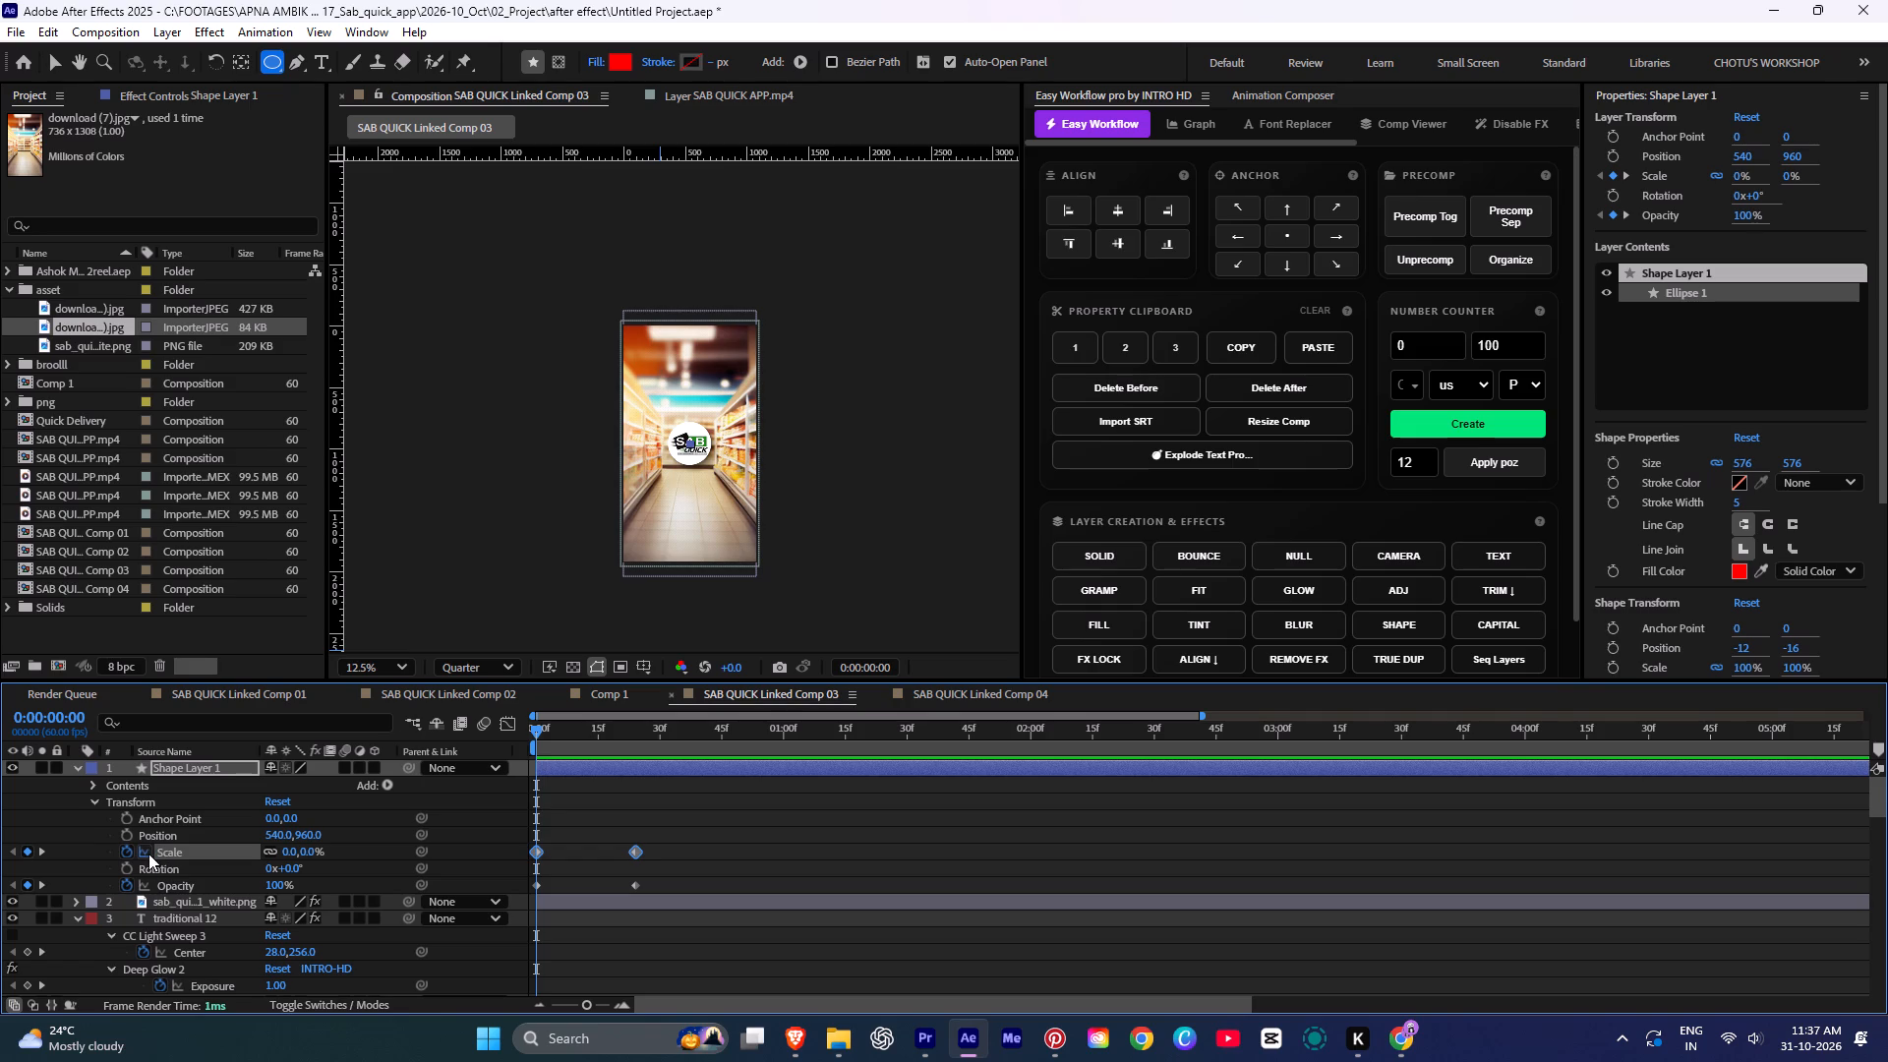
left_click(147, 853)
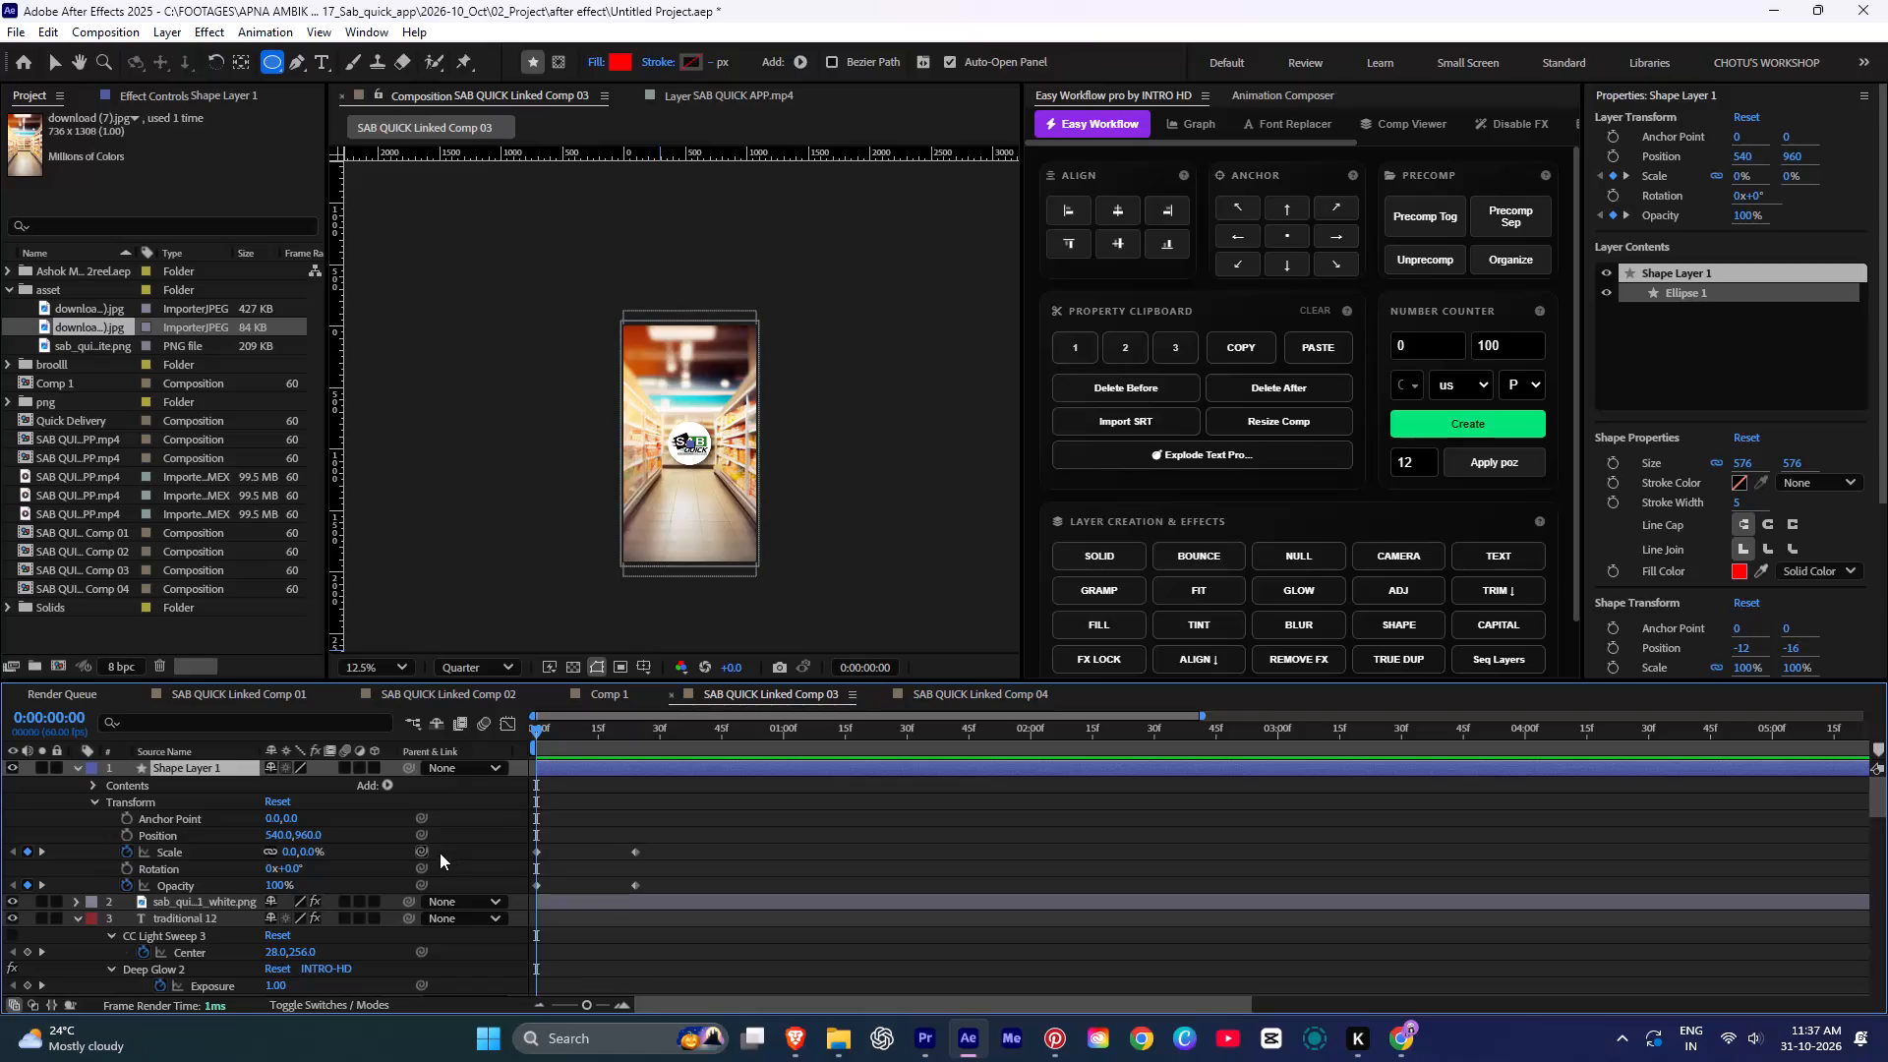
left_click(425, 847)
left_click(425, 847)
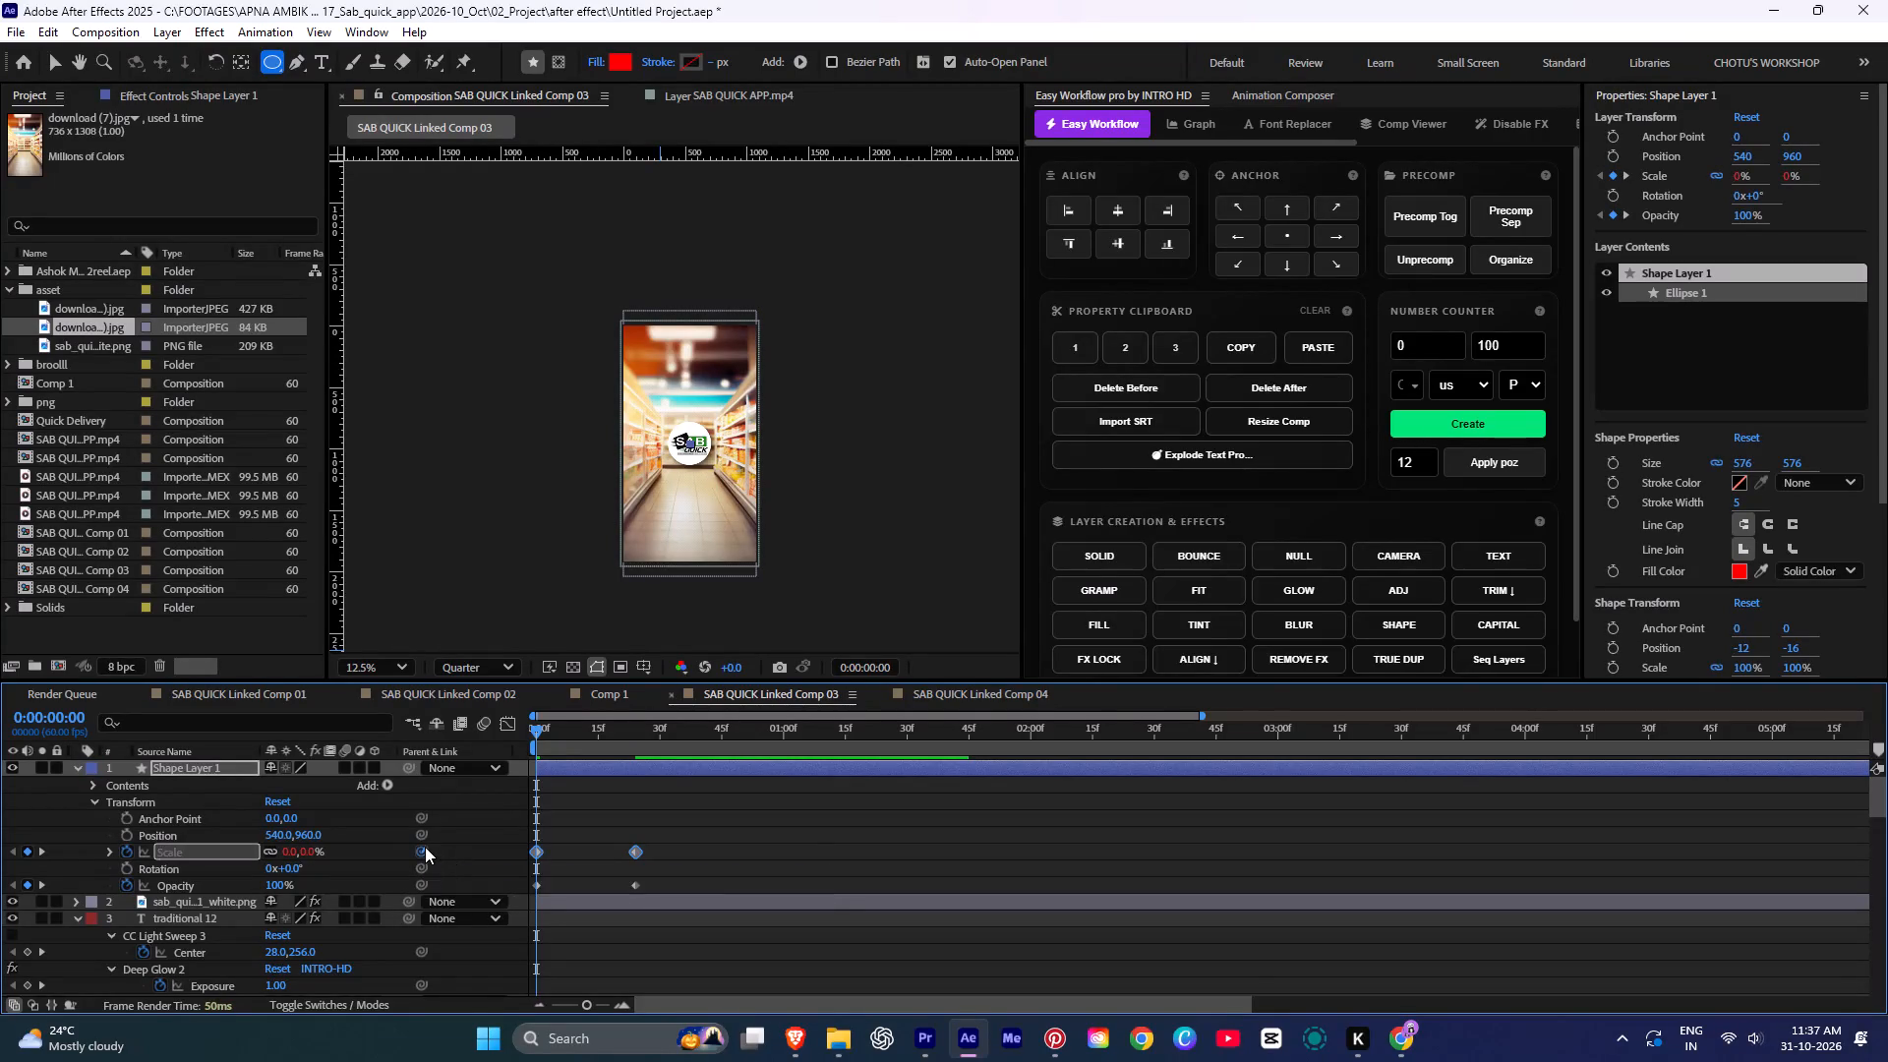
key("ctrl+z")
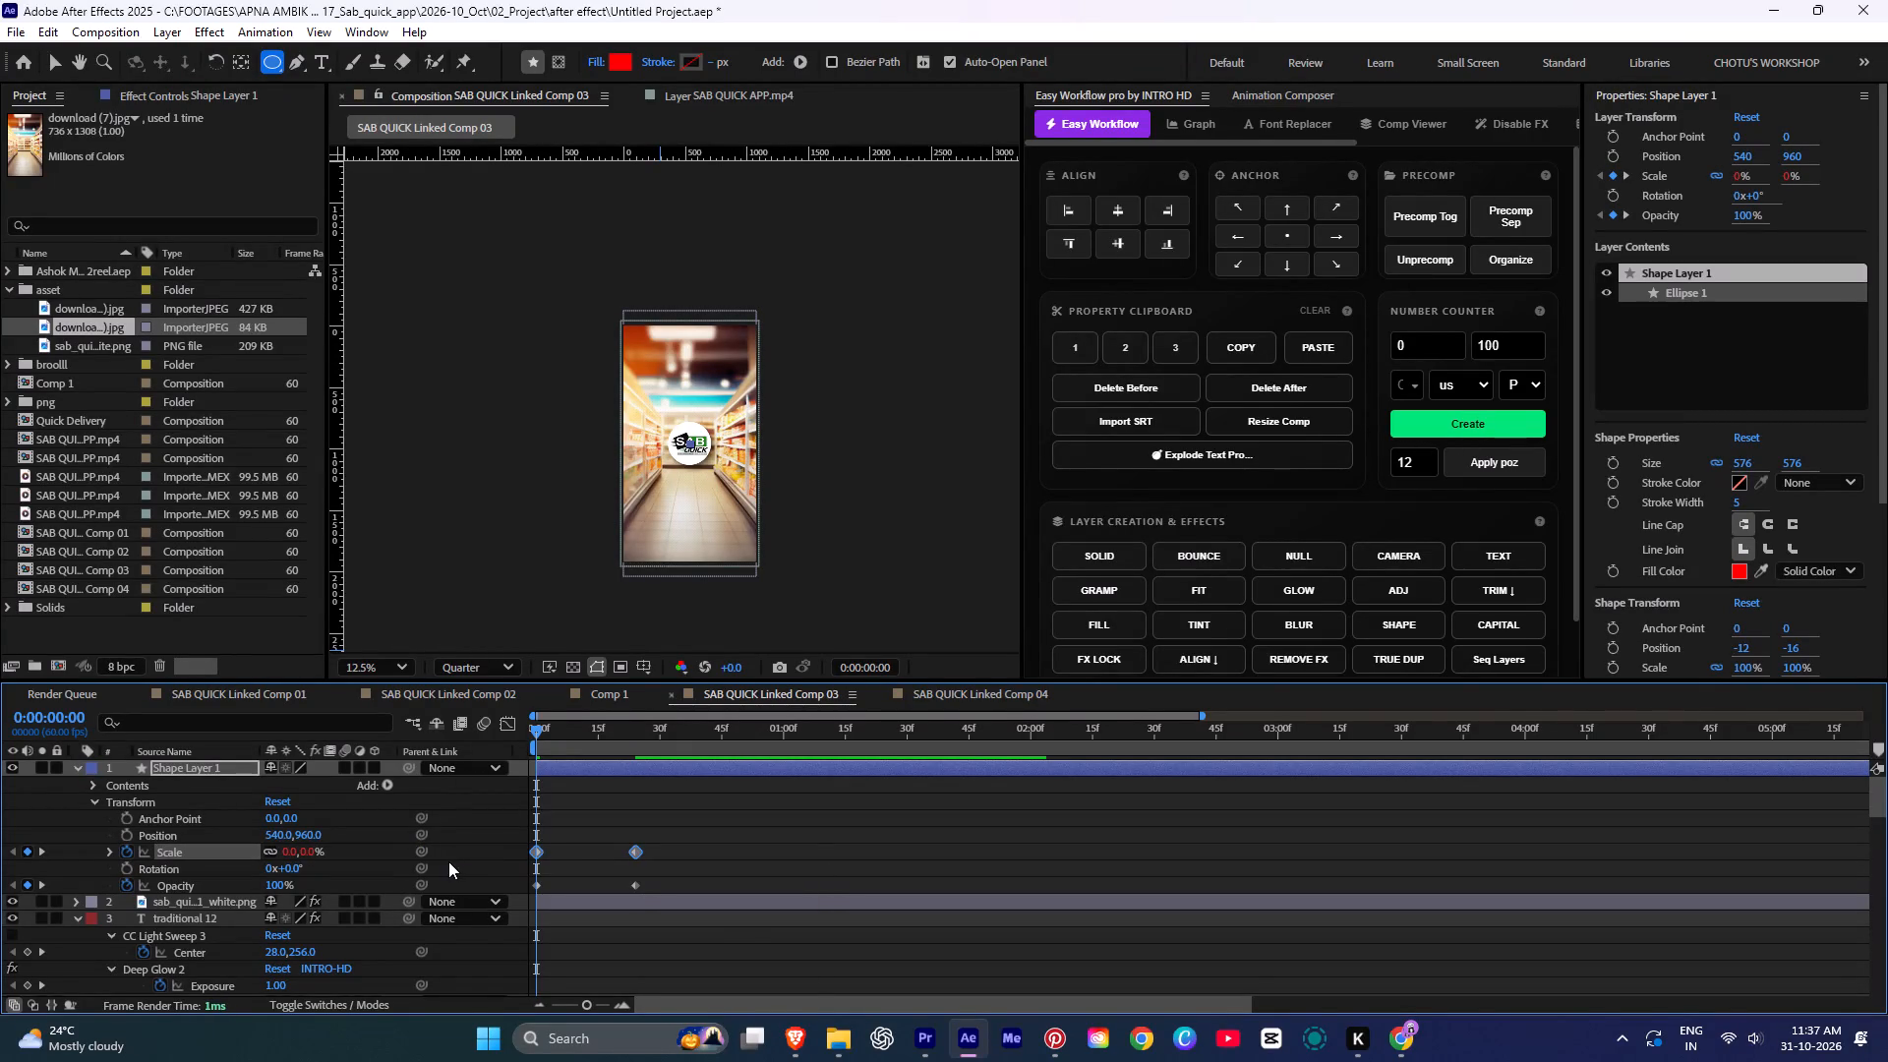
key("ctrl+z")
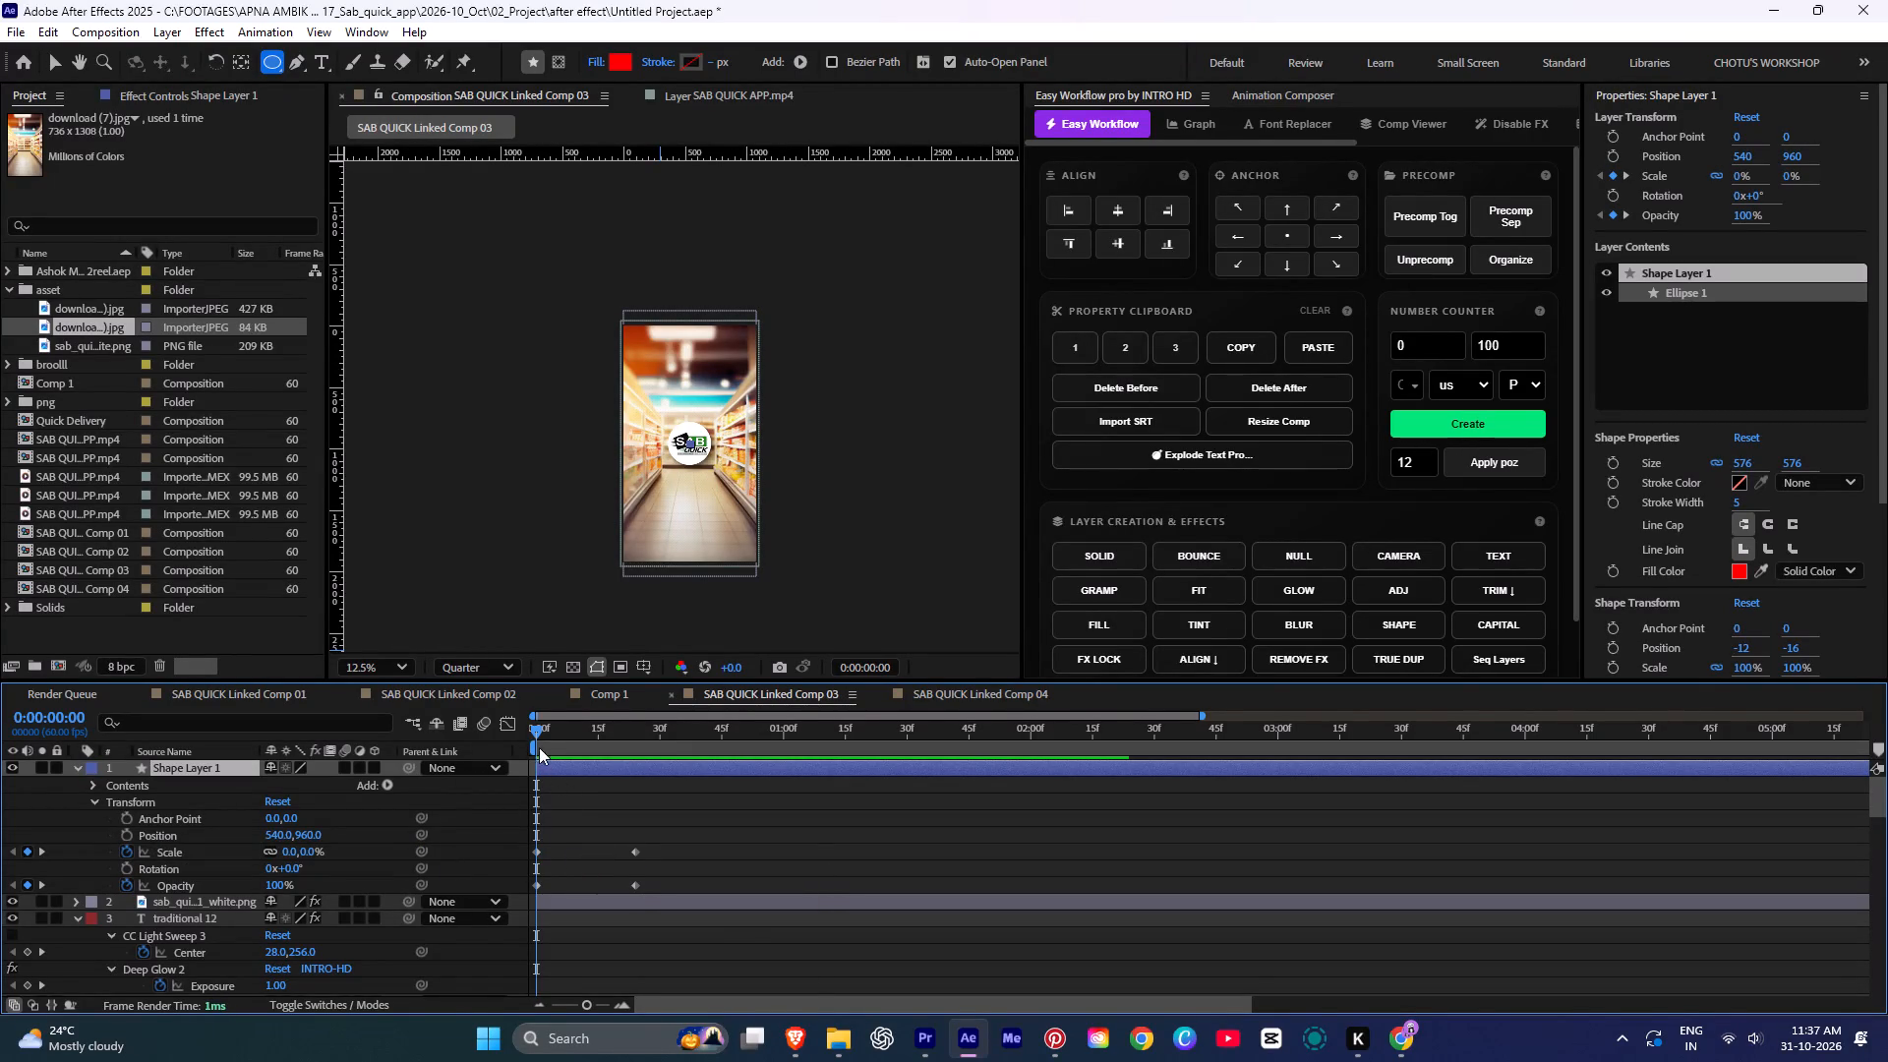
Scrub through the circle's scale and opacity animation between the first frame and its end keyframes.
left_click_drag(540, 728, 635, 747)
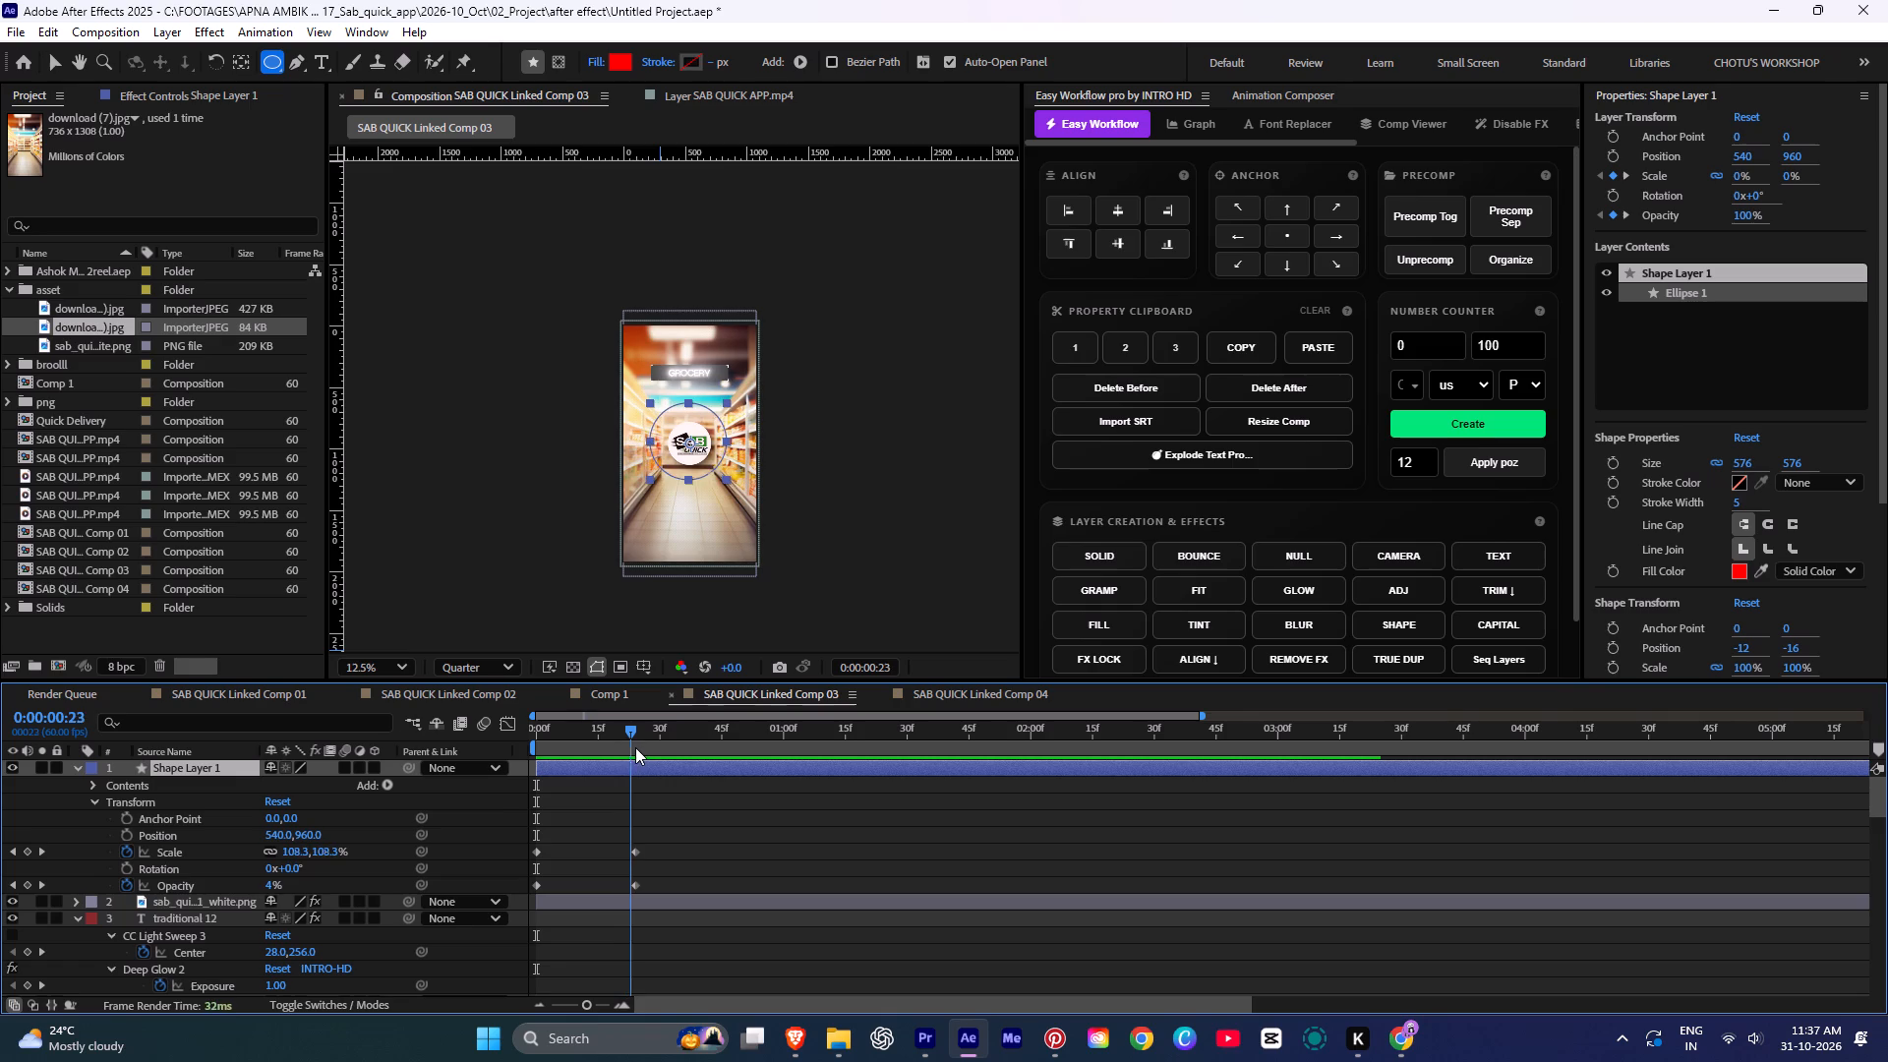
left_click_drag(635, 747, 542, 763)
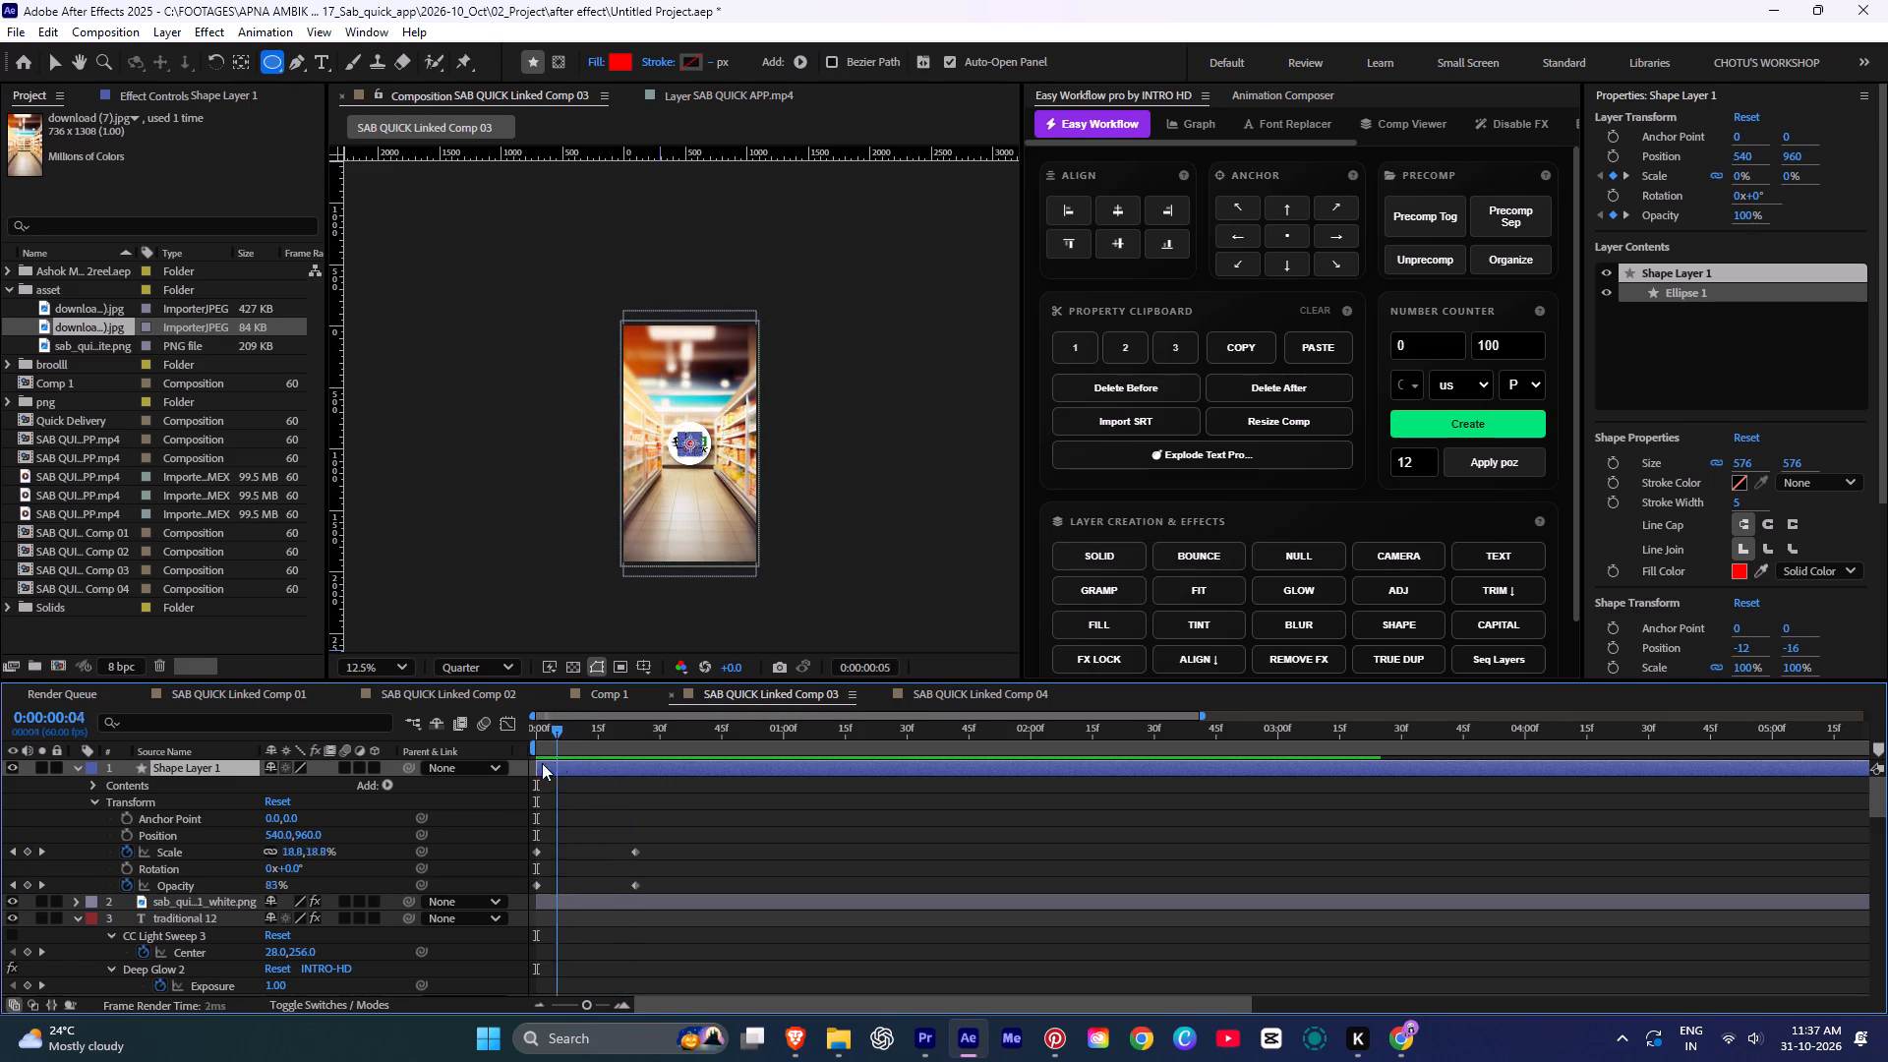
Return to the first frame and examine the circle's Scale keyframe options and the shape contents that can be added for a loop option.
left_click_drag(542, 763, 503, 773)
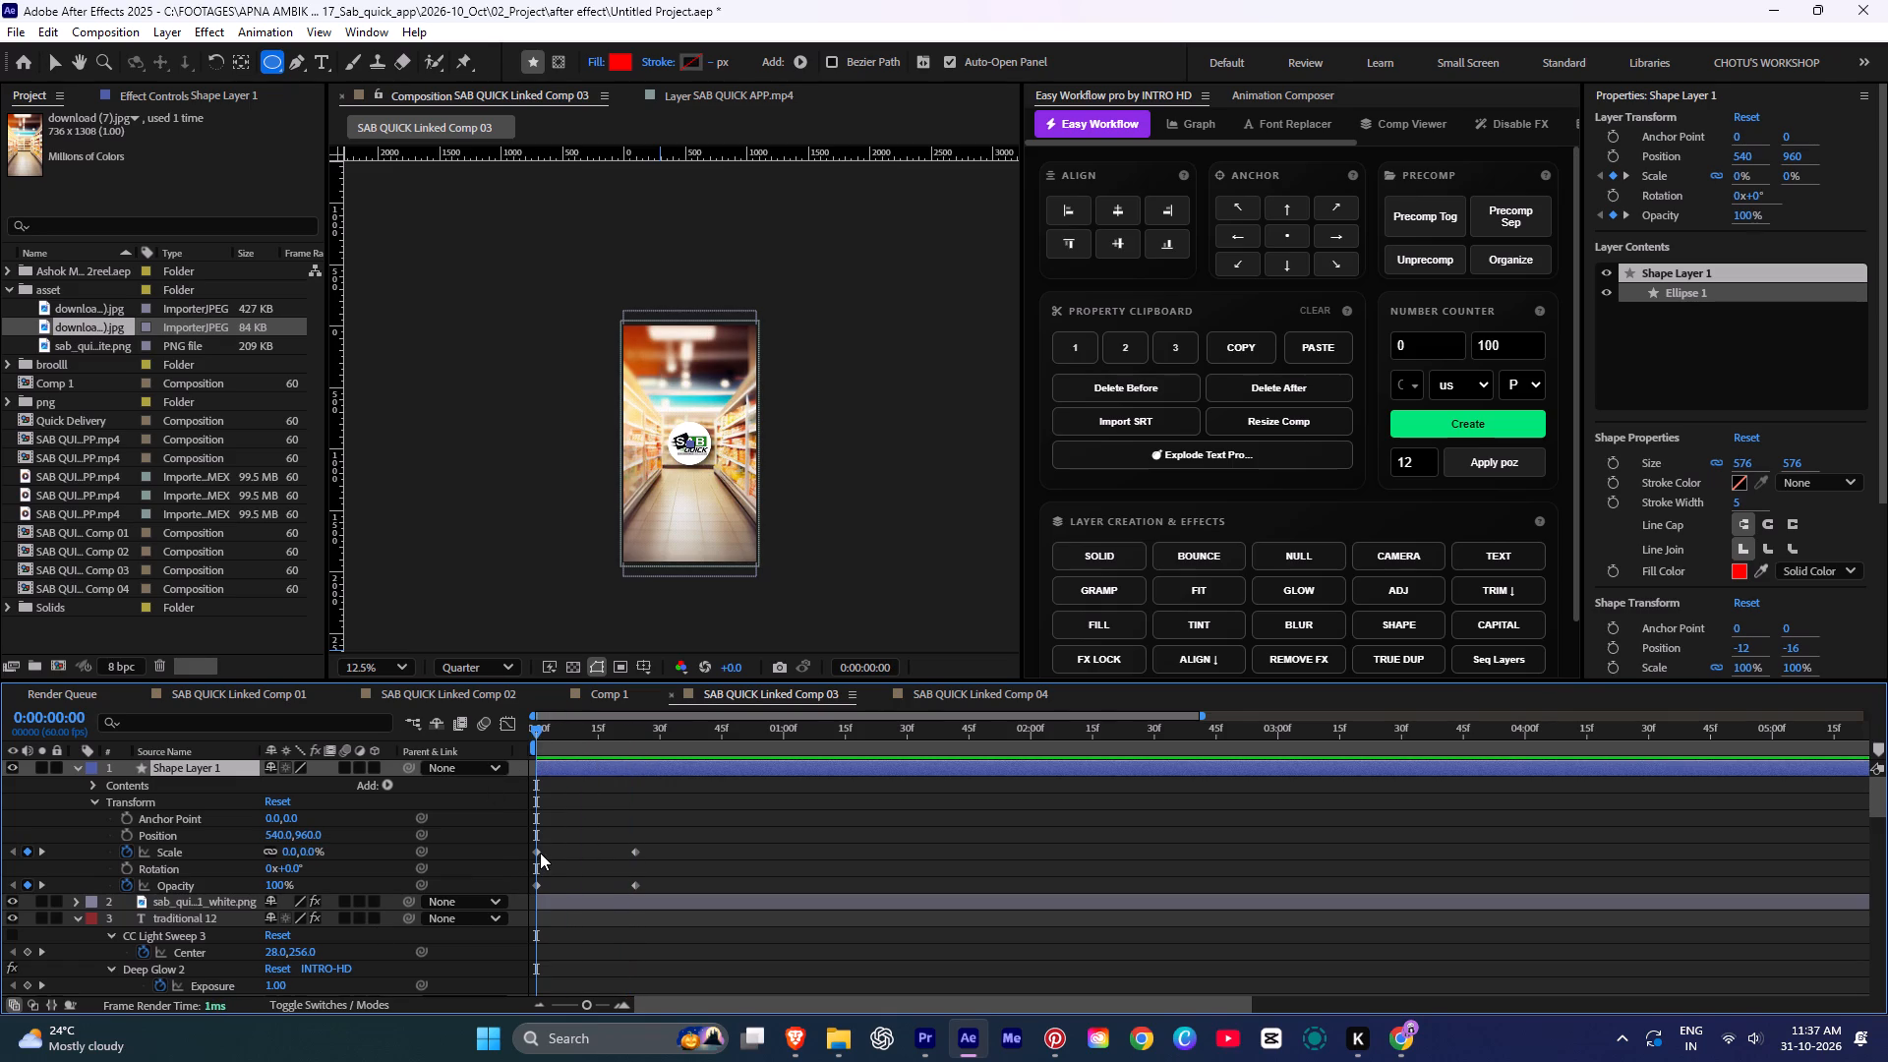
right_click(540, 852)
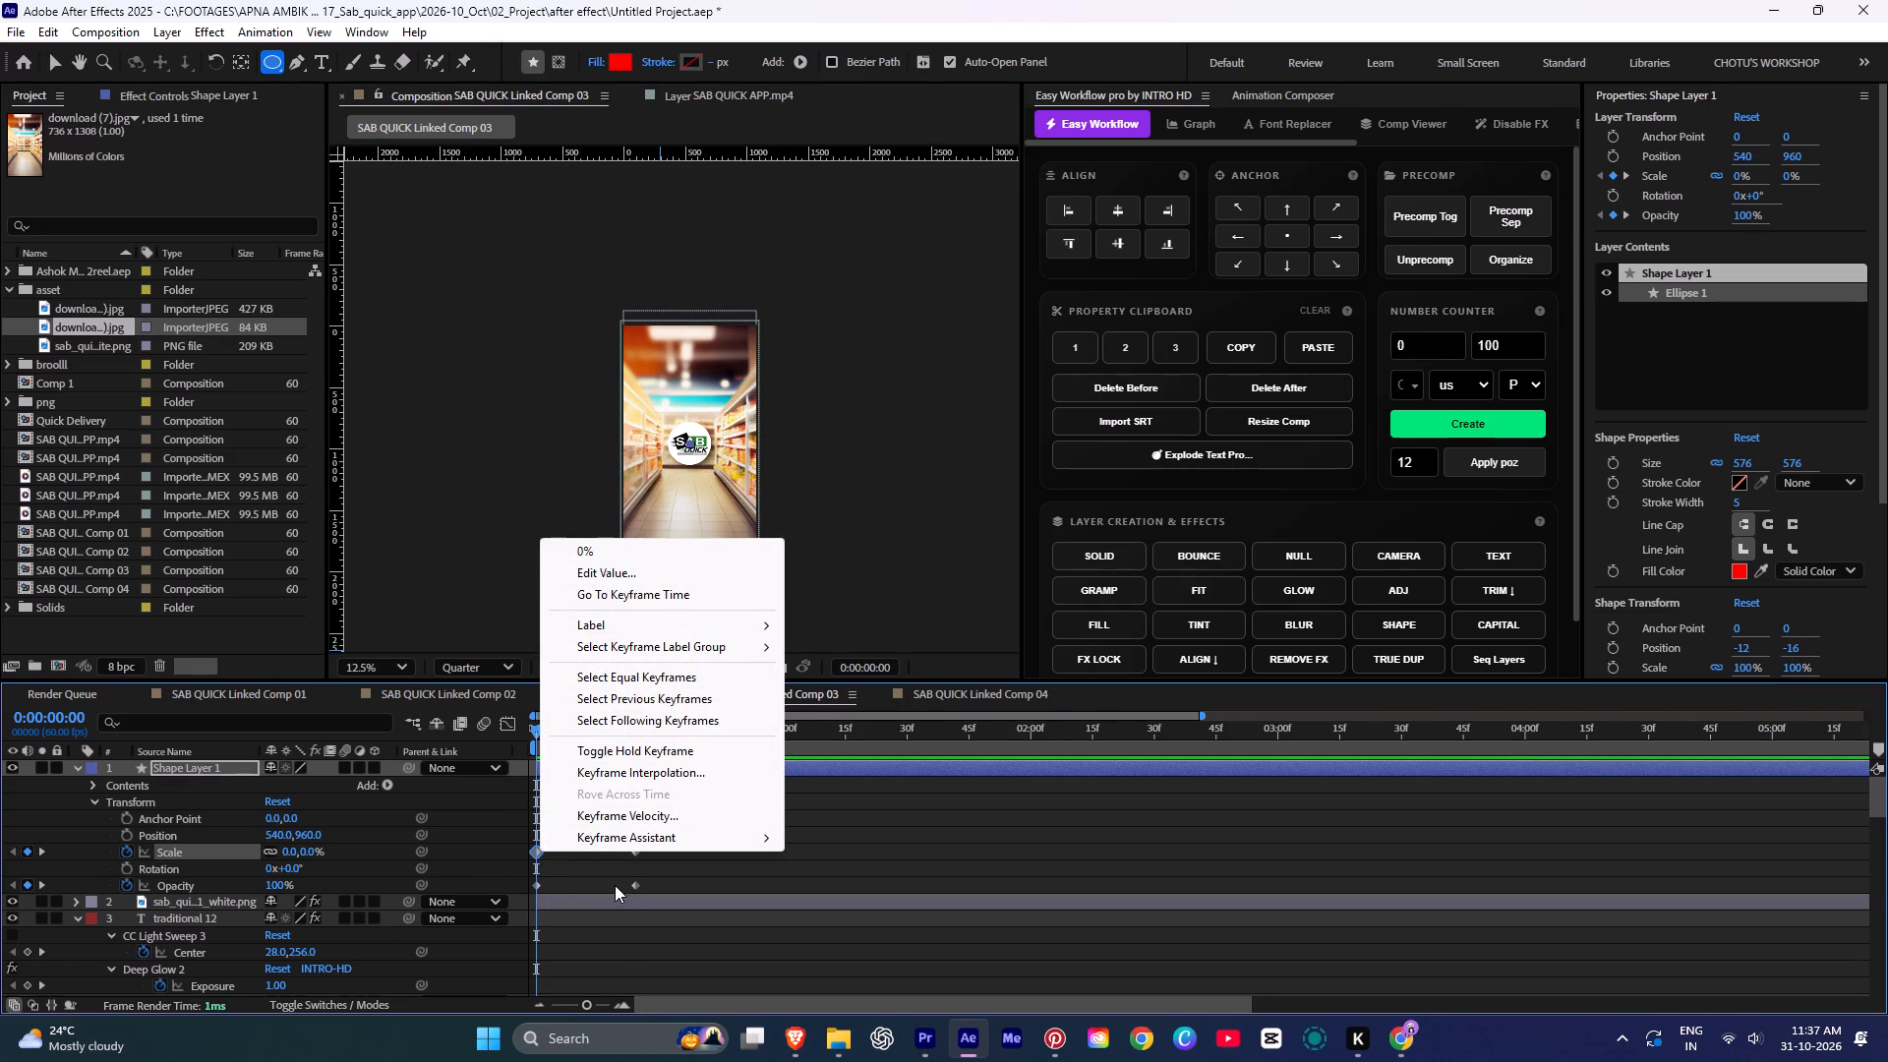
left_click(614, 880)
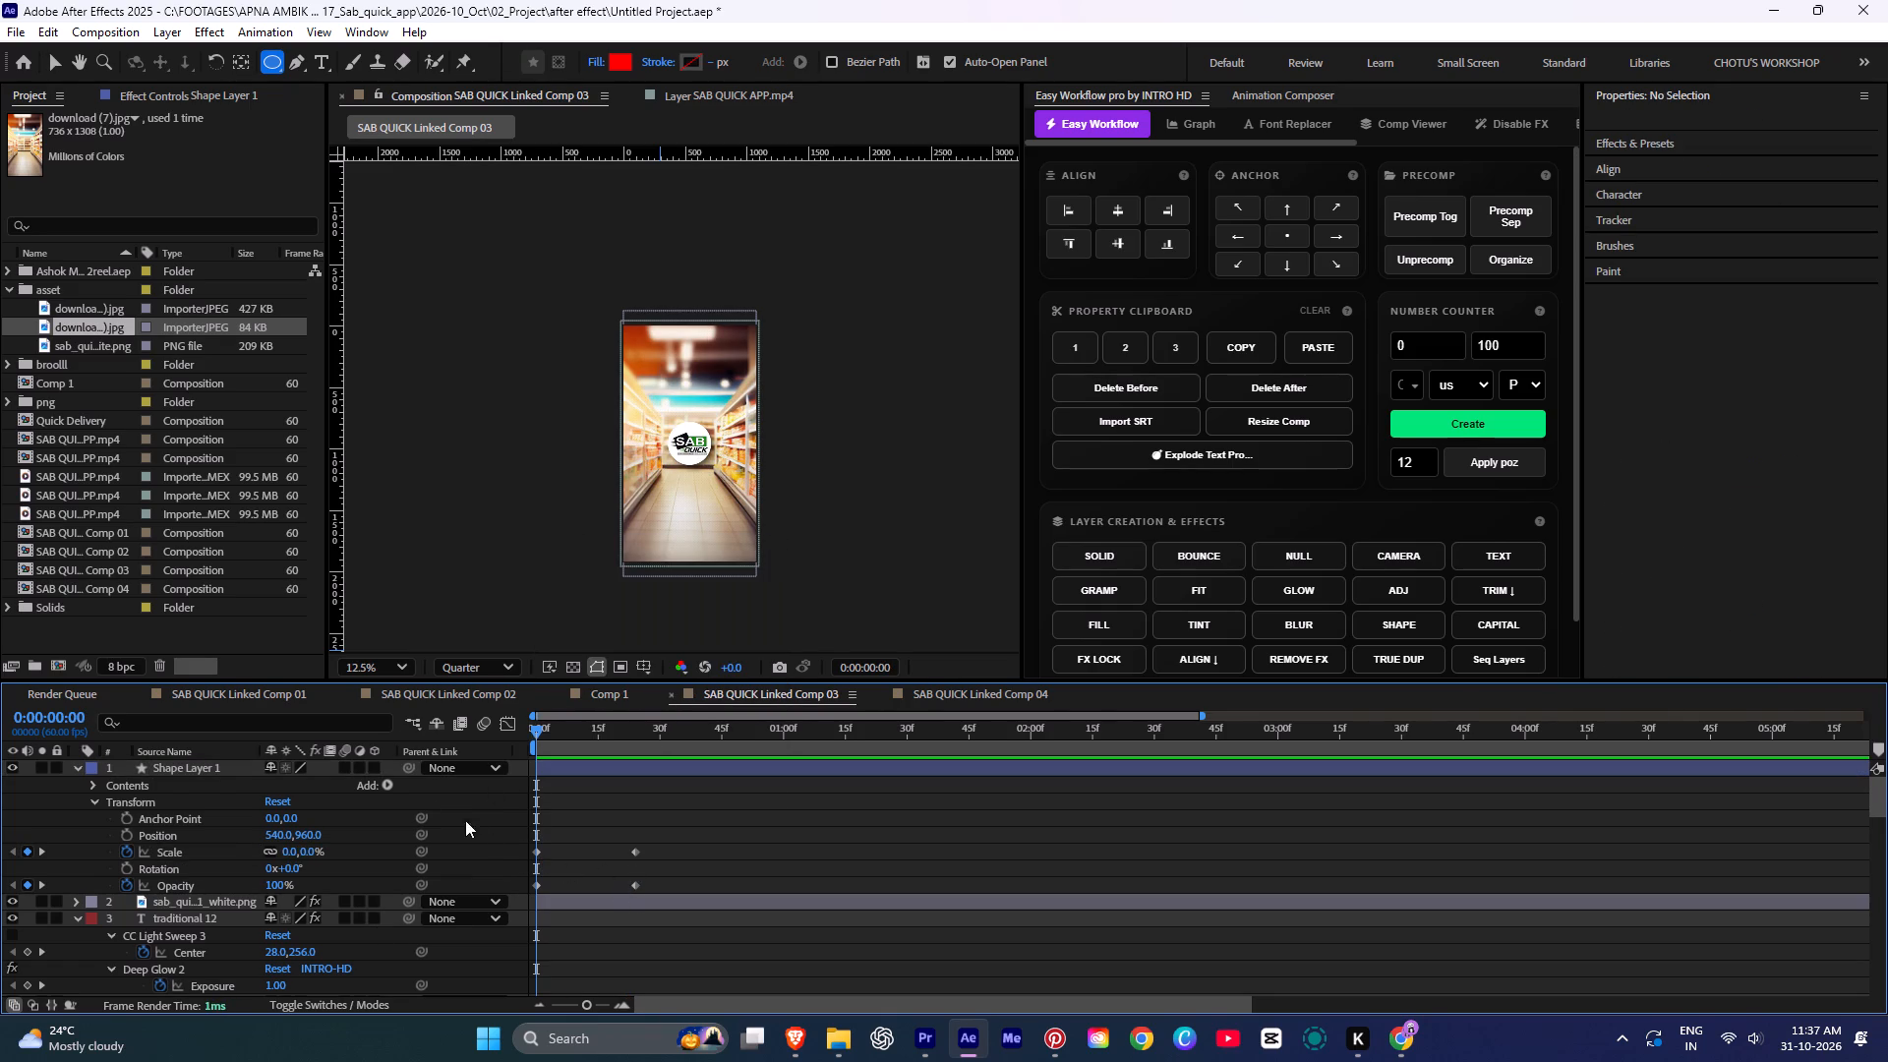
left_click(383, 782)
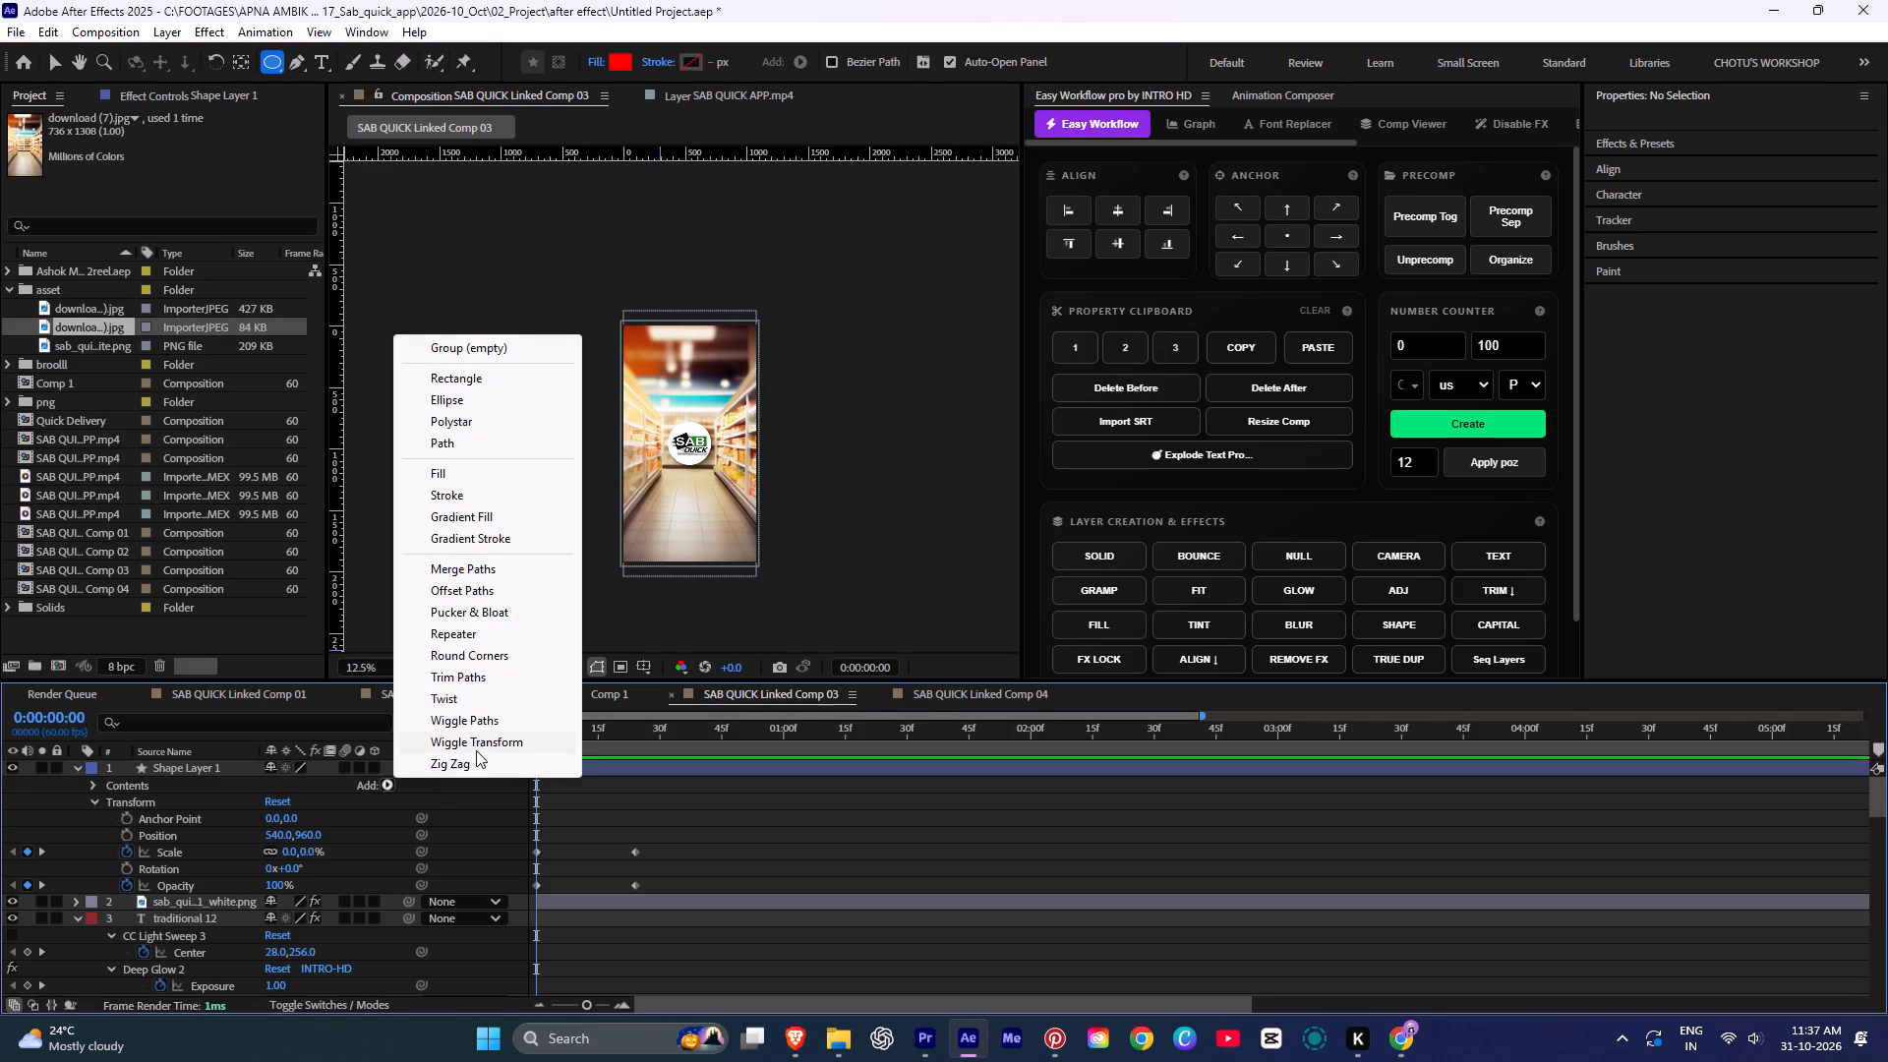
left_click(432, 794)
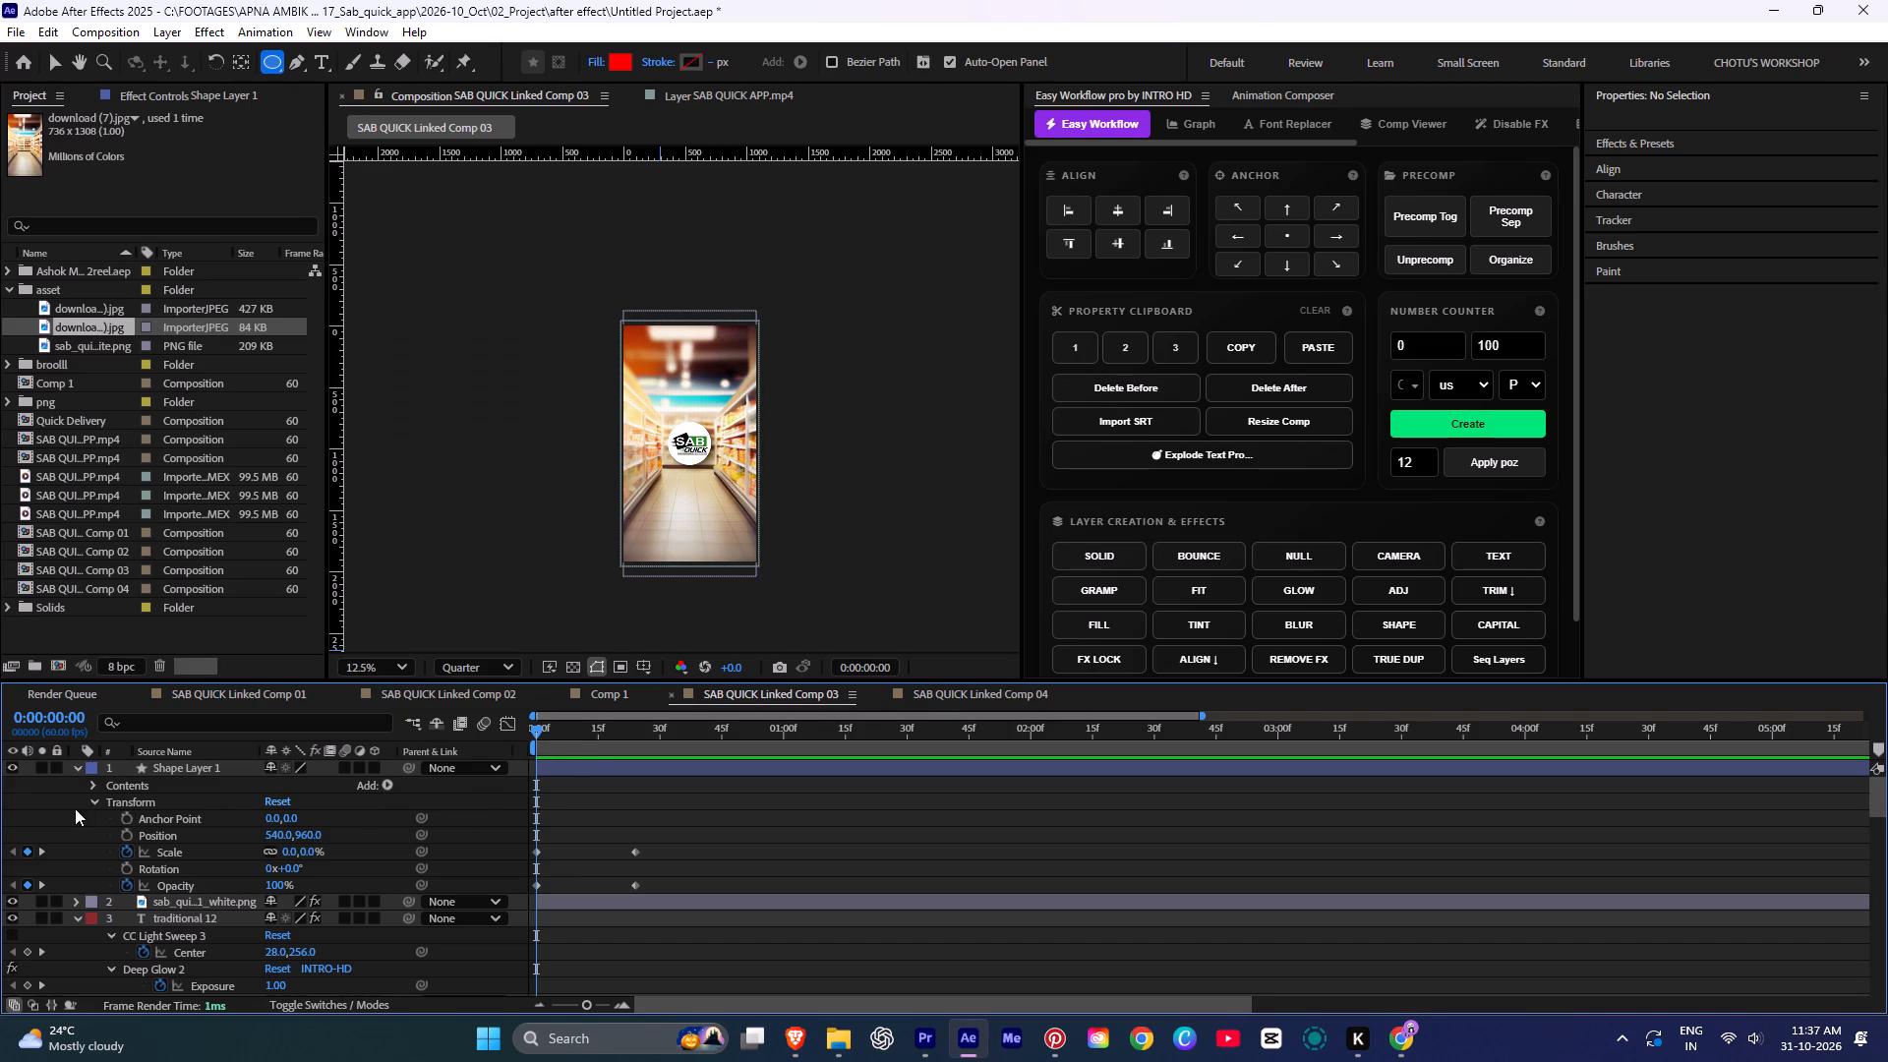
left_click(92, 801)
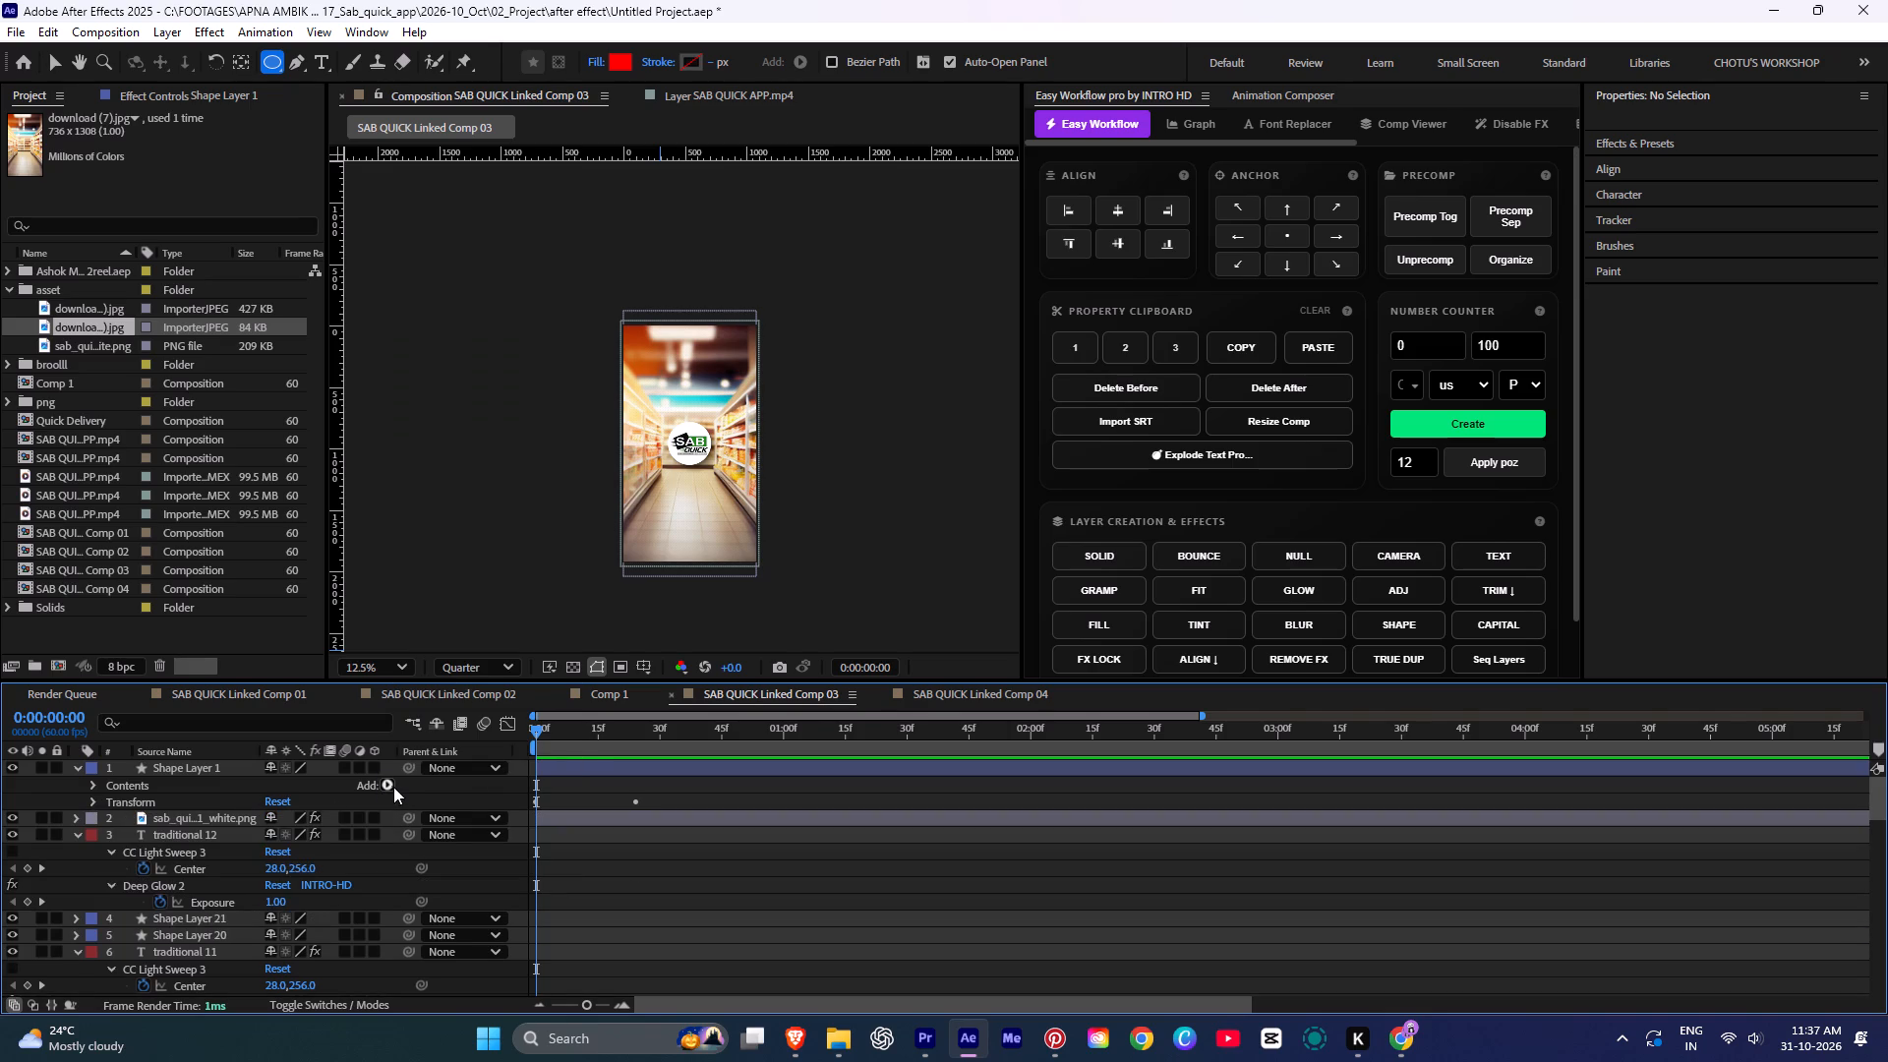
left_click(391, 786)
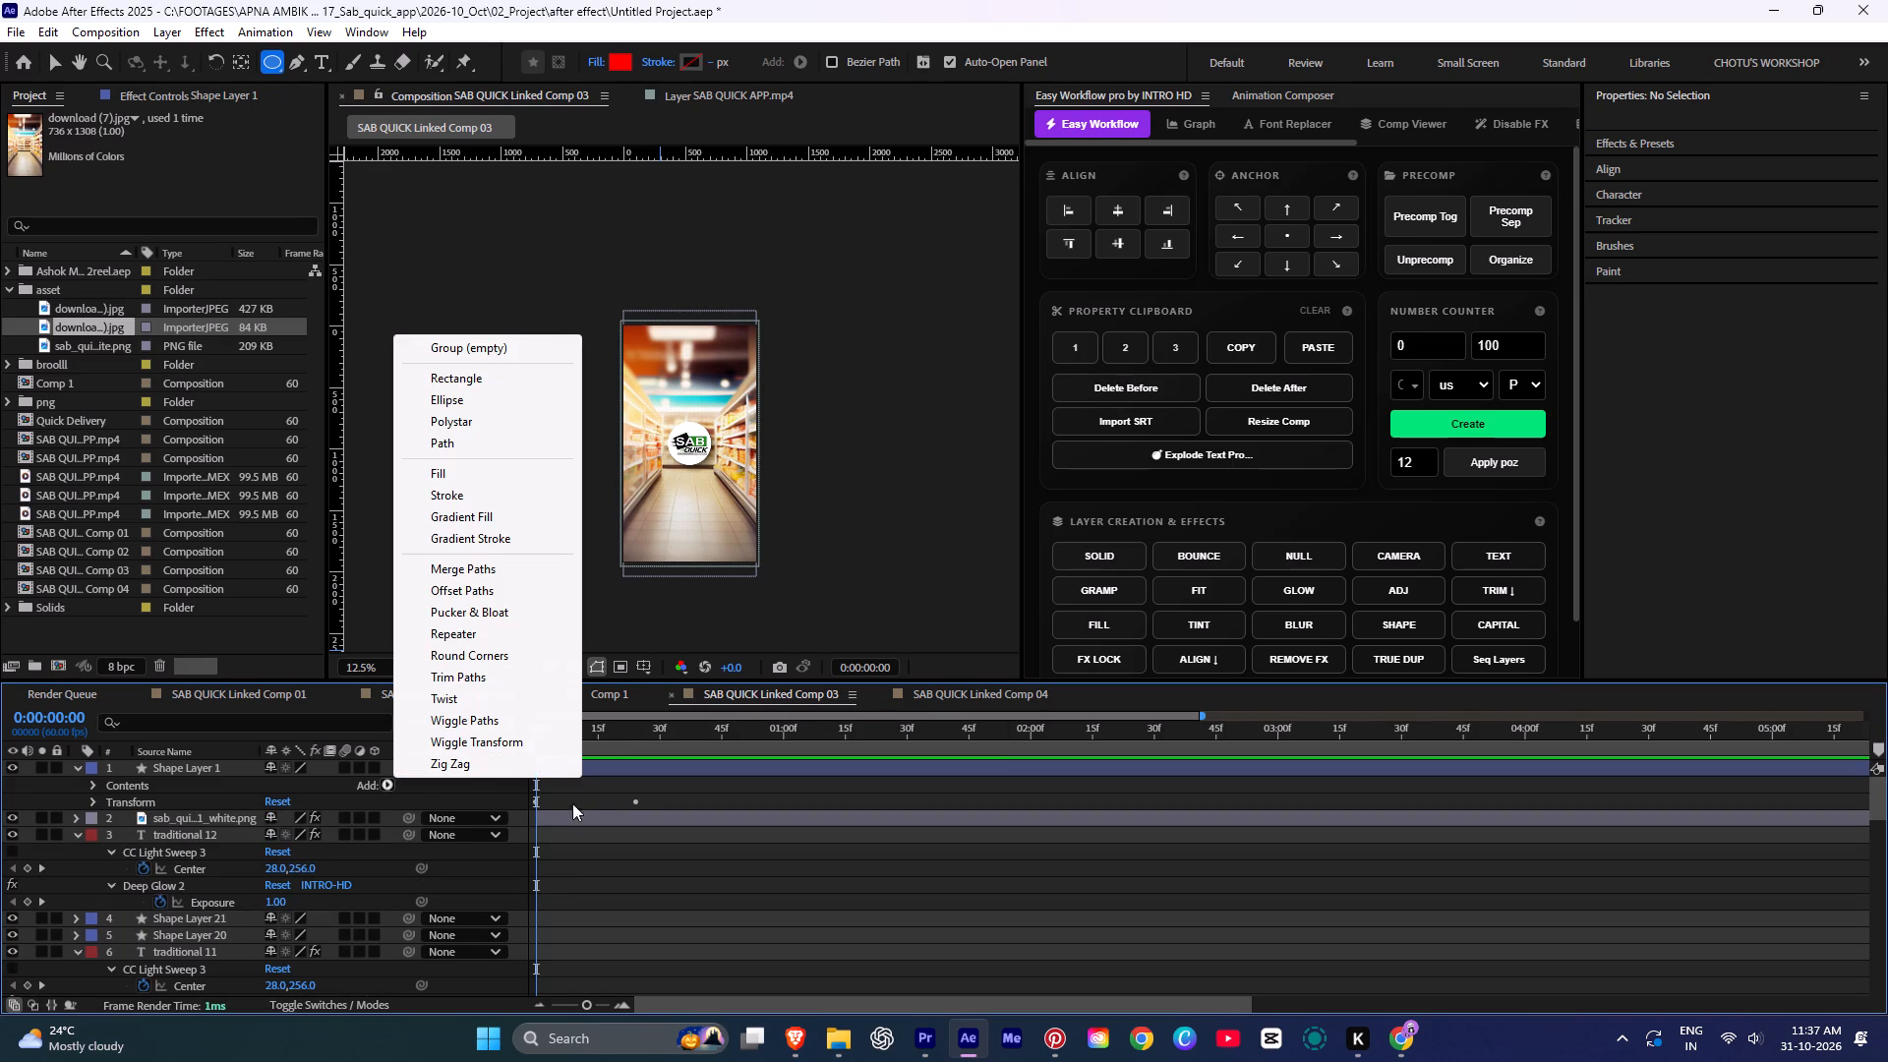
left_click(618, 803)
left_click(383, 785)
Switch to the browser and rewatch the circle loop tutorial's section on applying the loopOut("cycle") expression to the keyframed properties.
key("alt+Tab")
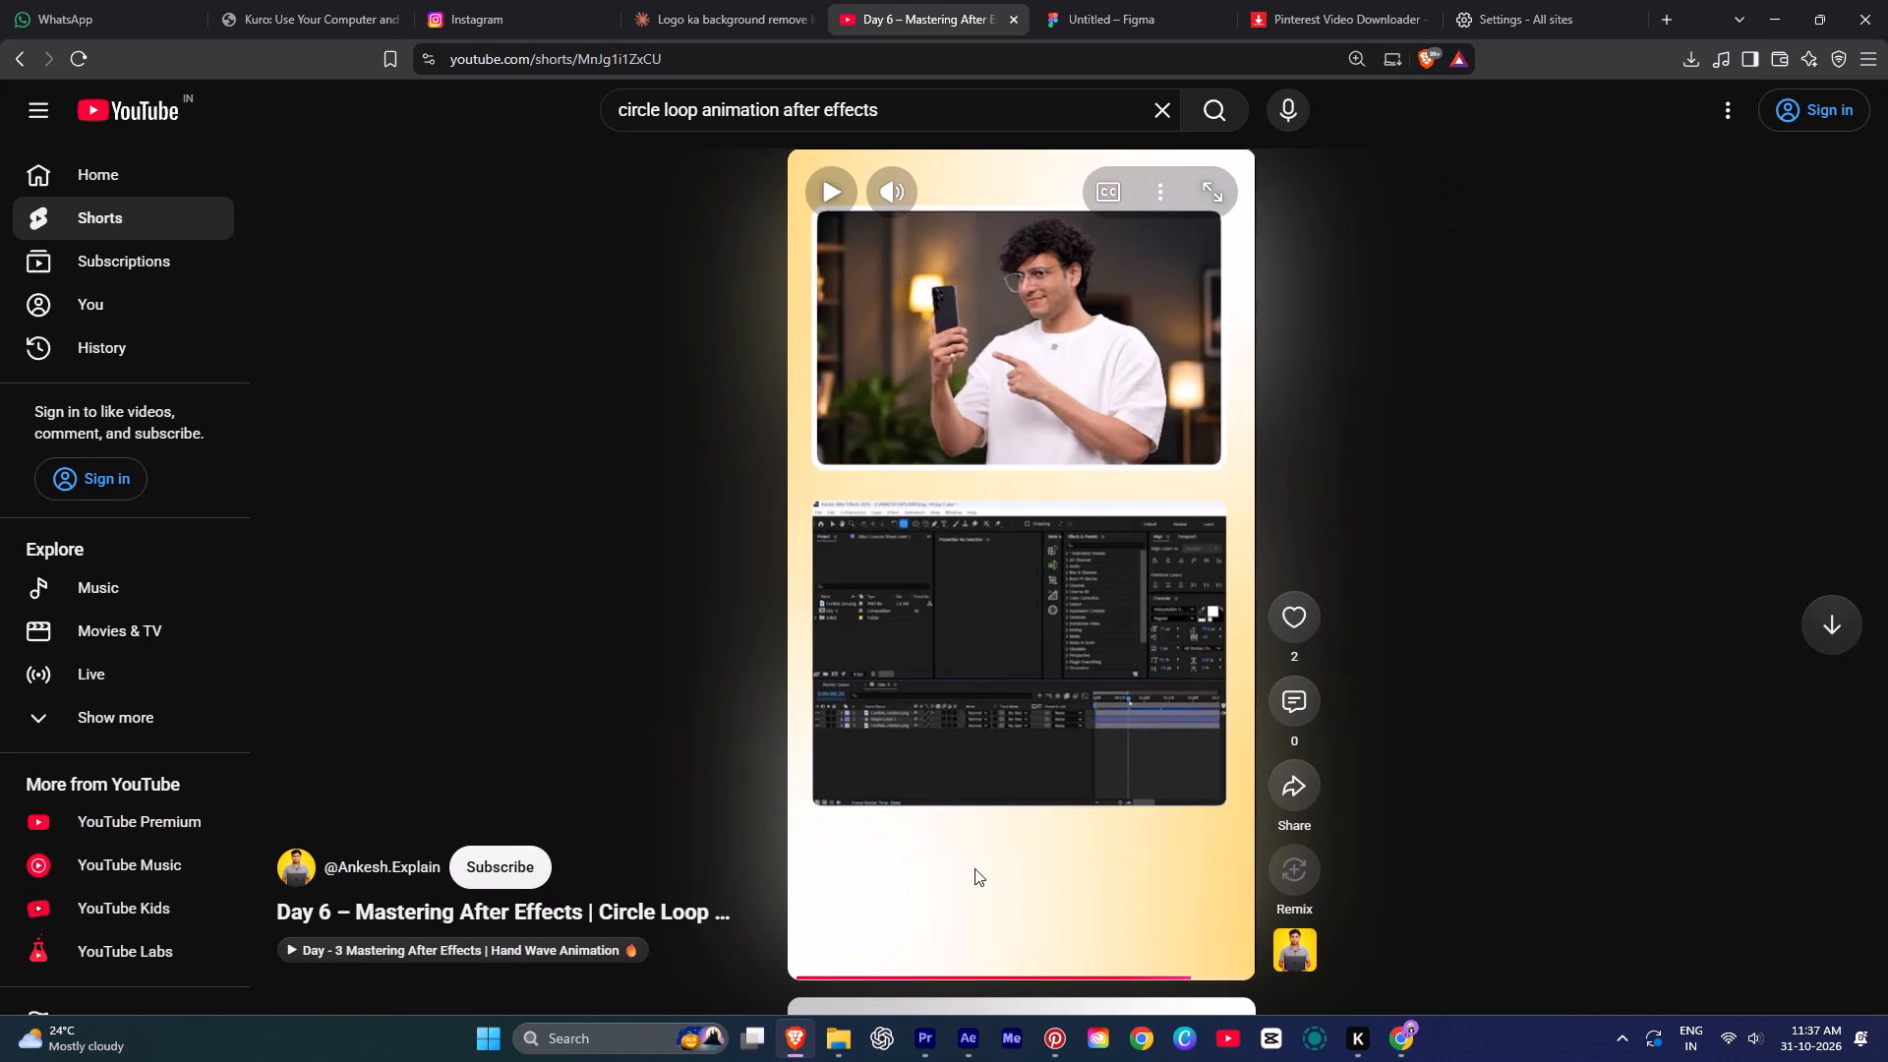
left_click_drag(1142, 976, 1112, 980)
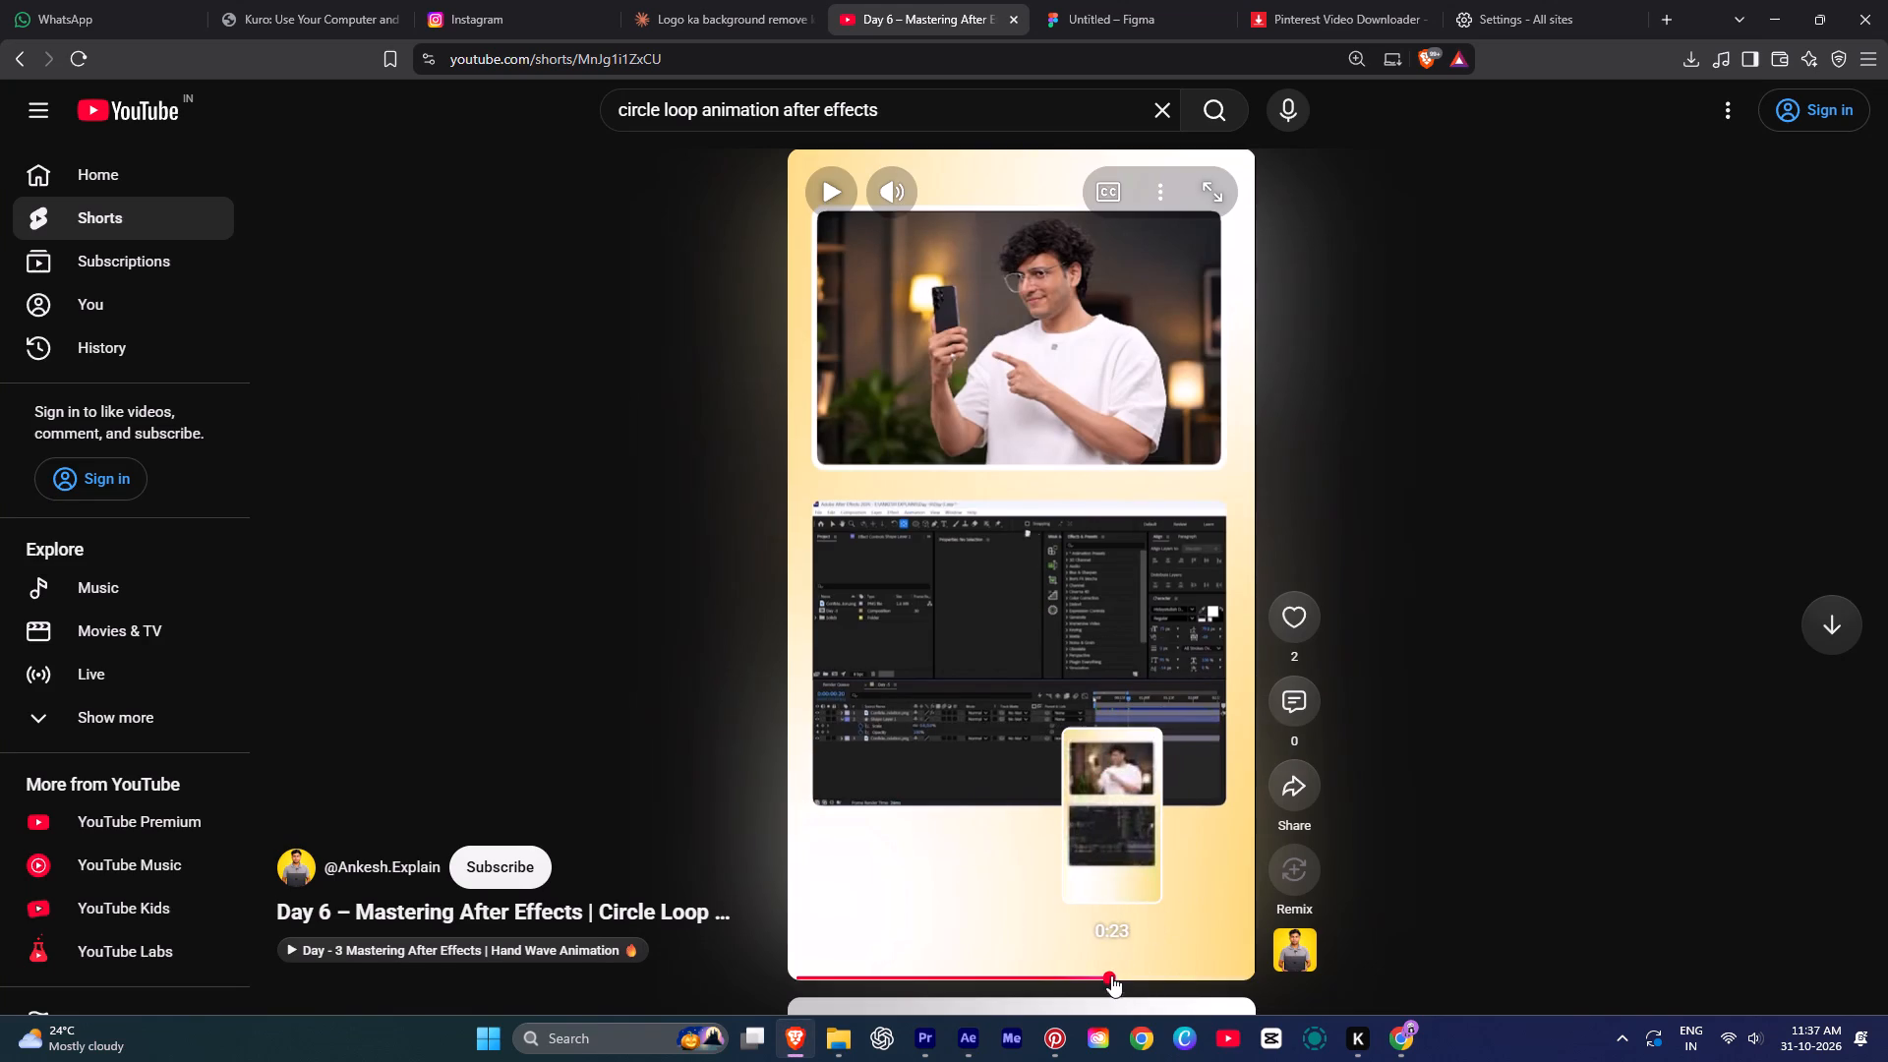
key("space")
scroll(1091, 886, "up", 3)
scroll(1091, 877, "down", 1)
scroll(1091, 877, "up", 1)
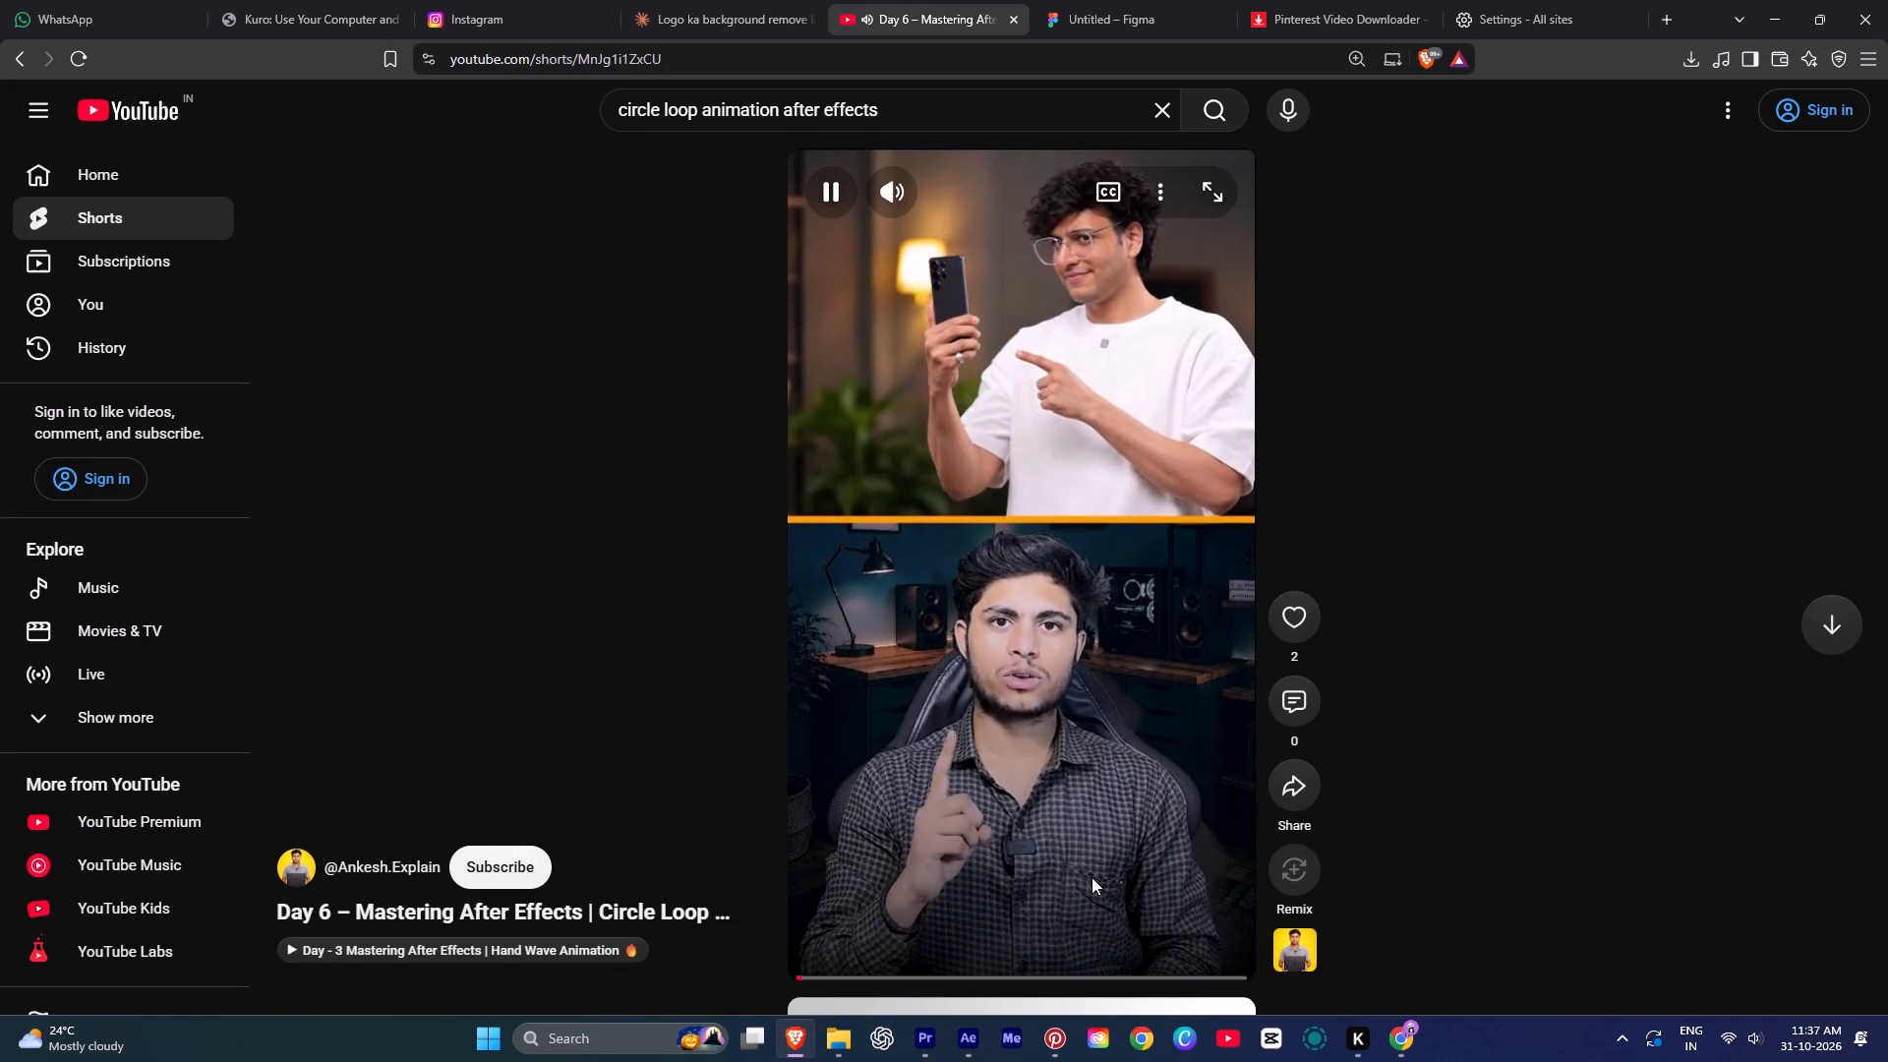
left_click(1127, 975)
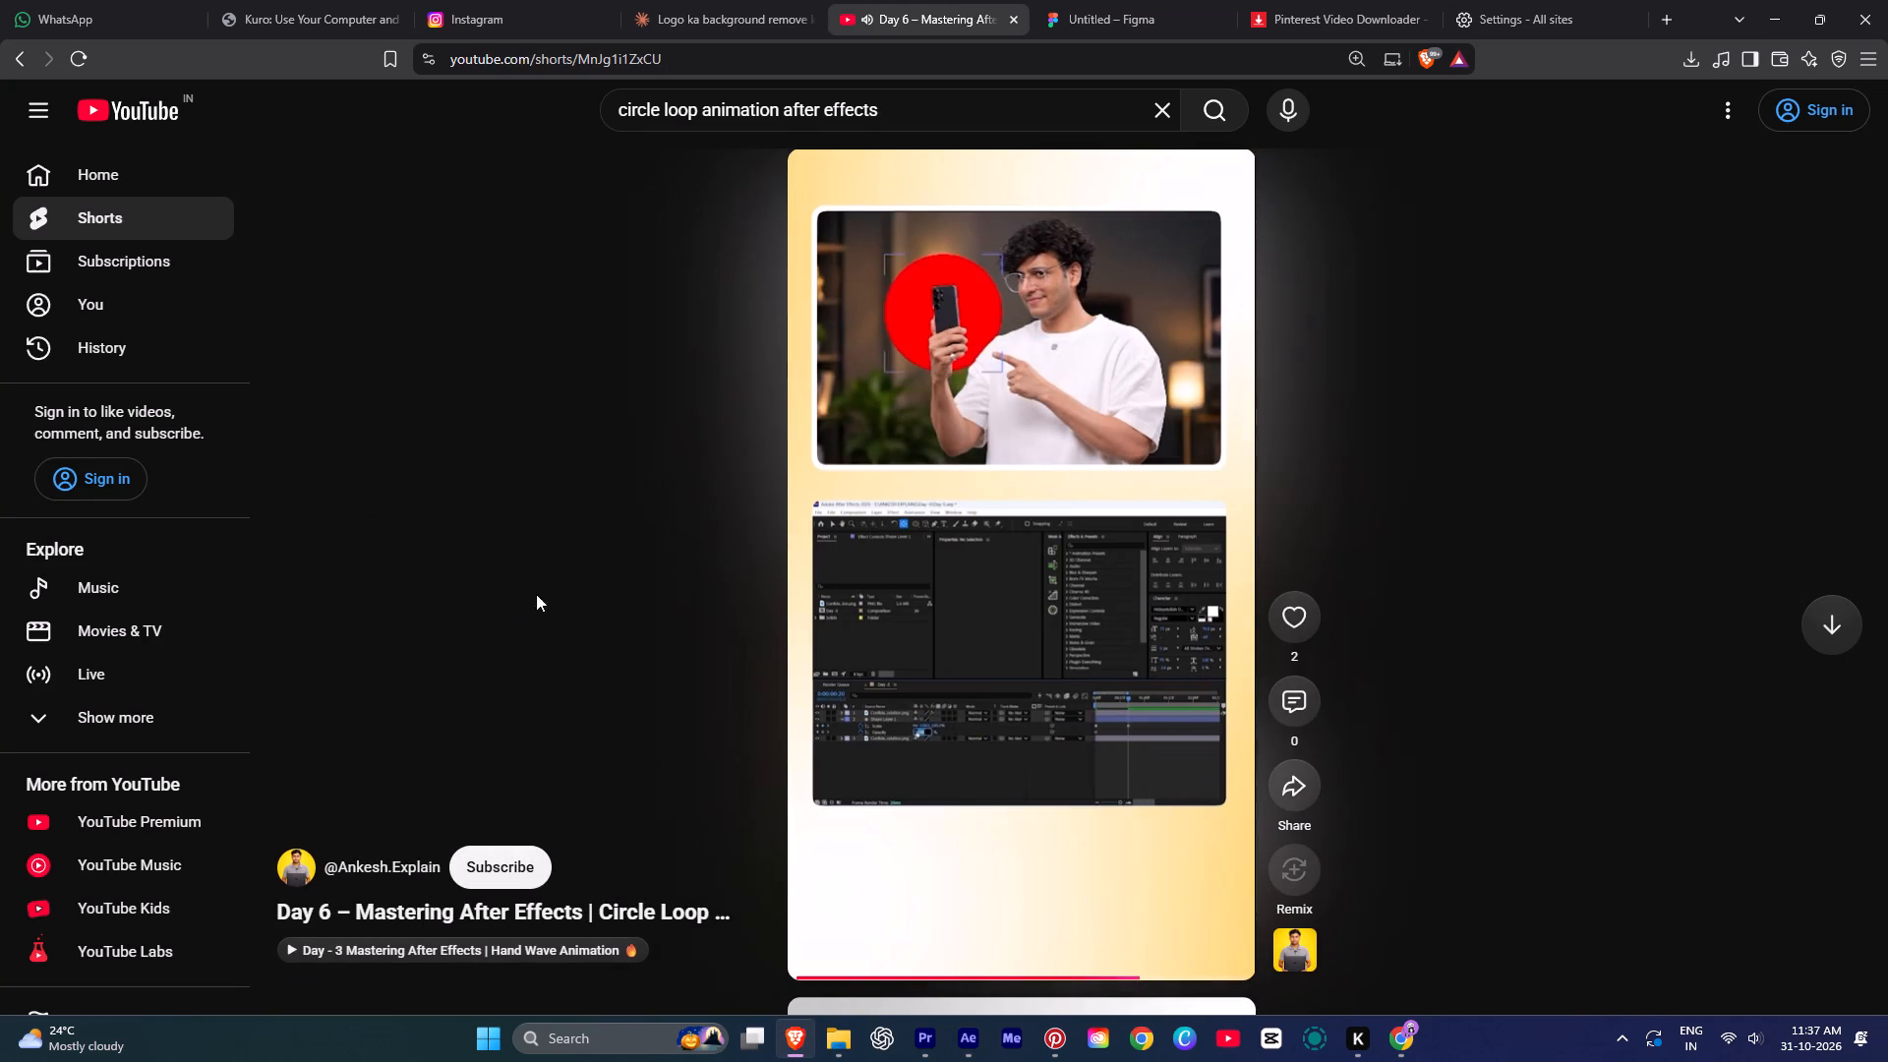
left_click(958, 682)
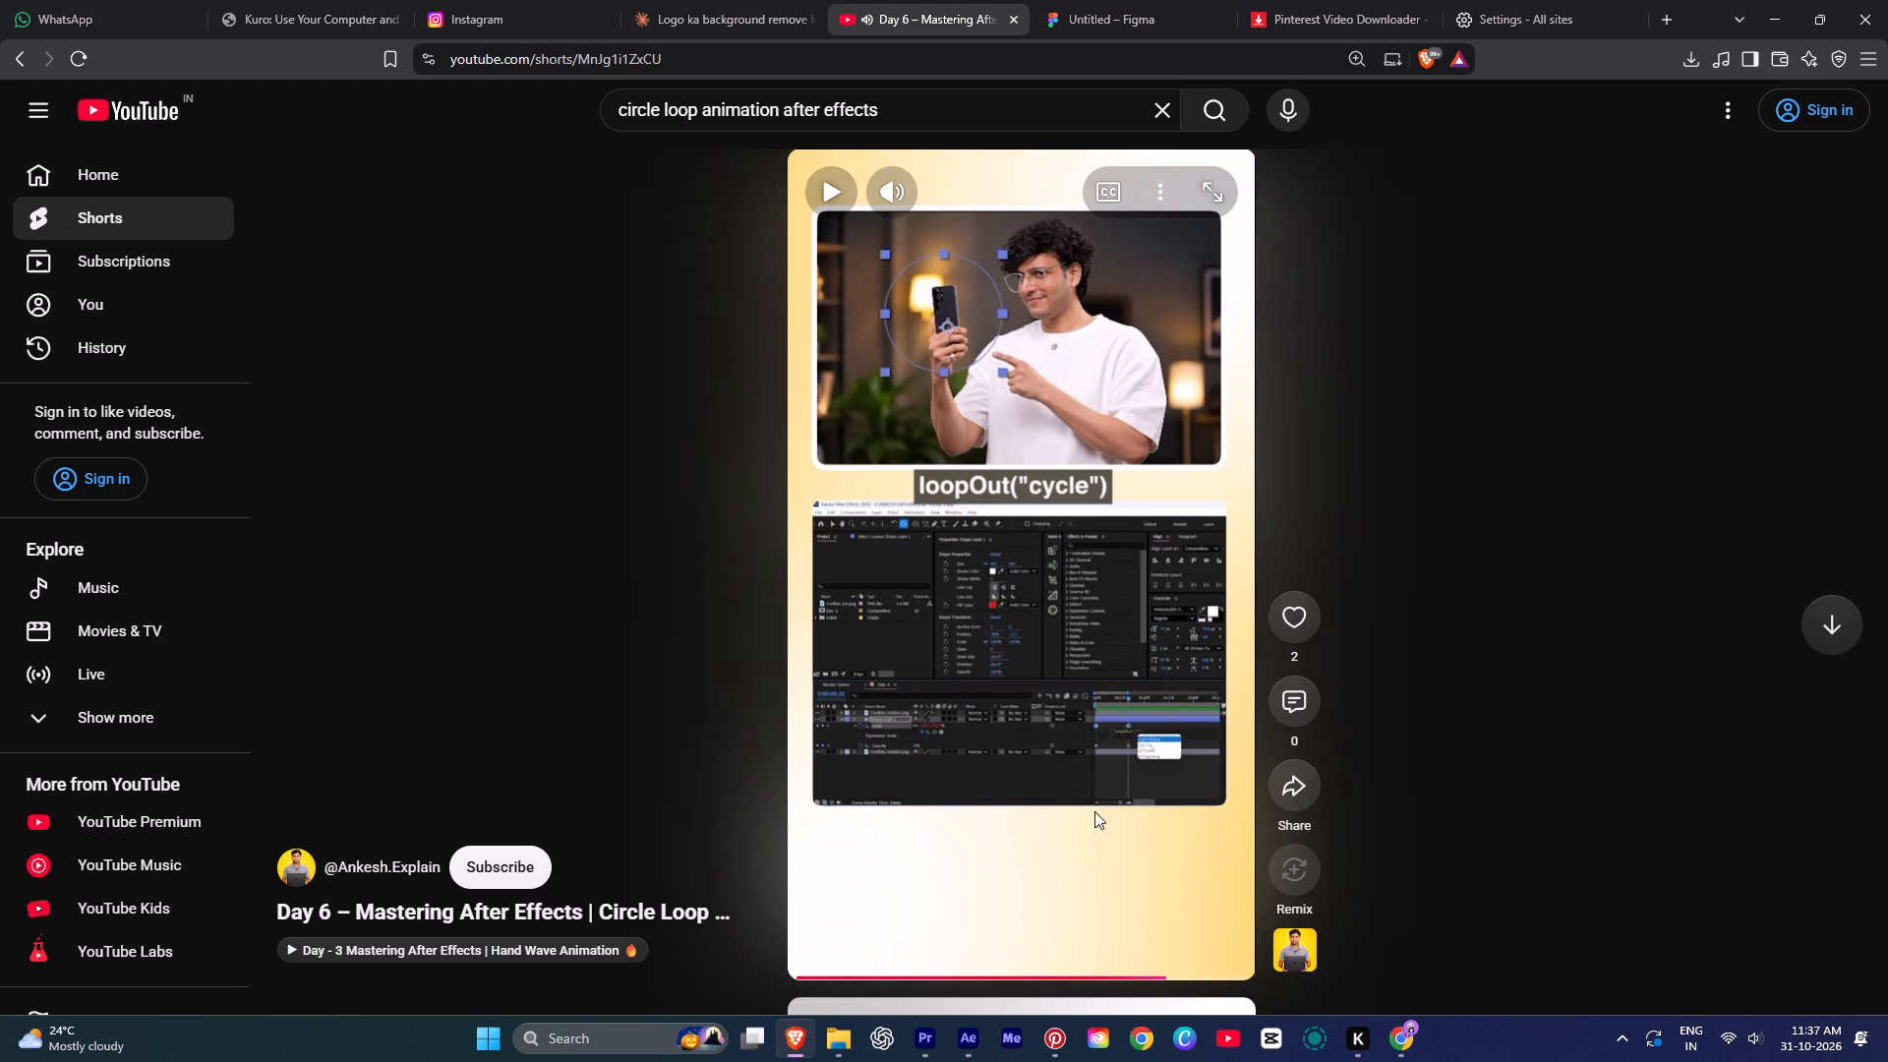
left_click(1006, 831)
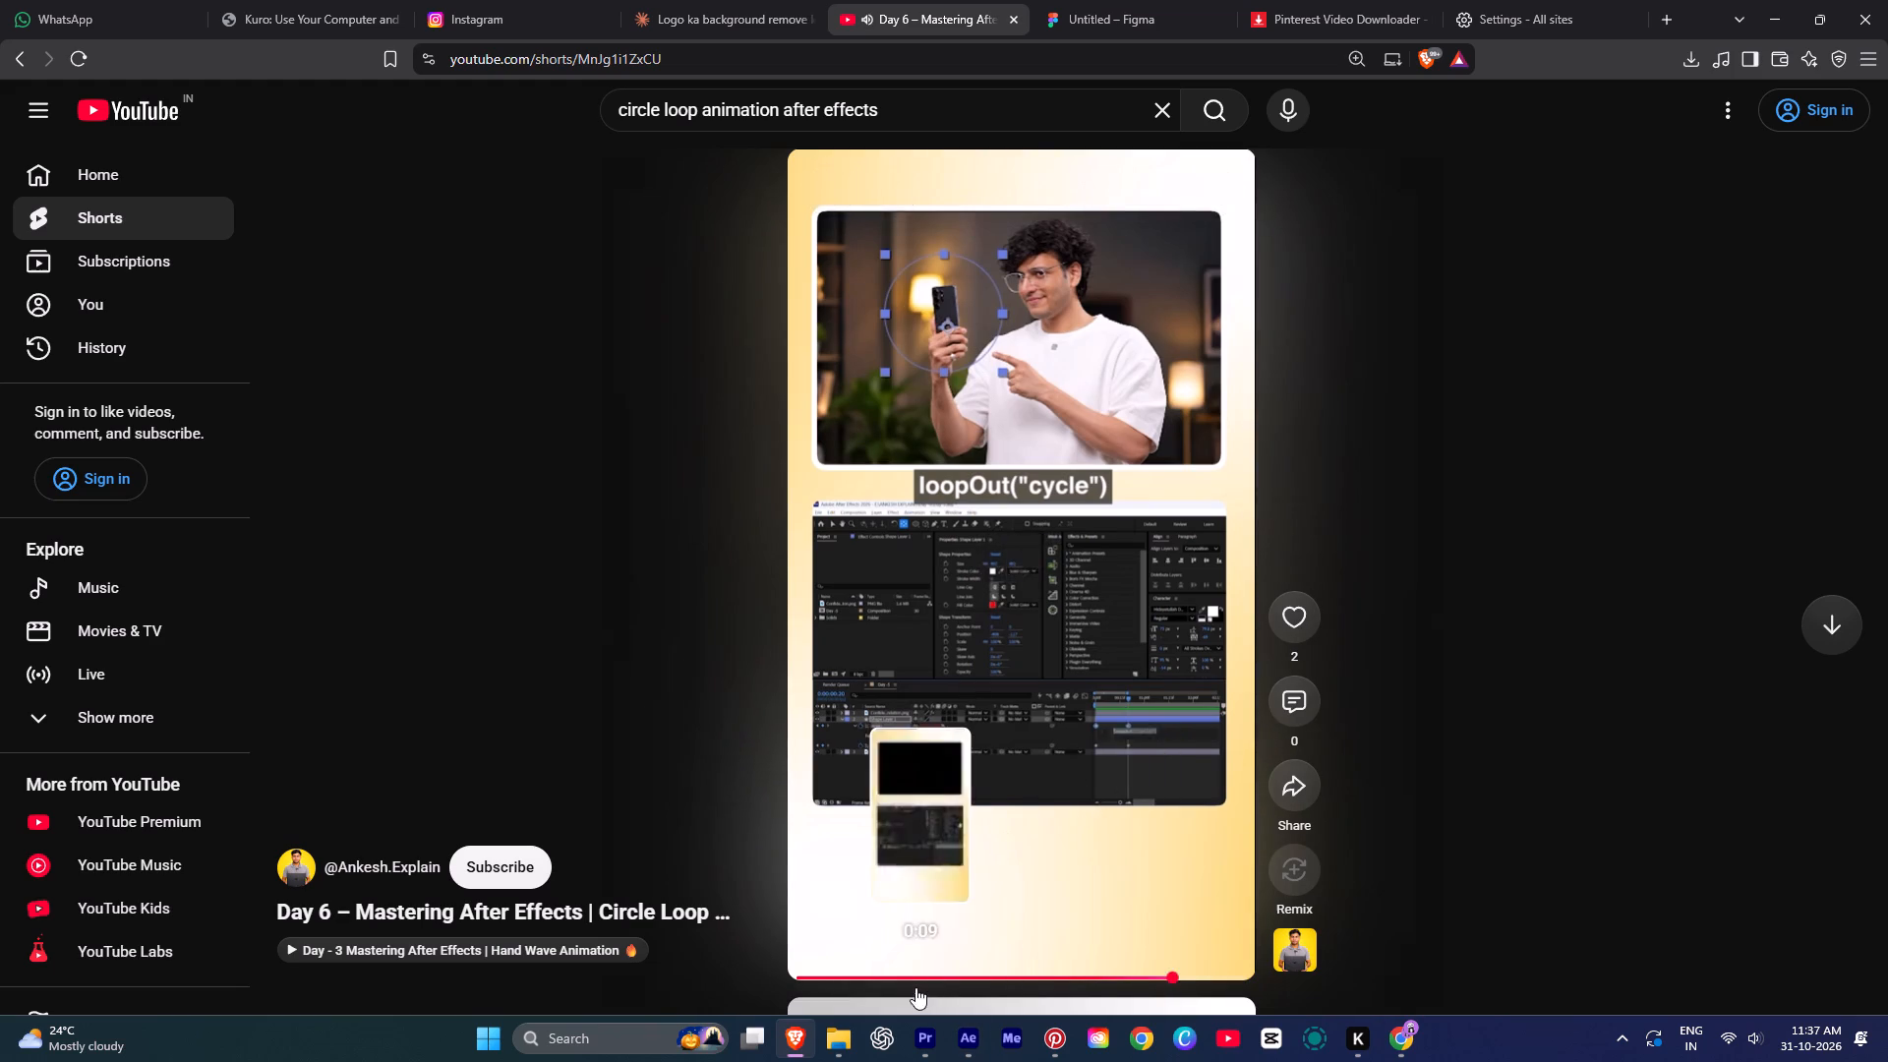
left_click_drag(906, 982, 876, 981)
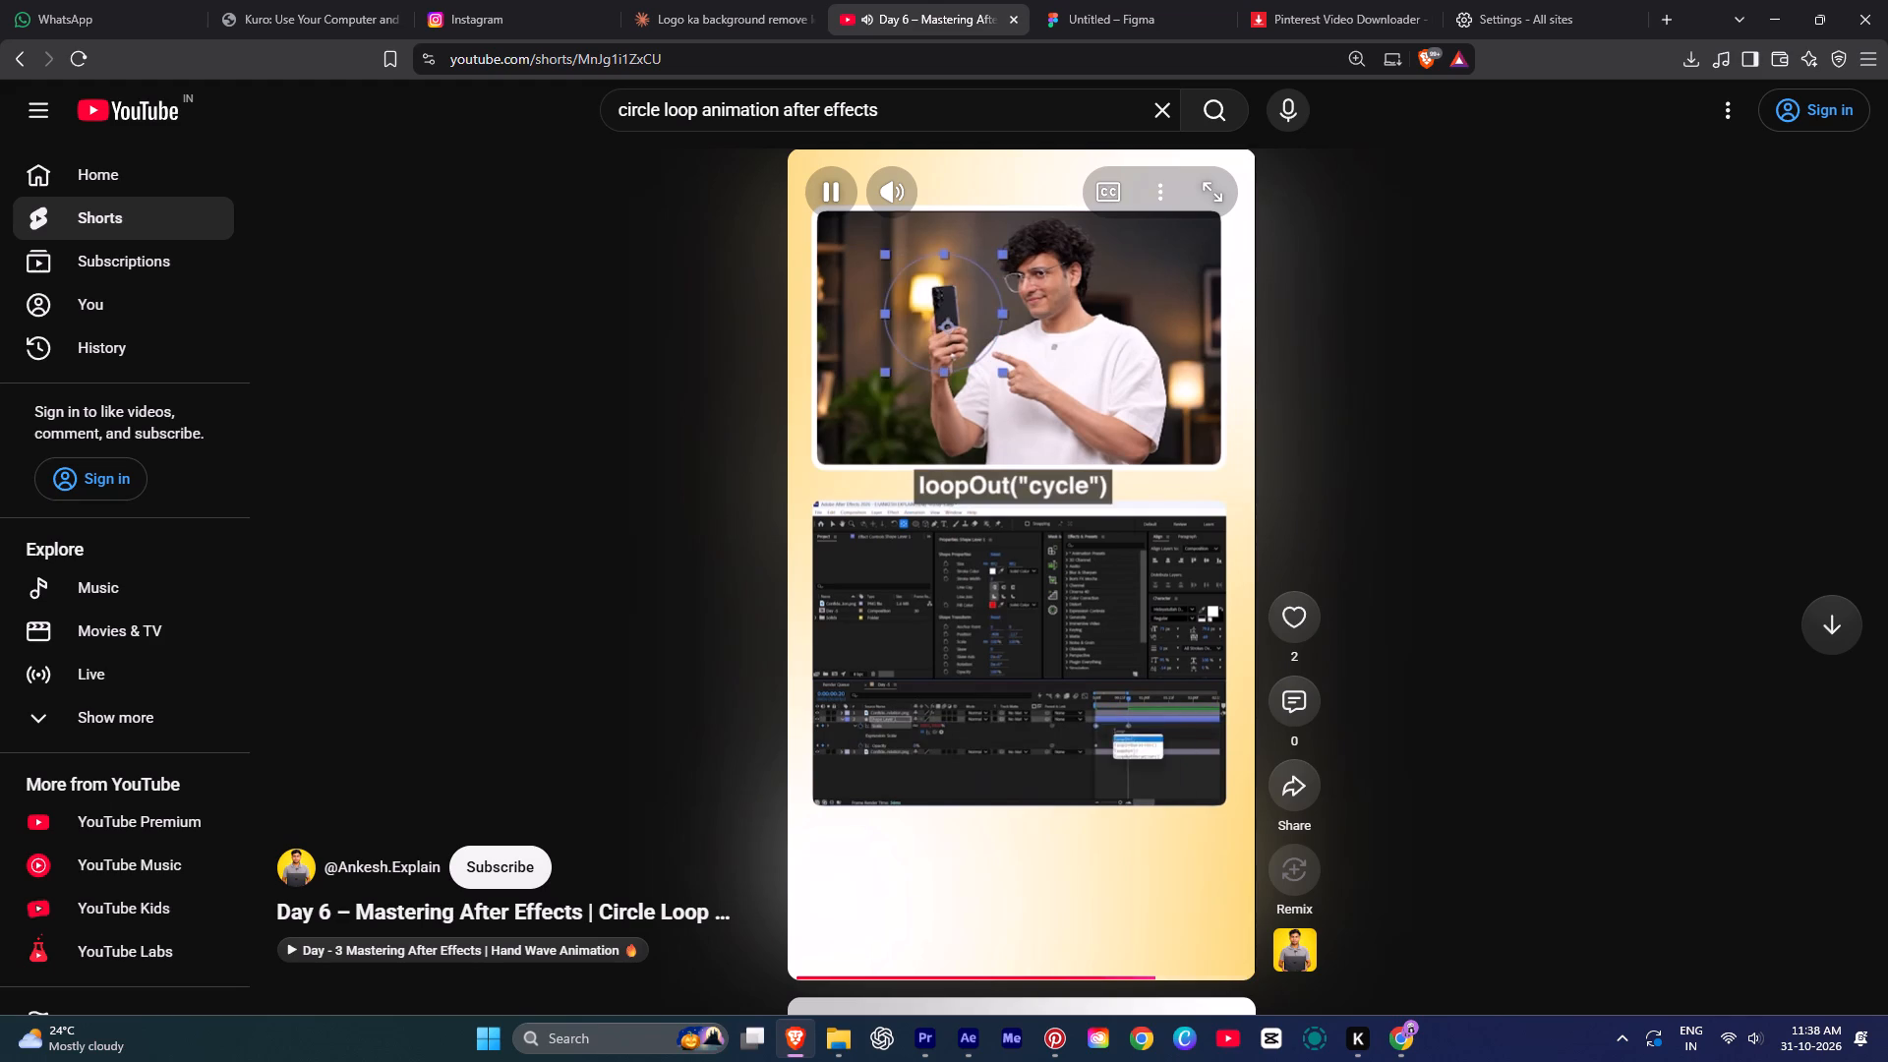
left_click(982, 827)
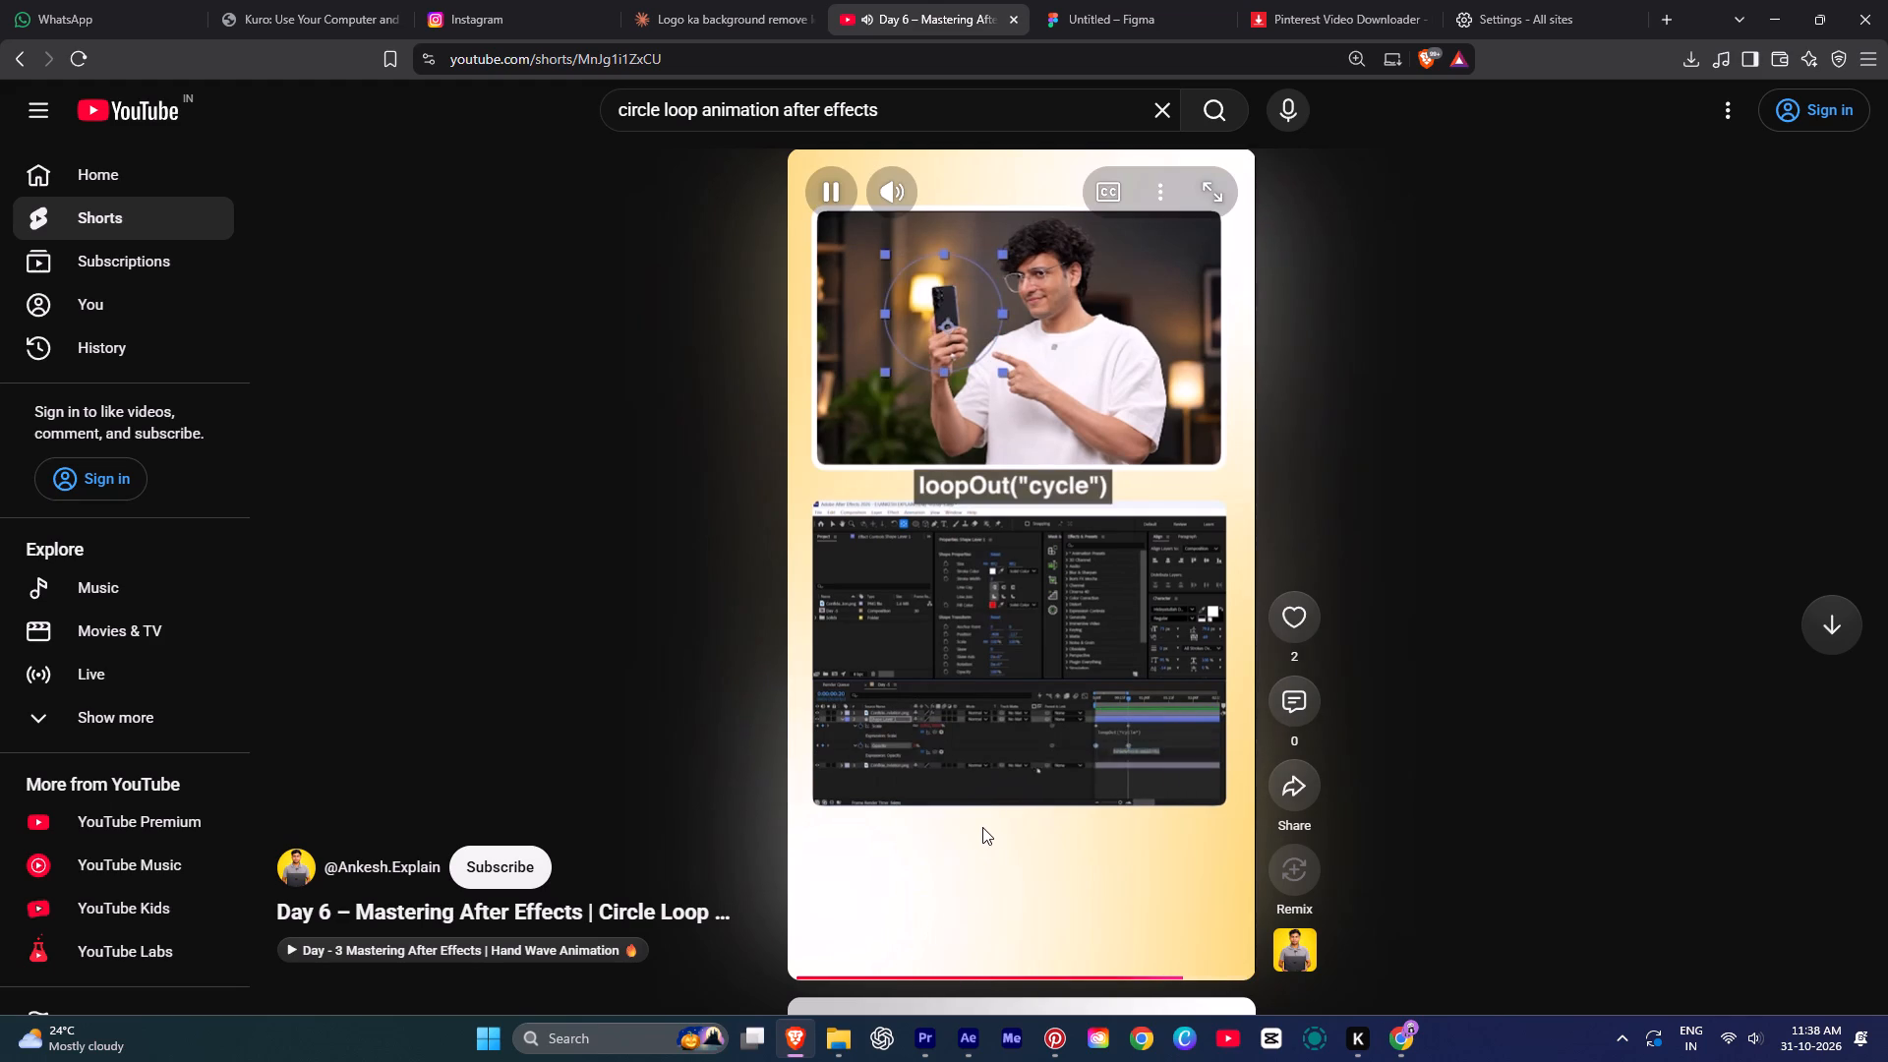
Switch back to After Effects and inspect the circle's Shape Layer 1 and its layer options for a way to add the expression.
key("alt+Tab")
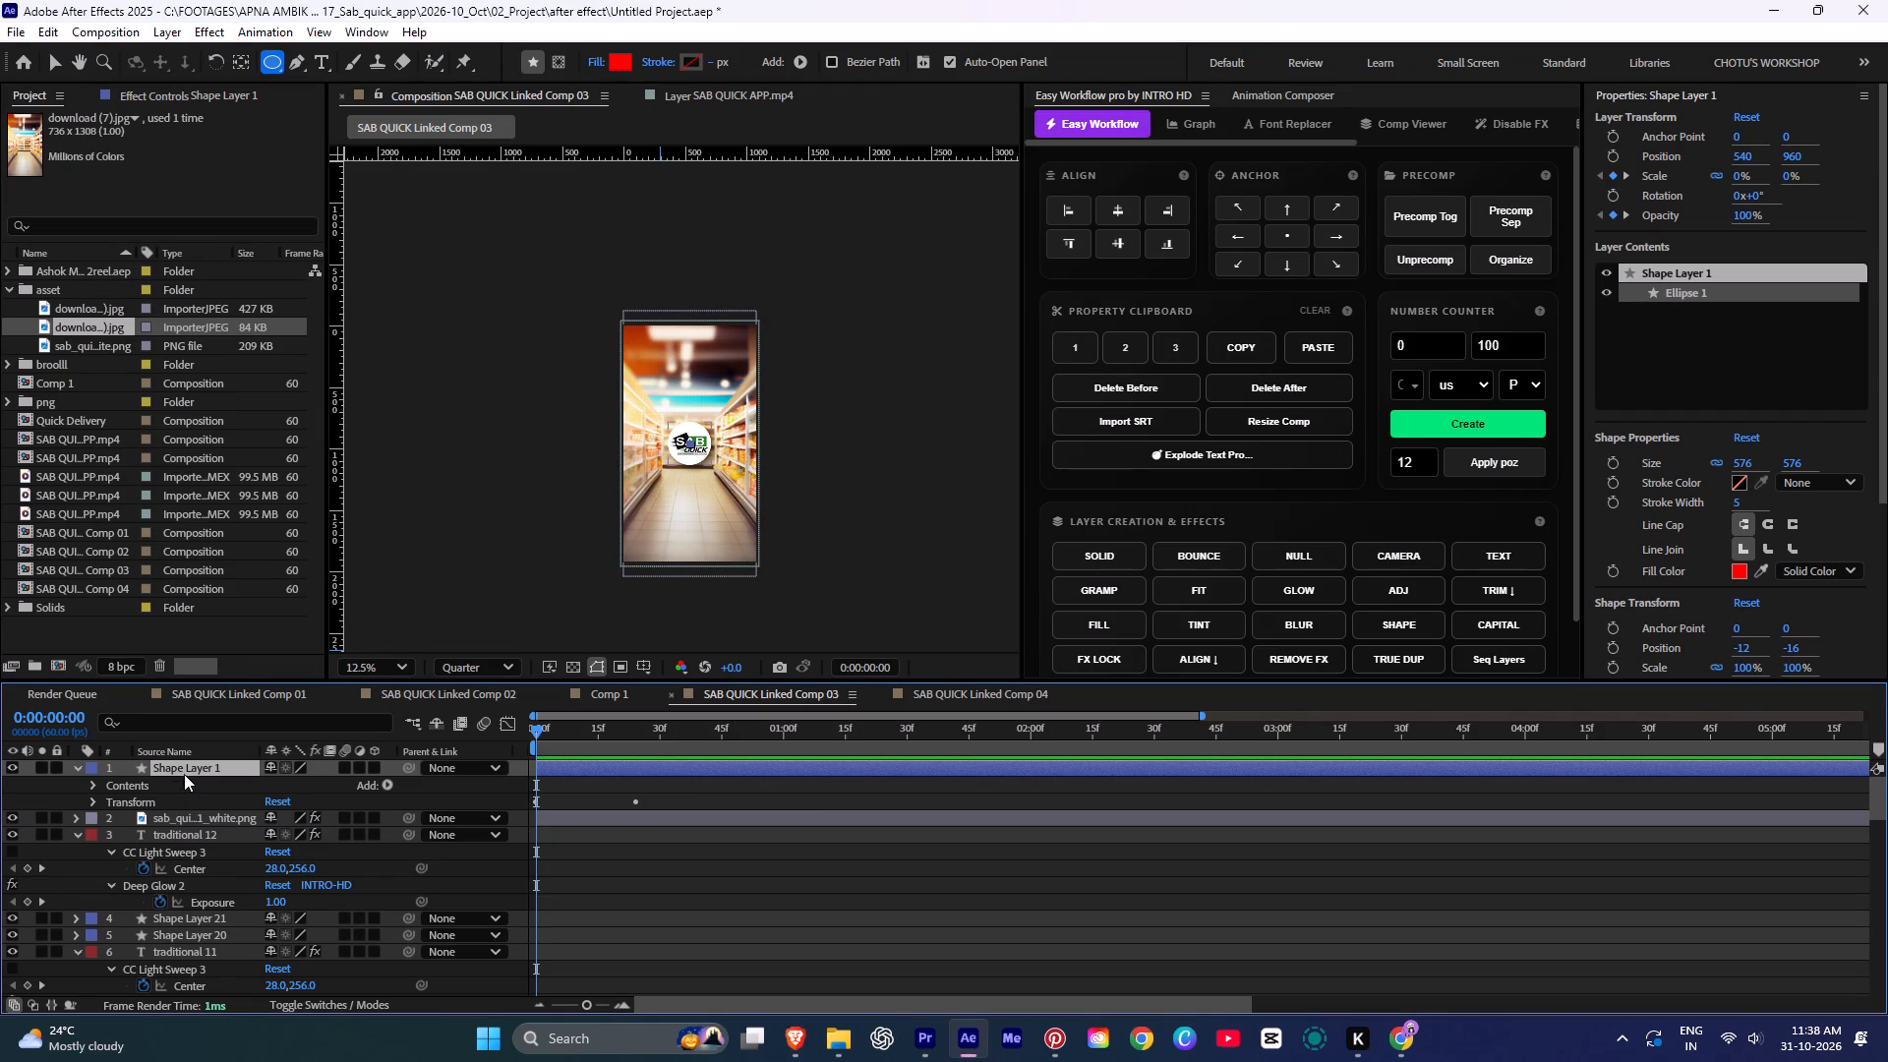
left_click(184, 766, "alt")
double_click(189, 766, "alt")
left_click(898, 779)
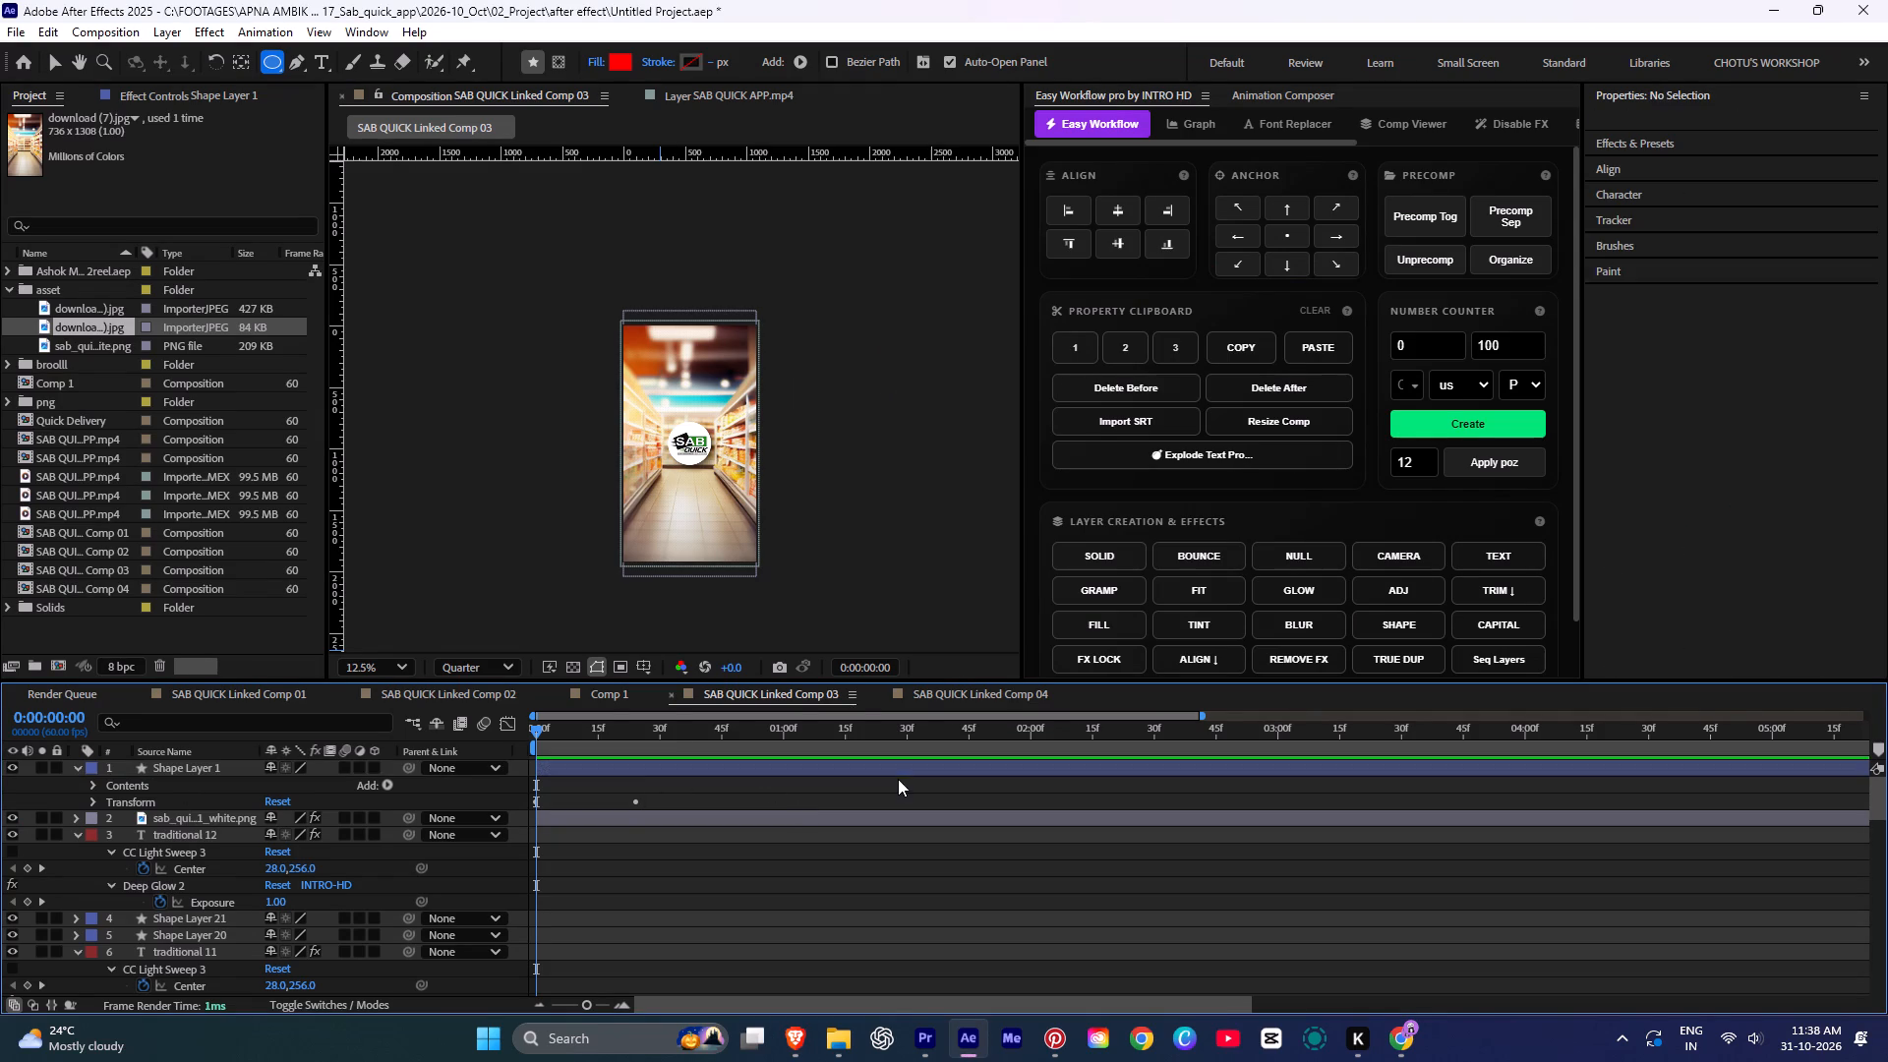
left_click(627, 773)
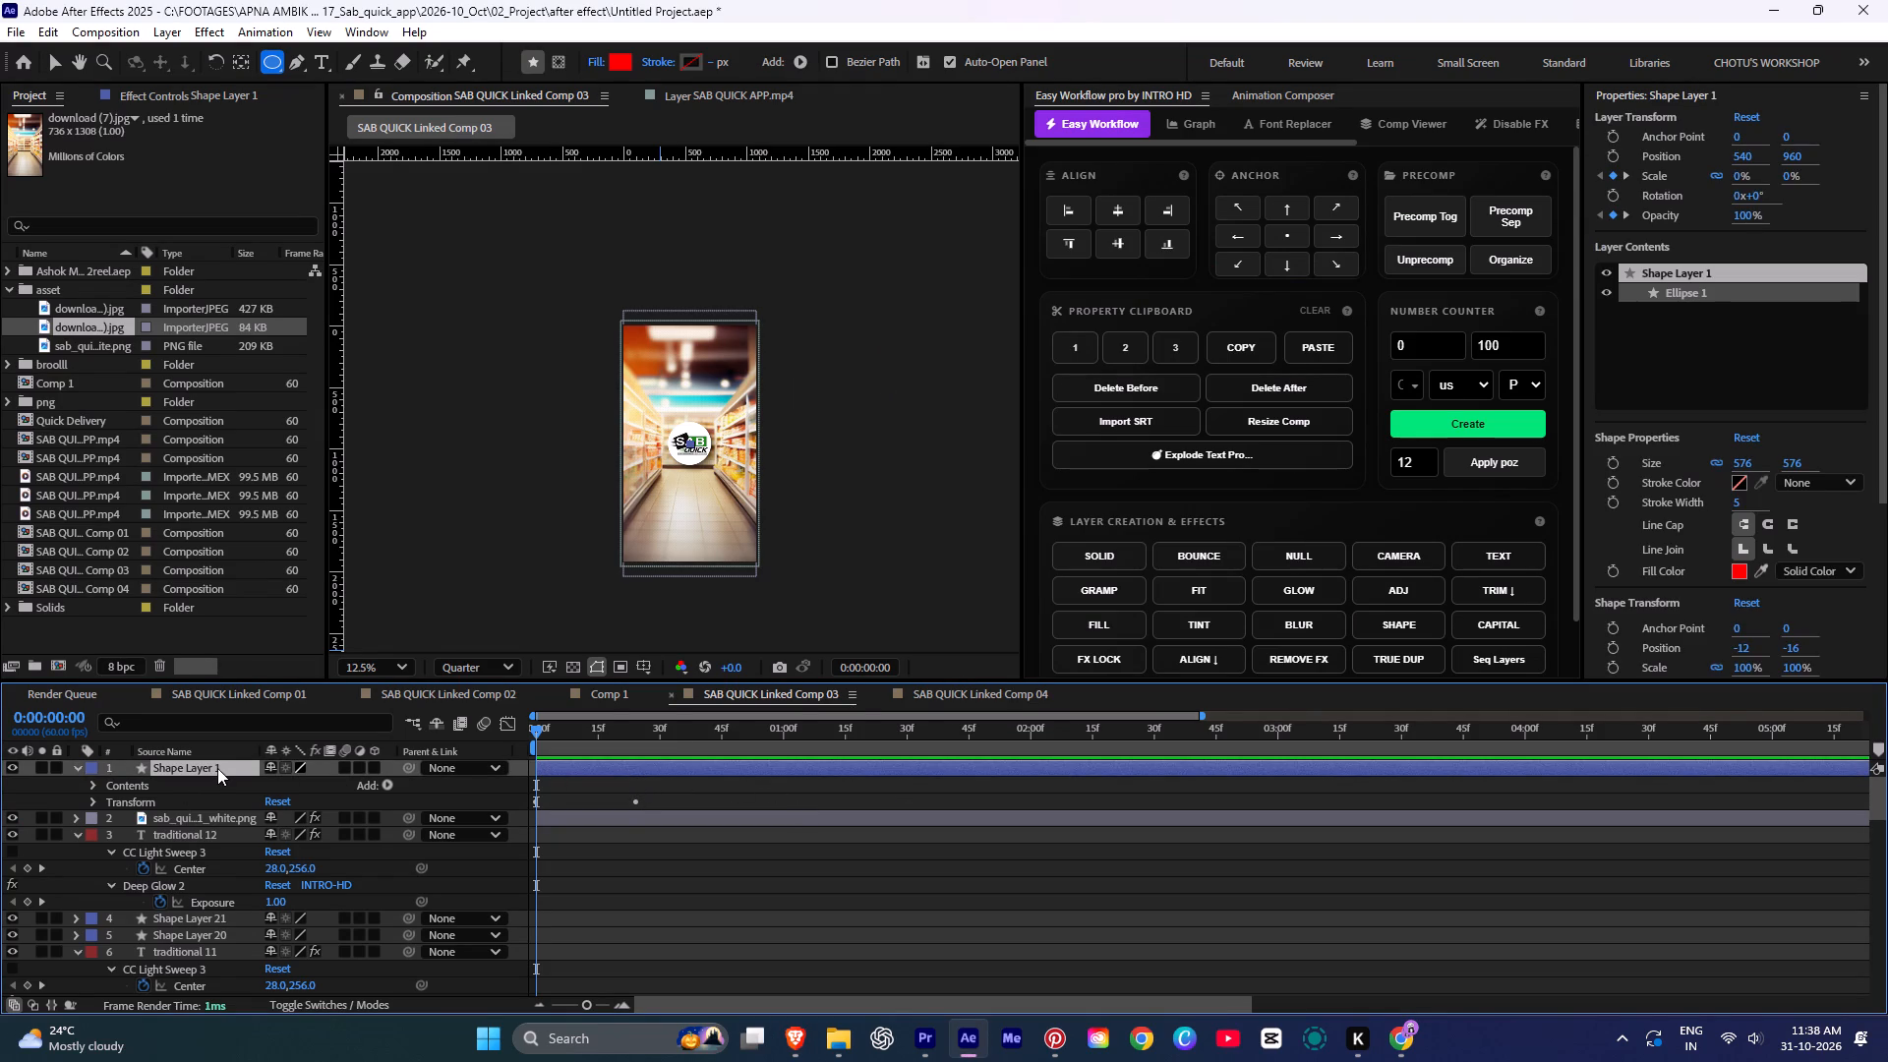
left_click(217, 768, "alt")
double_click(216, 766, "alt")
right_click(216, 766, "alt")
right_click(179, 766, "alt")
left_click(179, 766, "alt")
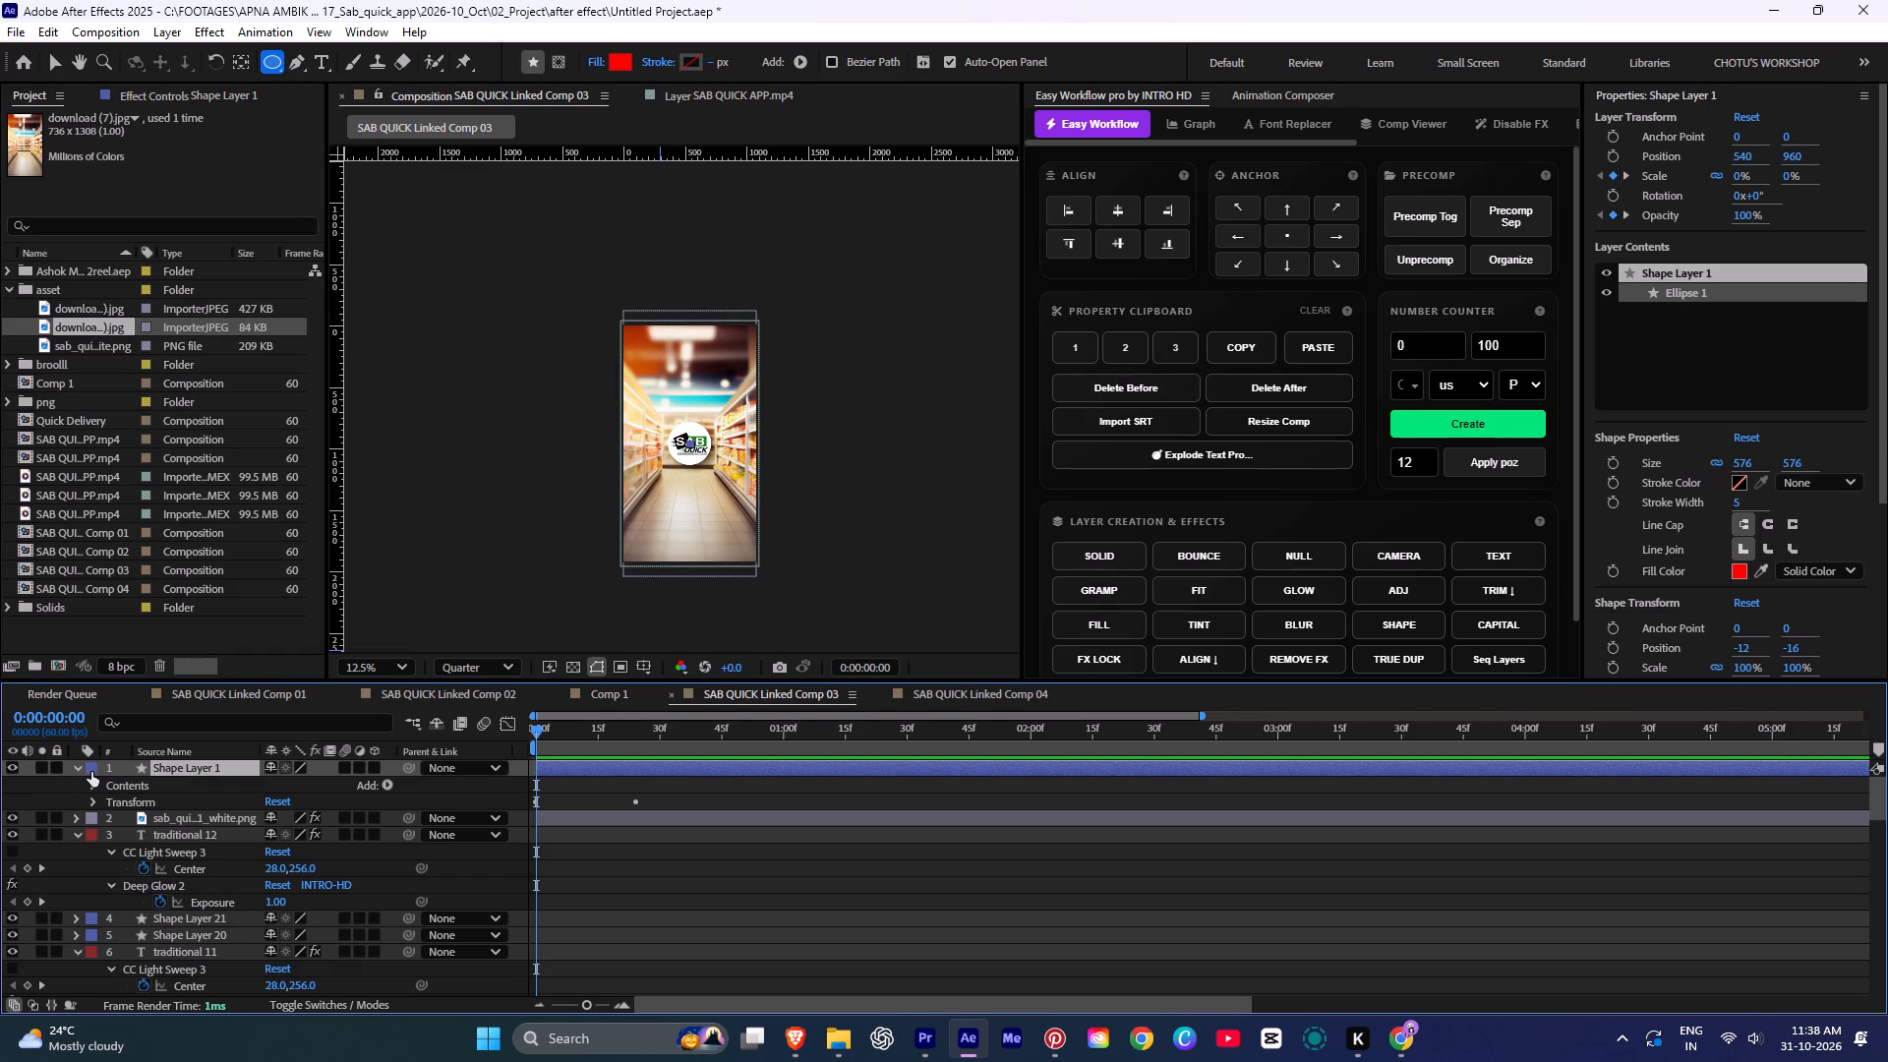
left_click(76, 772, "alt")
left_click(75, 770, "alt")
Examine the circle layer's addable shape items and its Contents and Transform groups for the loop expression option.
left_click(383, 782, "alt")
left_click(384, 782, "alt")
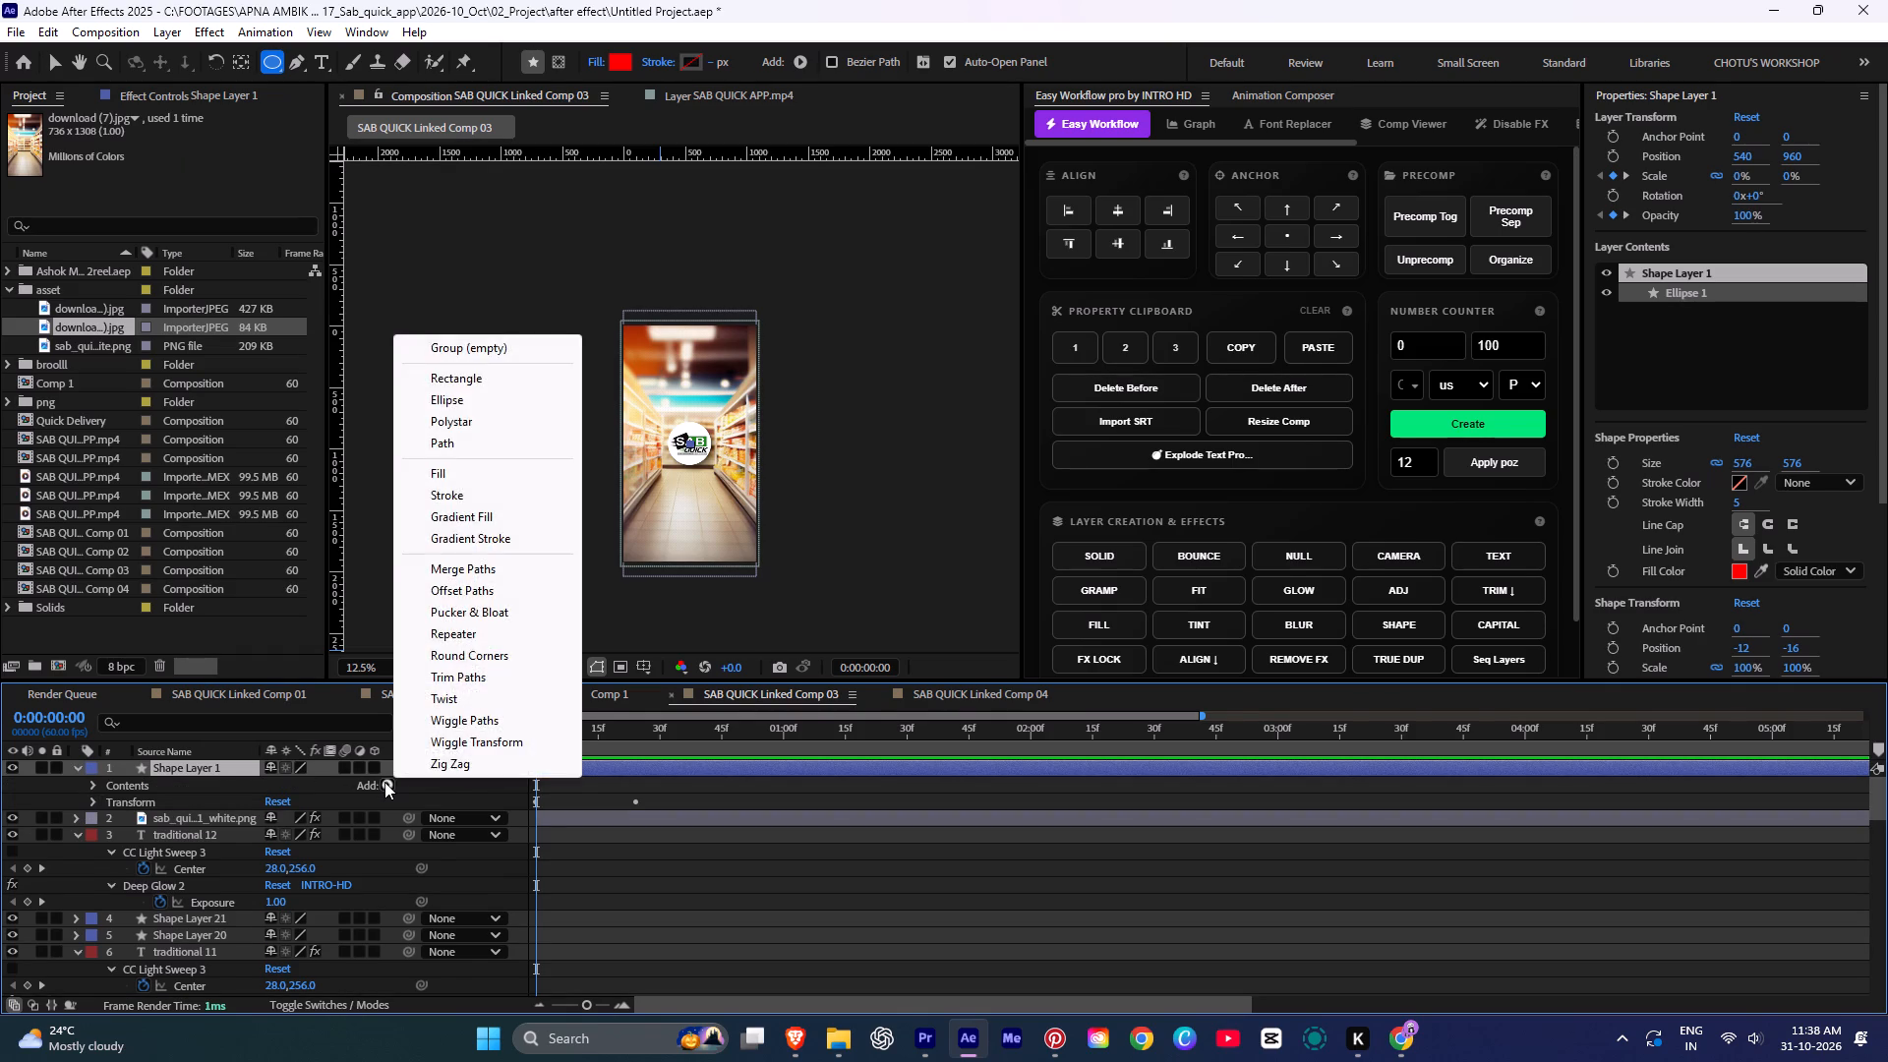
left_click(384, 782, "alt")
left_click(115, 789, "alt")
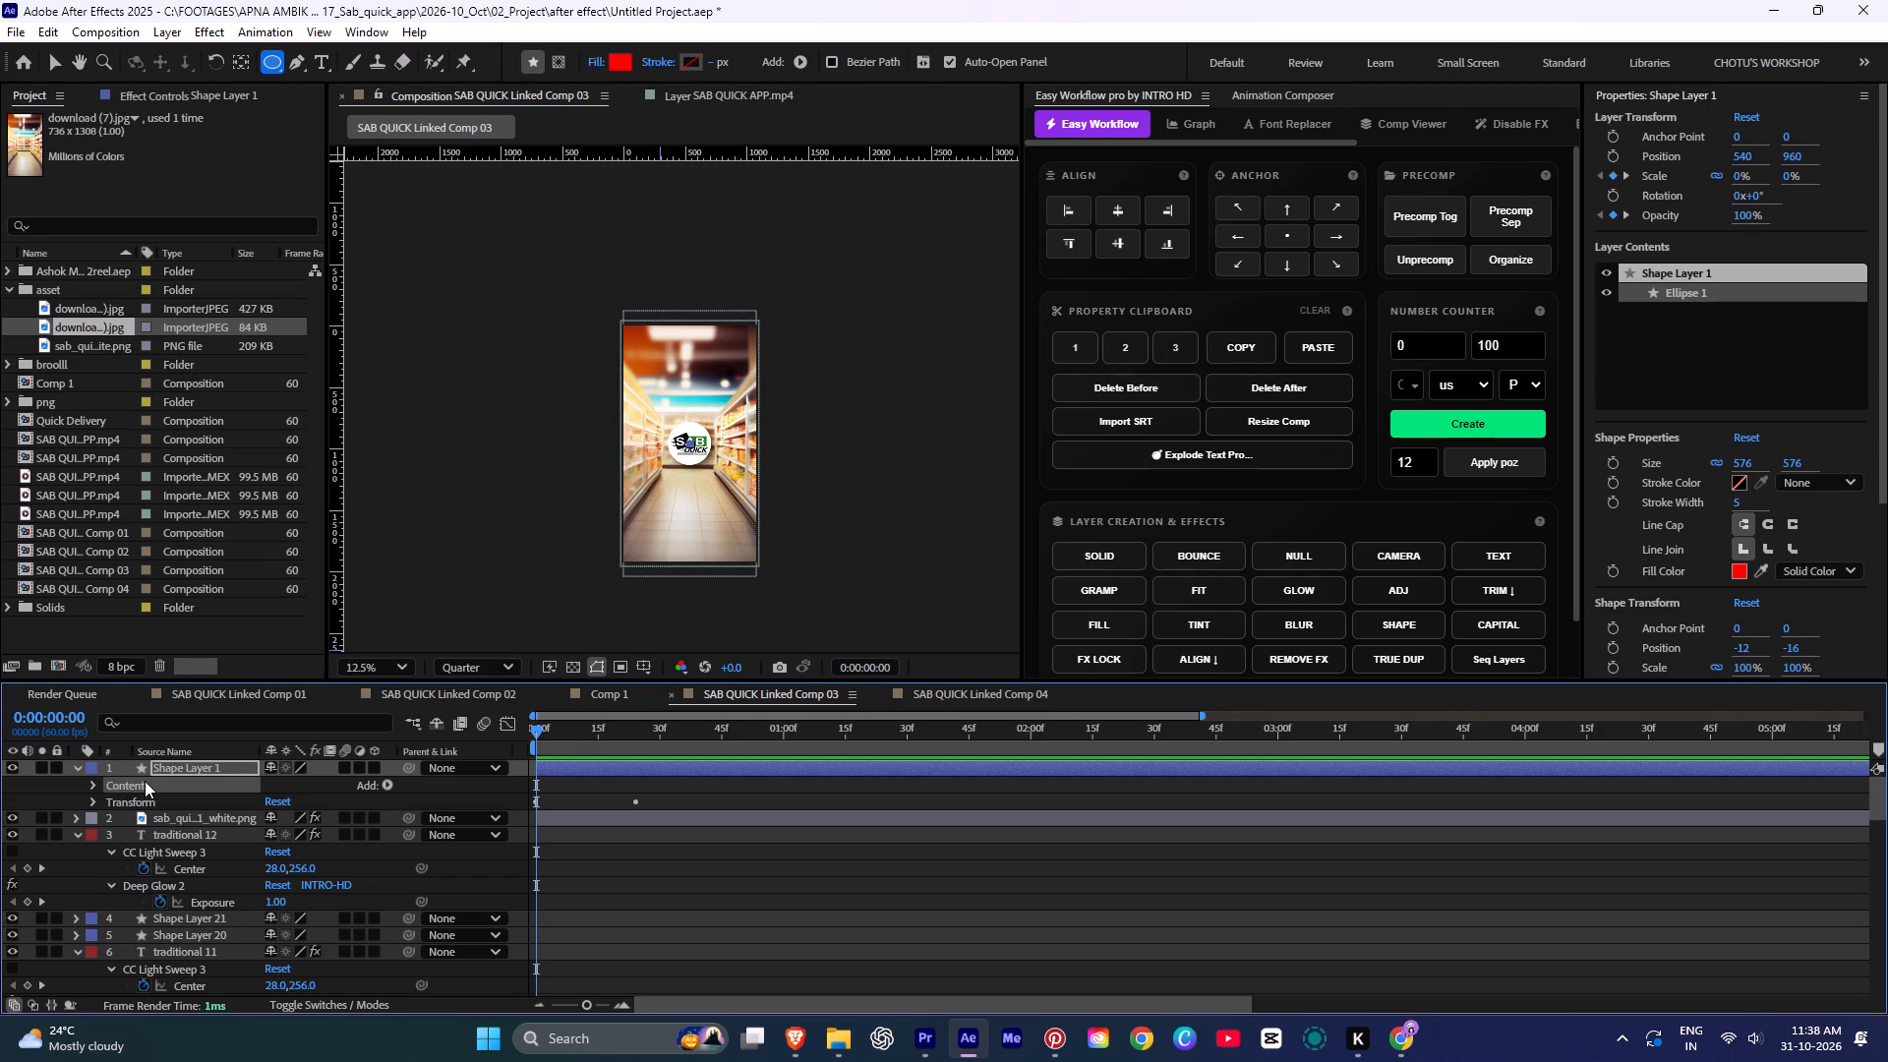
left_click(147, 781, "alt")
left_click(140, 796, "alt")
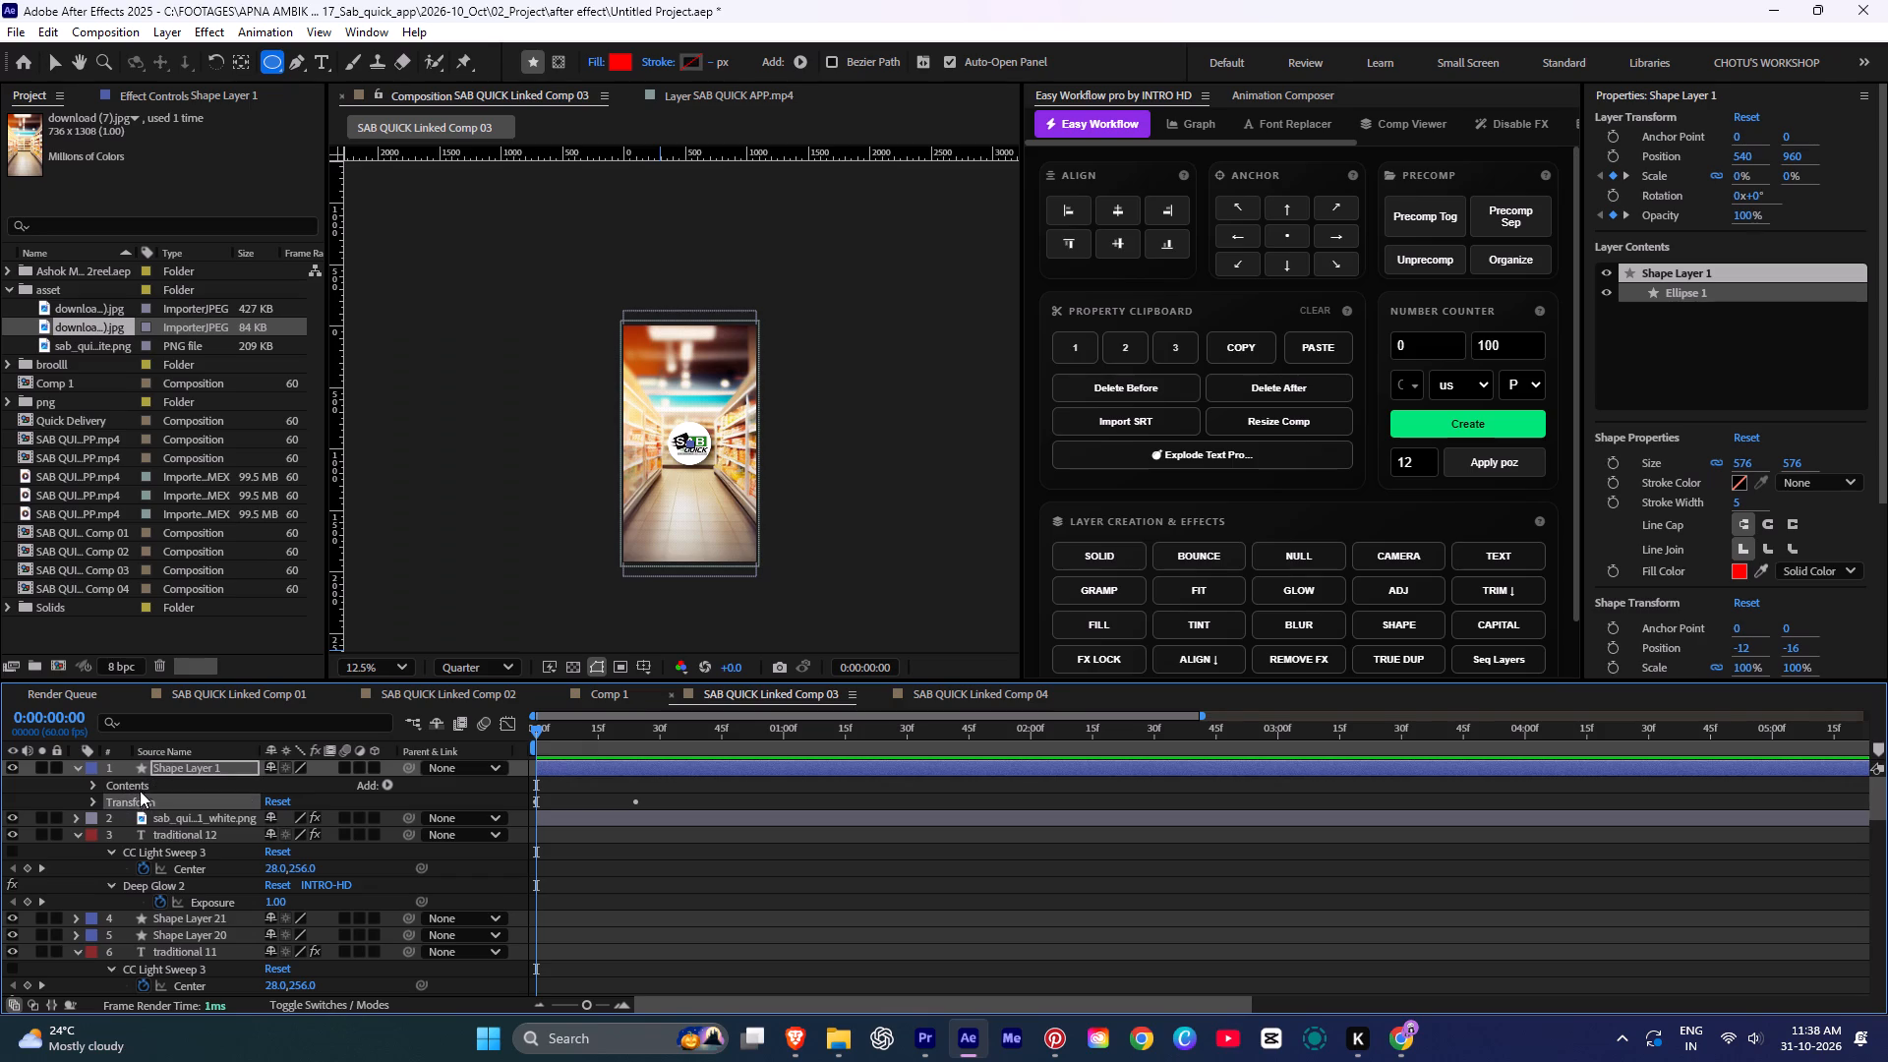
left_click(140, 788, "alt")
right_click(204, 767, "alt")
left_click(204, 767, "alt")
Move the playhead to the circle's end keyframes at frame 24 and add Trim Paths to Shape Layer 1.
left_click(634, 770)
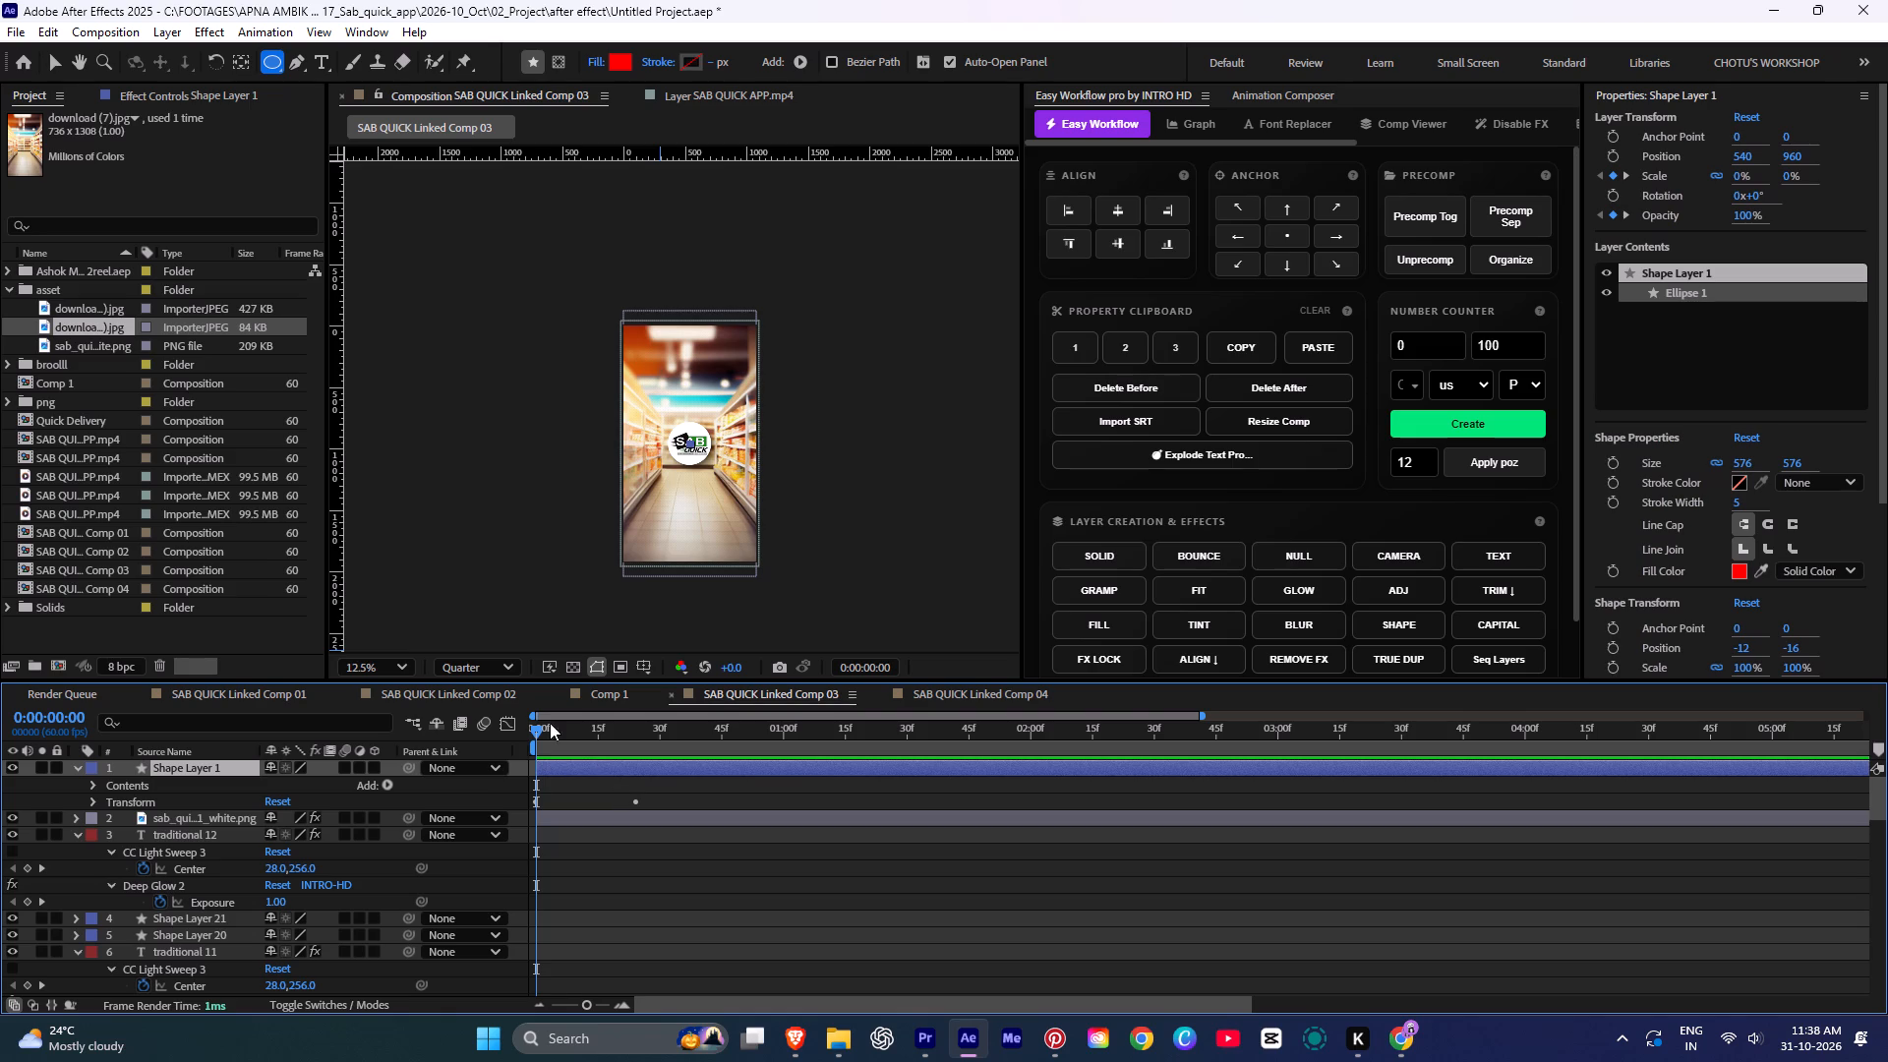
key("space")
left_click_drag(558, 724, 633, 738)
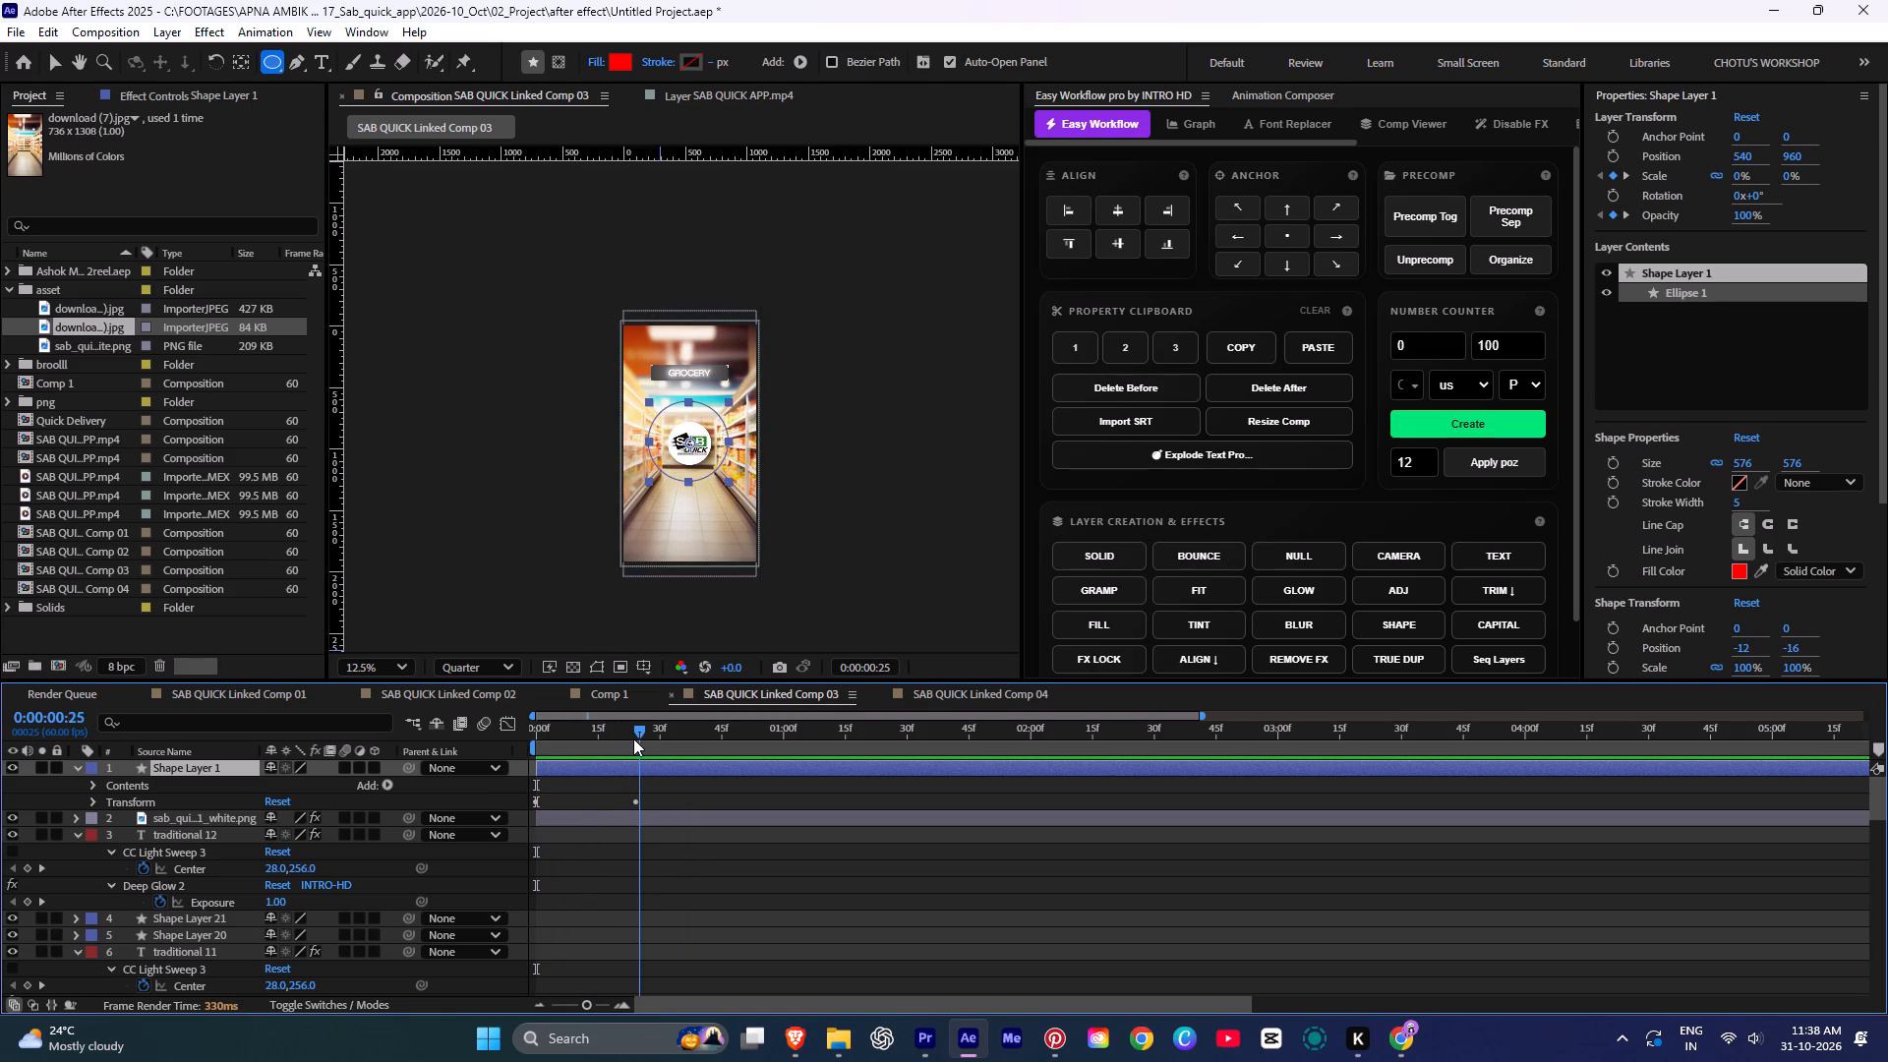
left_click_drag(633, 738, 633, 737)
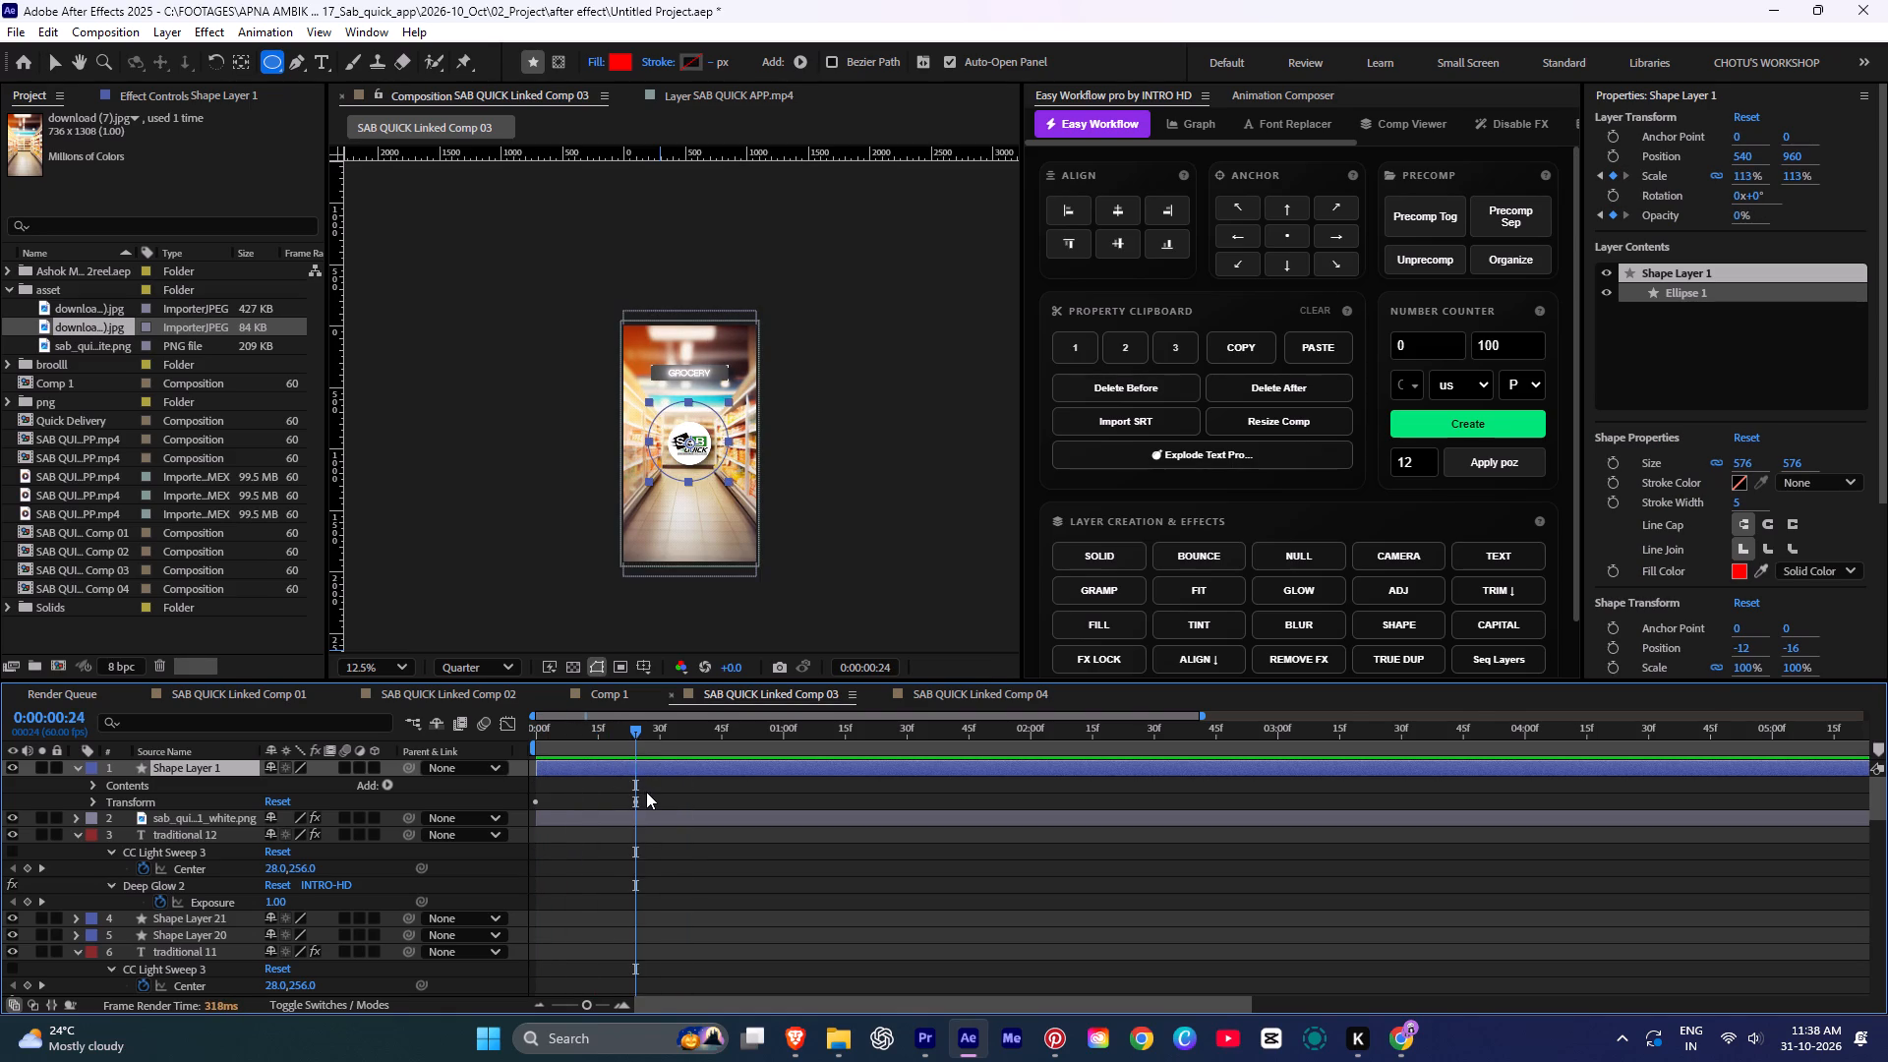
left_click(646, 792)
left_click(387, 780)
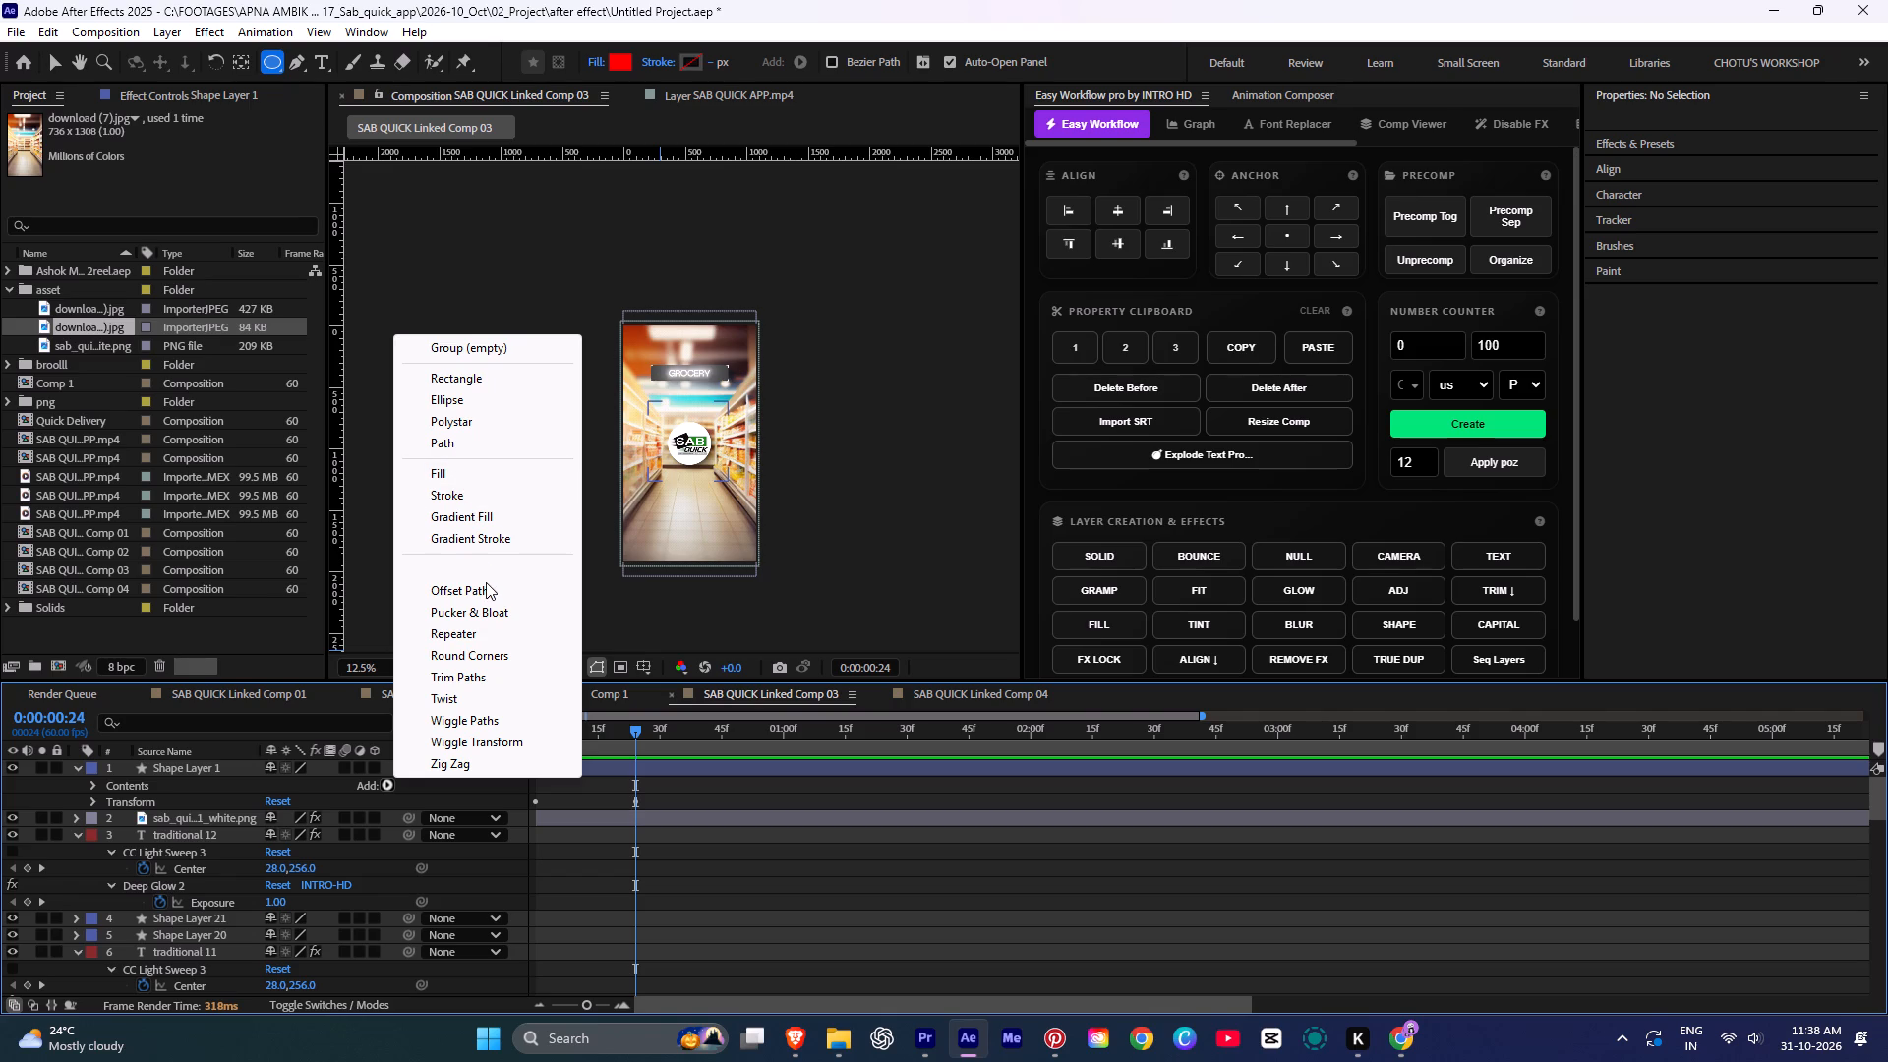
left_click(513, 678)
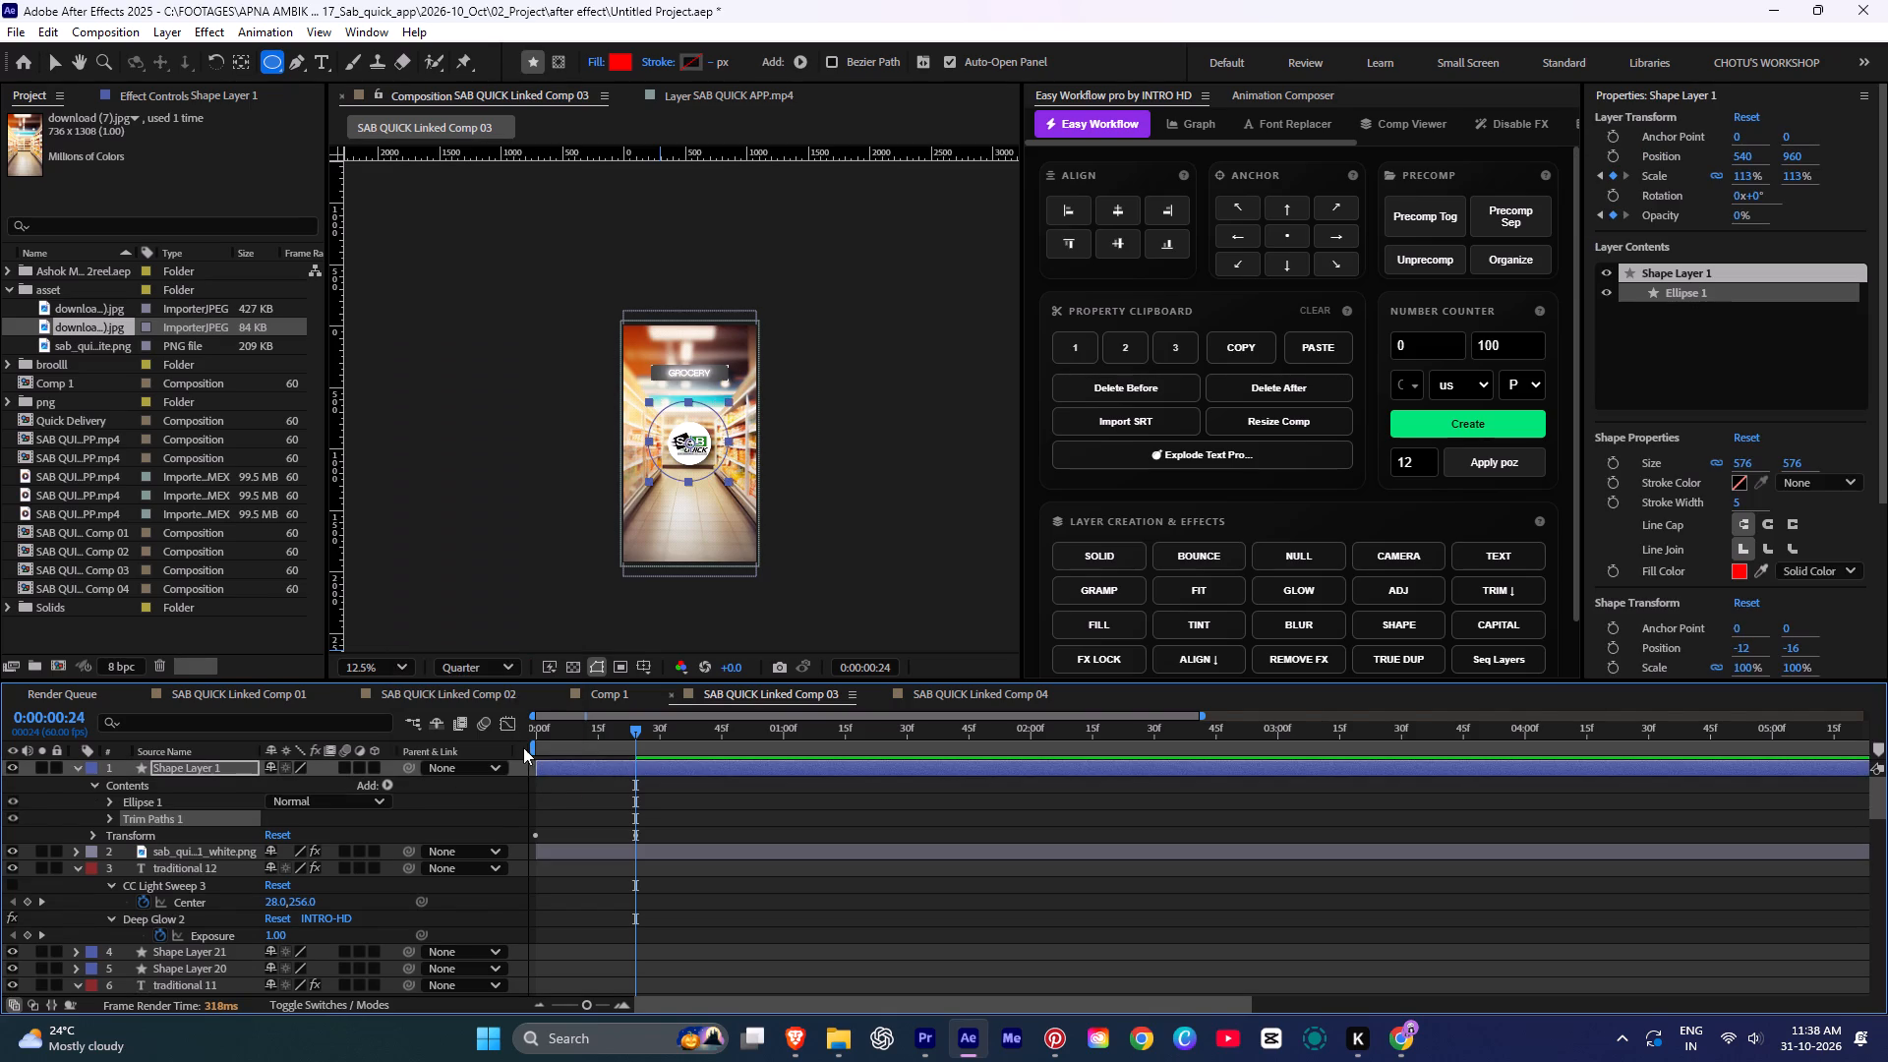
Check the addable shape items again with Ellipse 1 selected and with nothing selected, and return the playhead to the first frame.
left_click(152, 805)
left_click(385, 787)
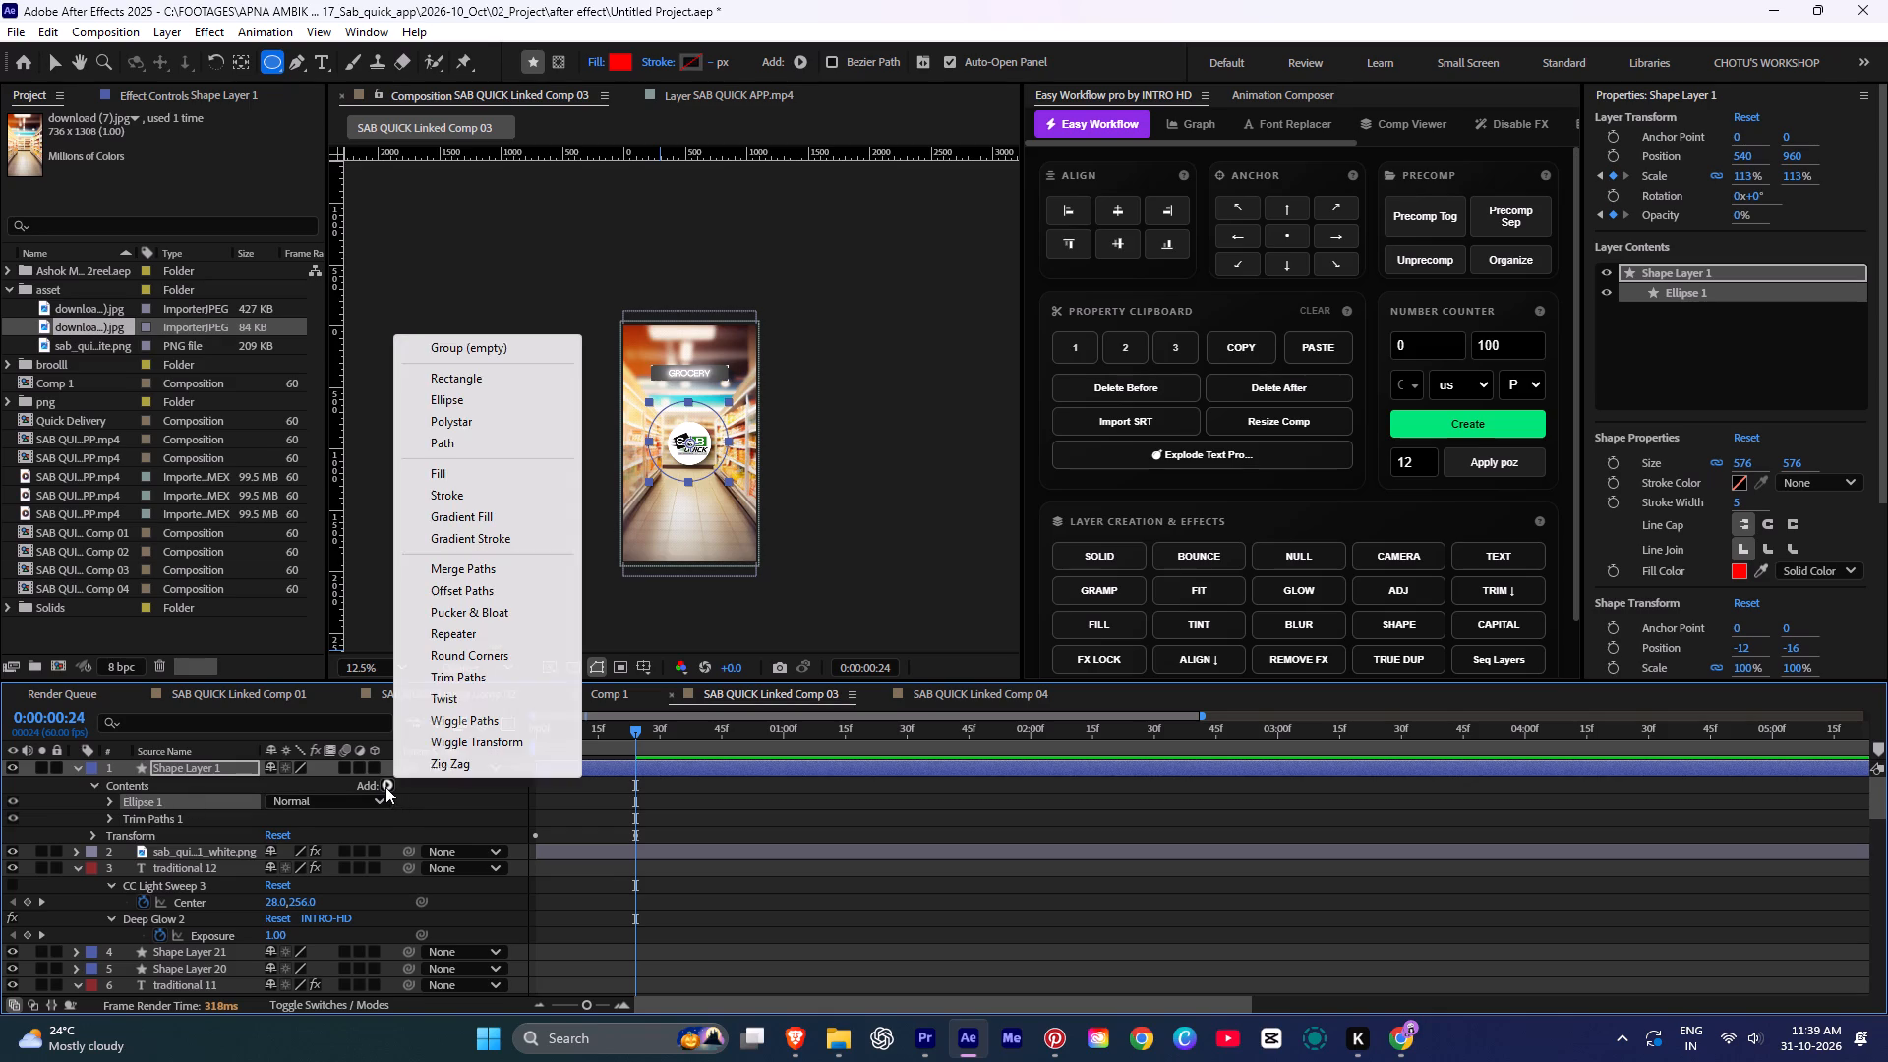
left_click(583, 806)
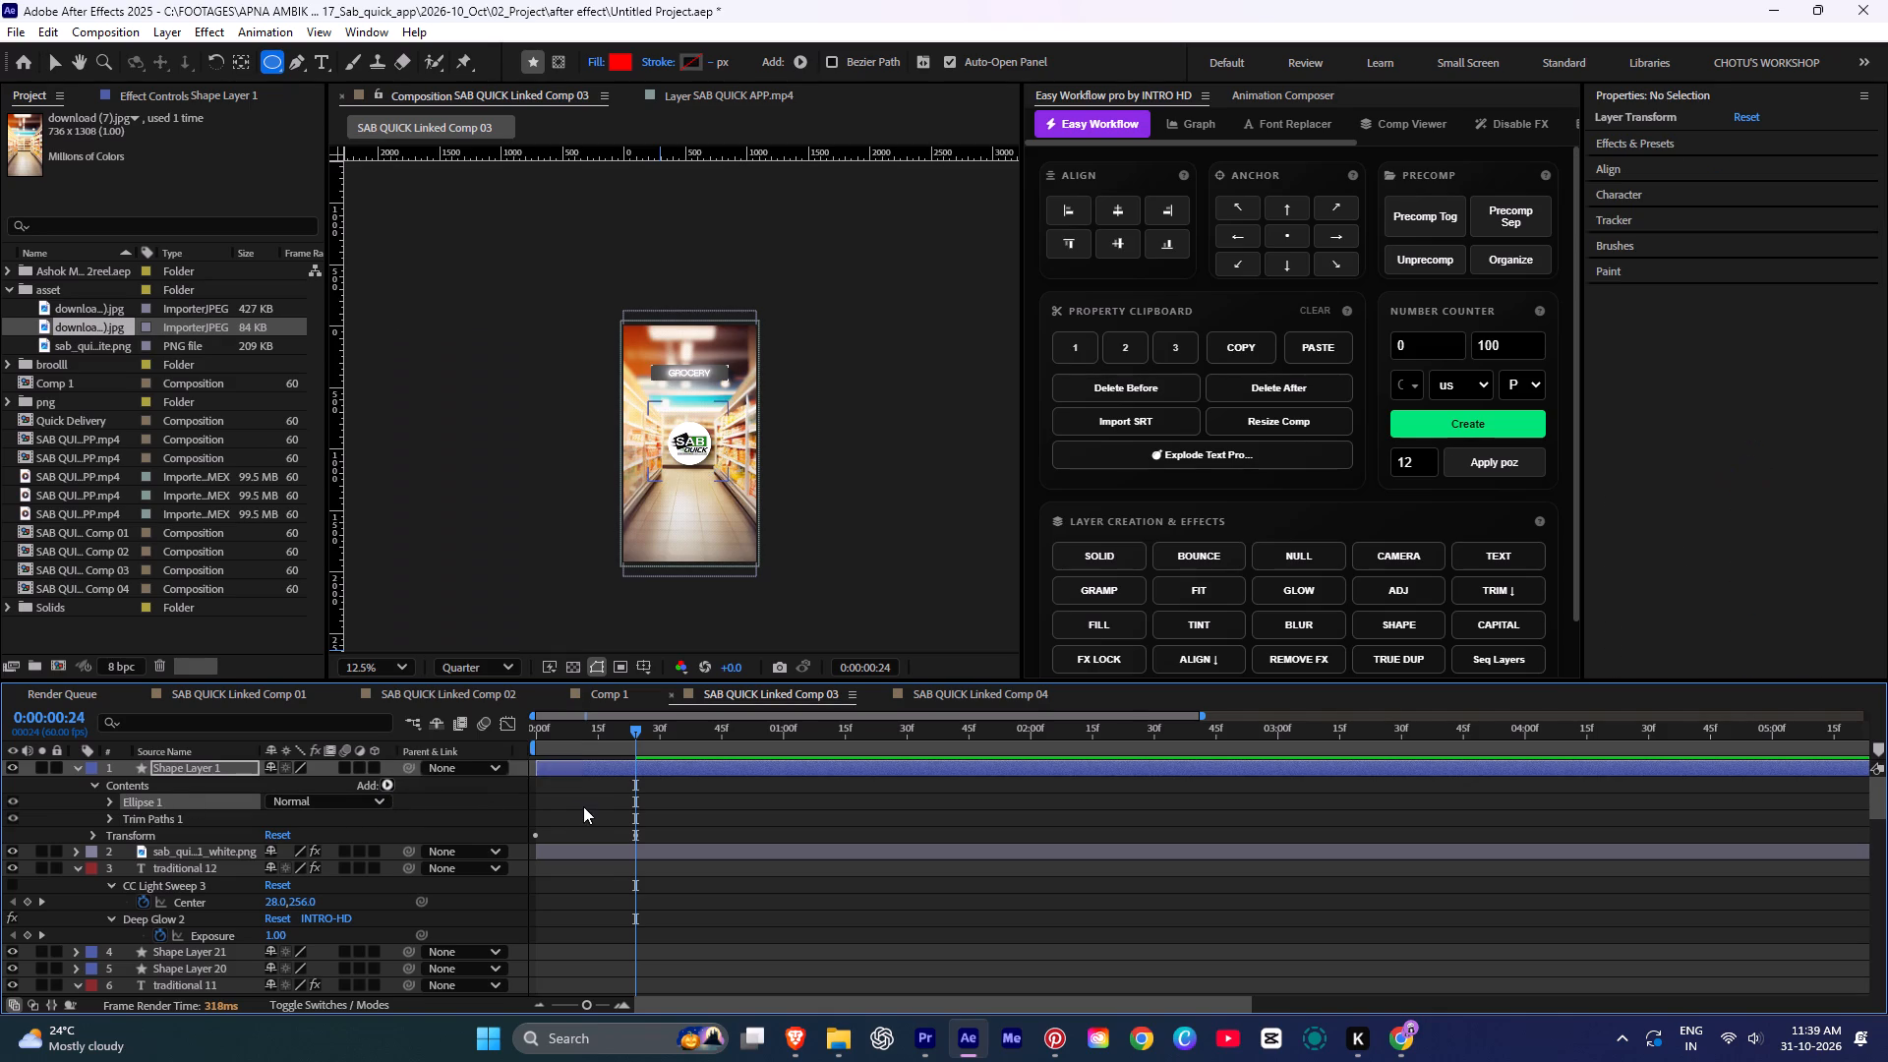
left_click(385, 786)
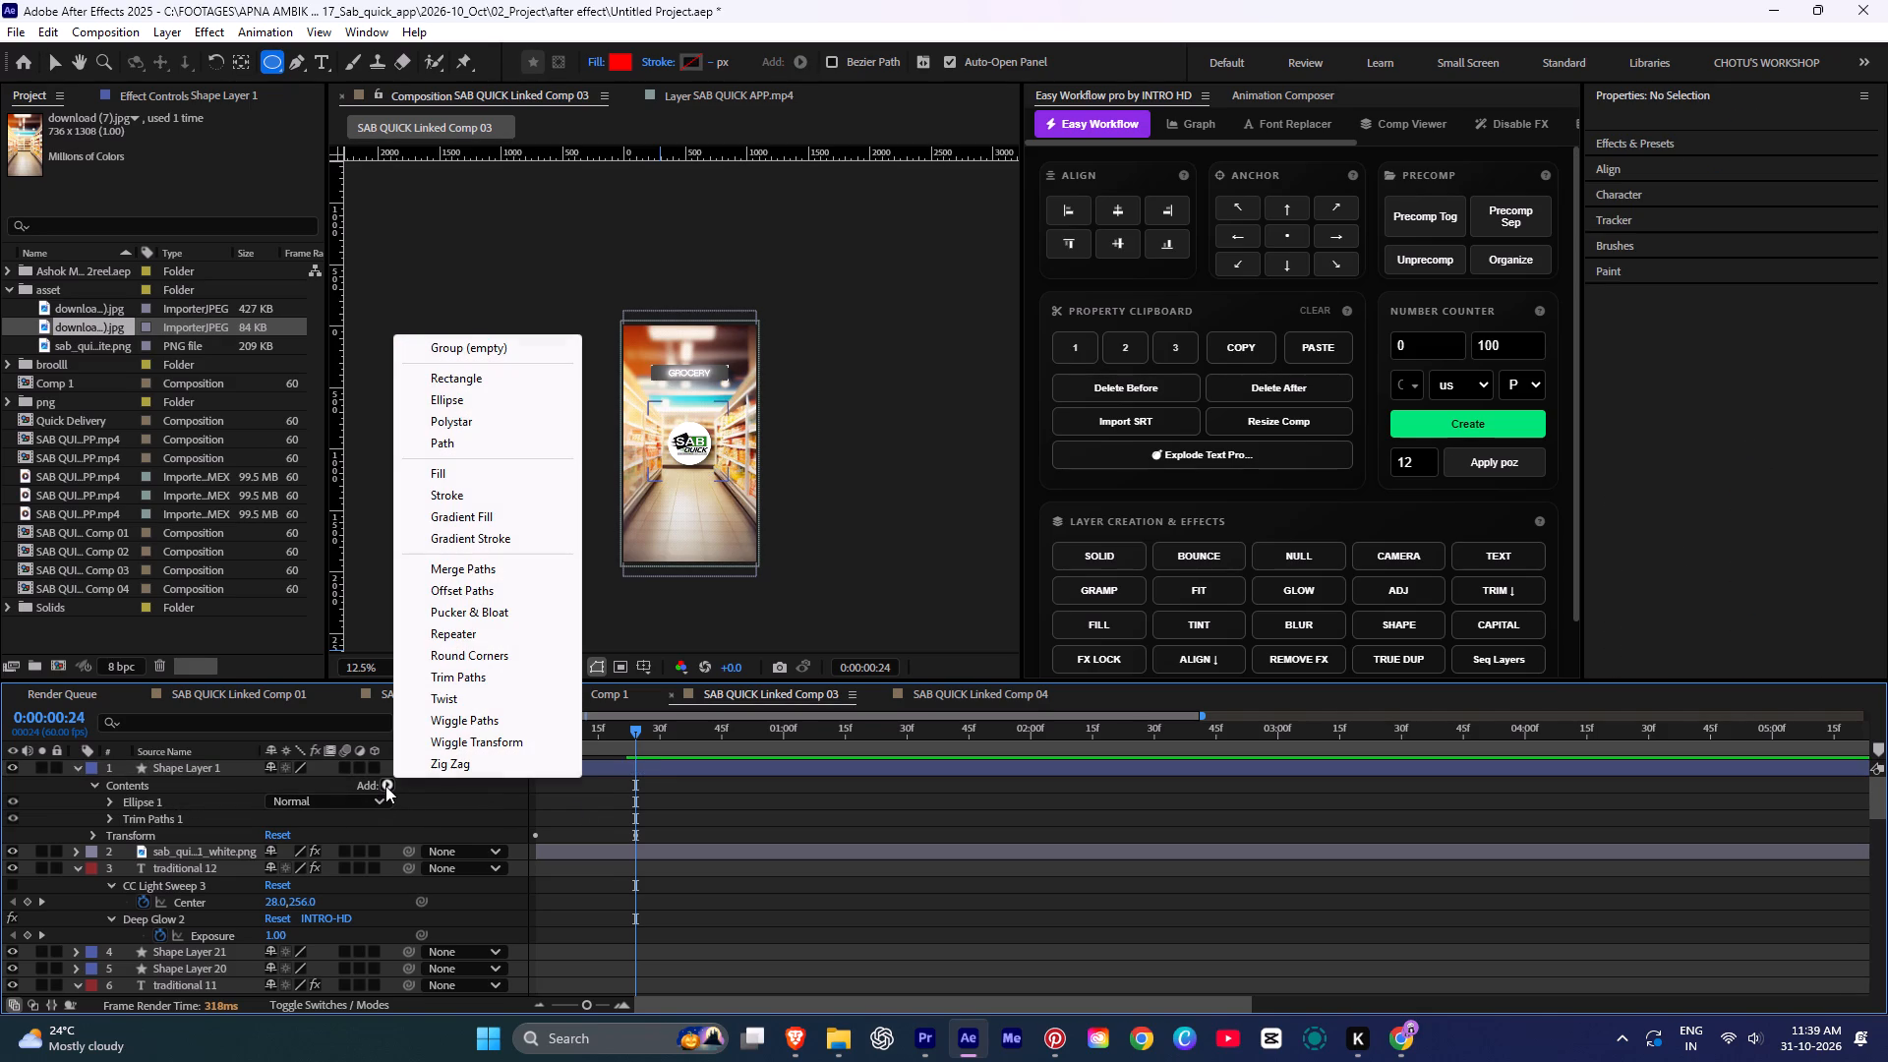
left_click(587, 785)
left_click_drag(632, 741, 401, 704)
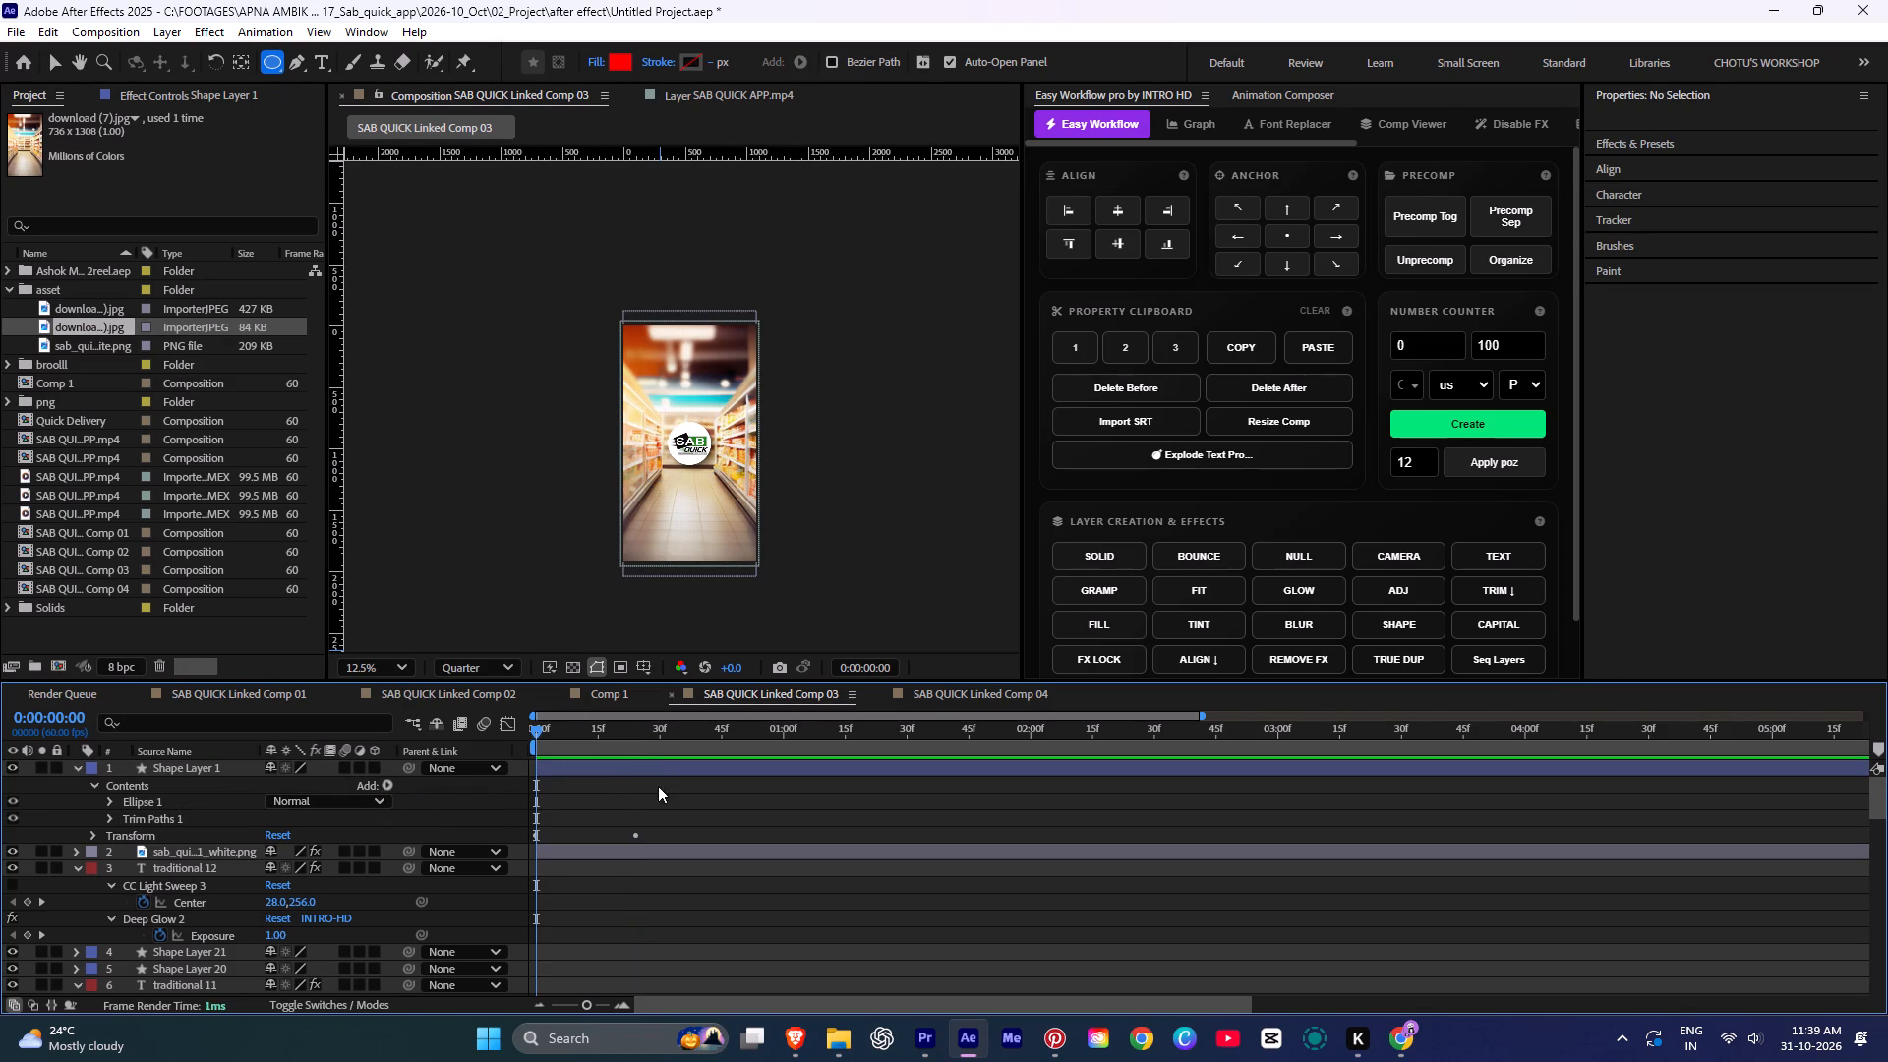
Show the keyframed properties of Shape Layer 1 and enable expressions on its Scale and Opacity.
left_click(630, 757)
left_click(621, 766)
key("u")
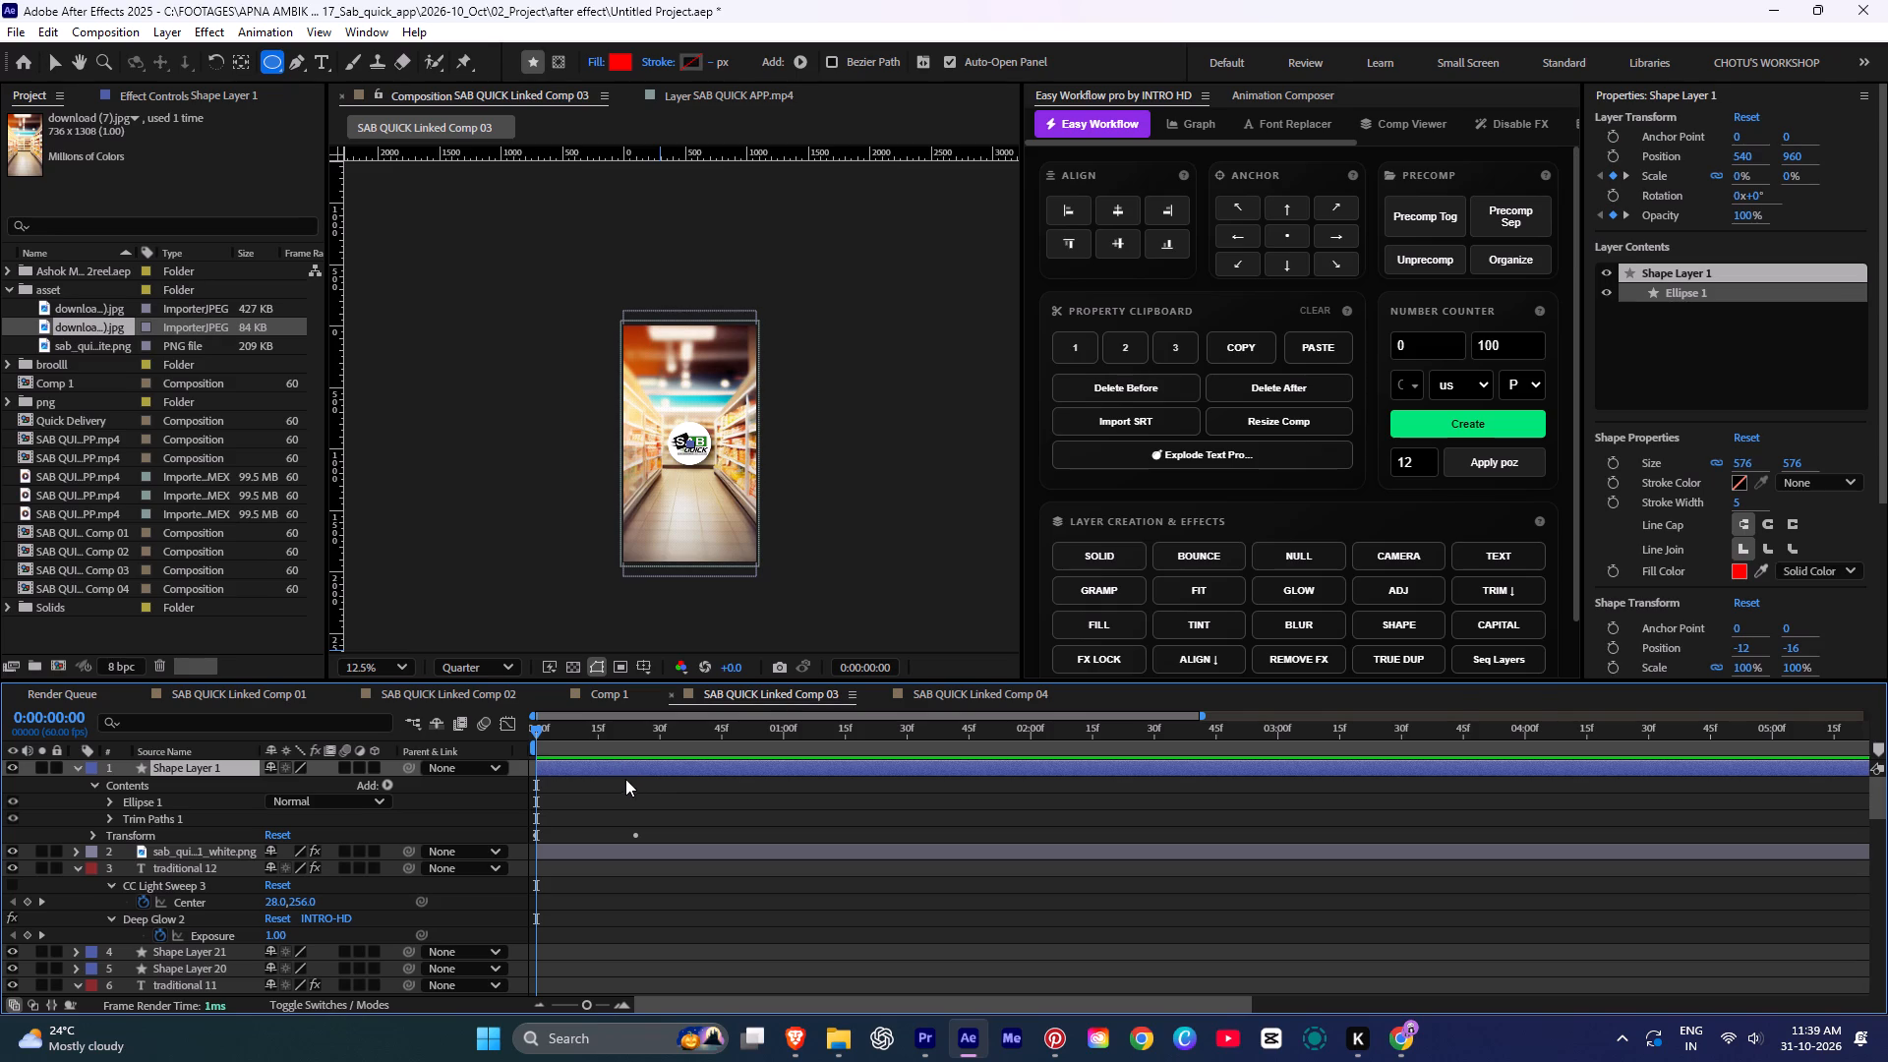
left_click_drag(656, 786, 503, 814)
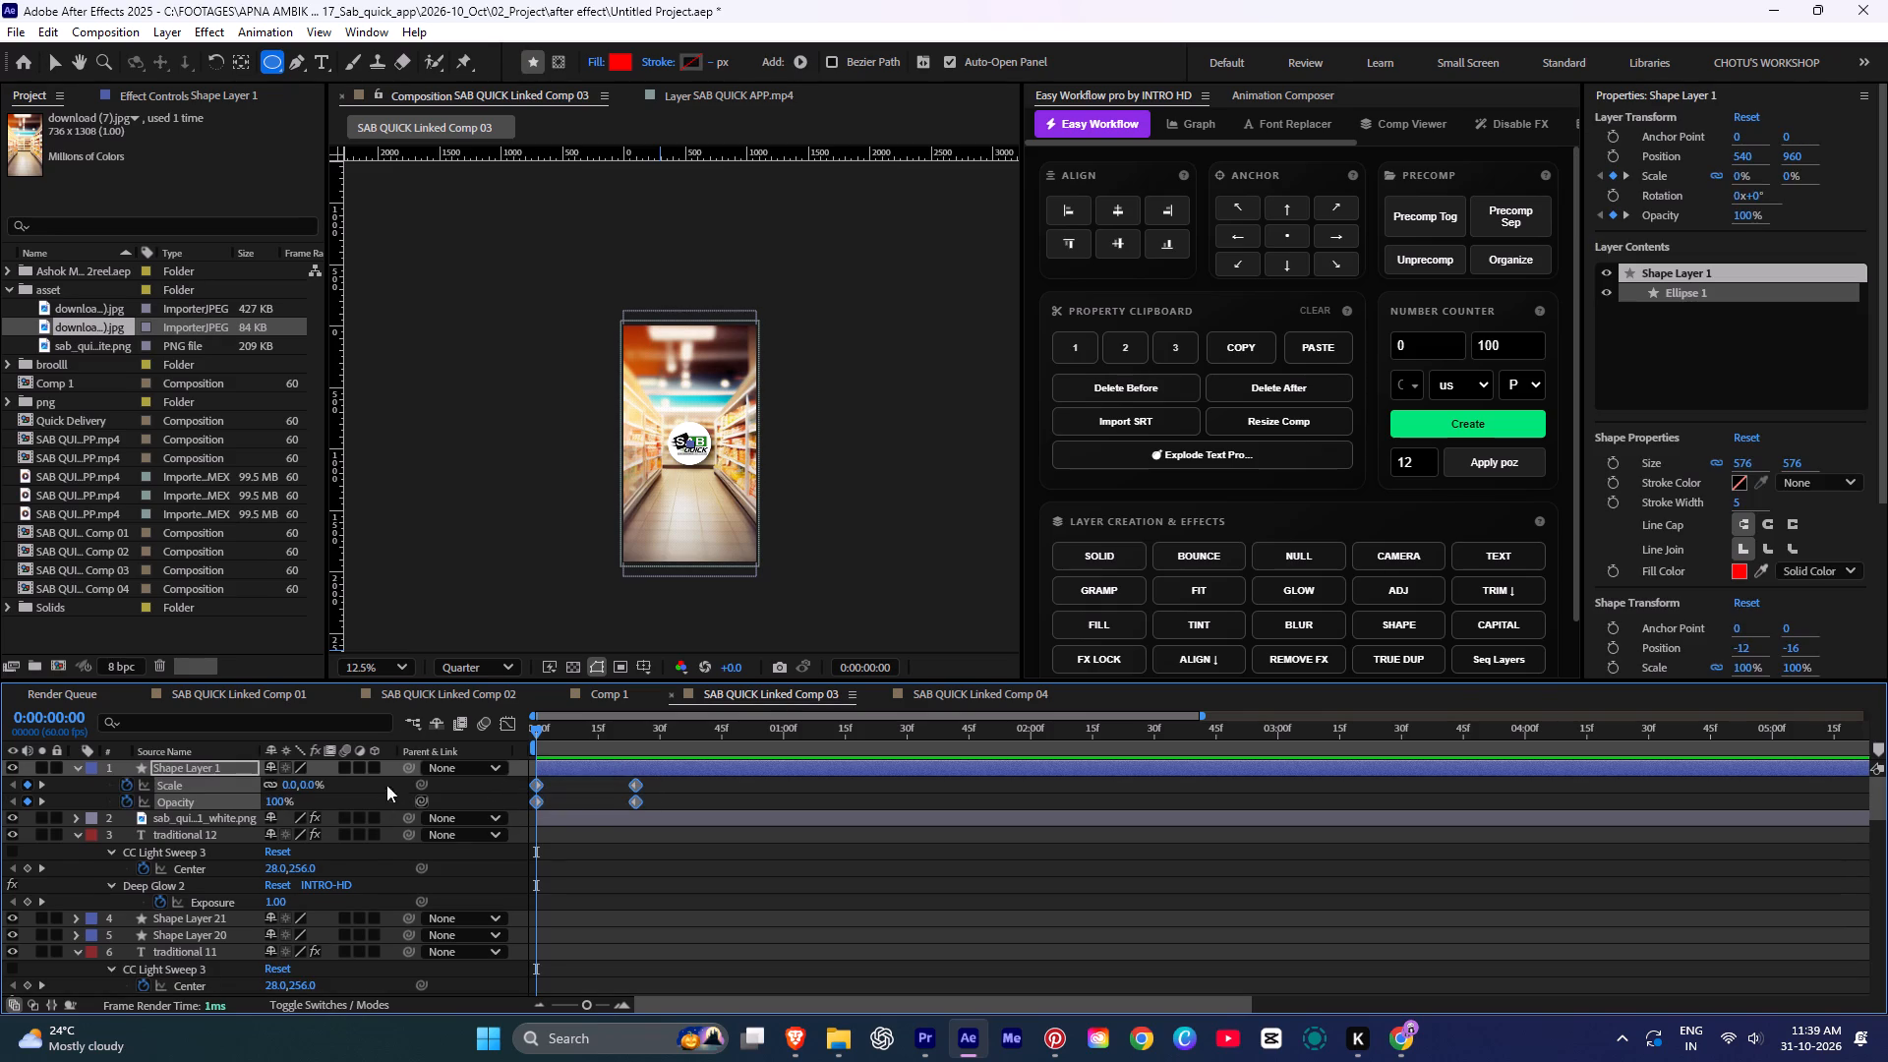
left_click(206, 783)
right_click(206, 783)
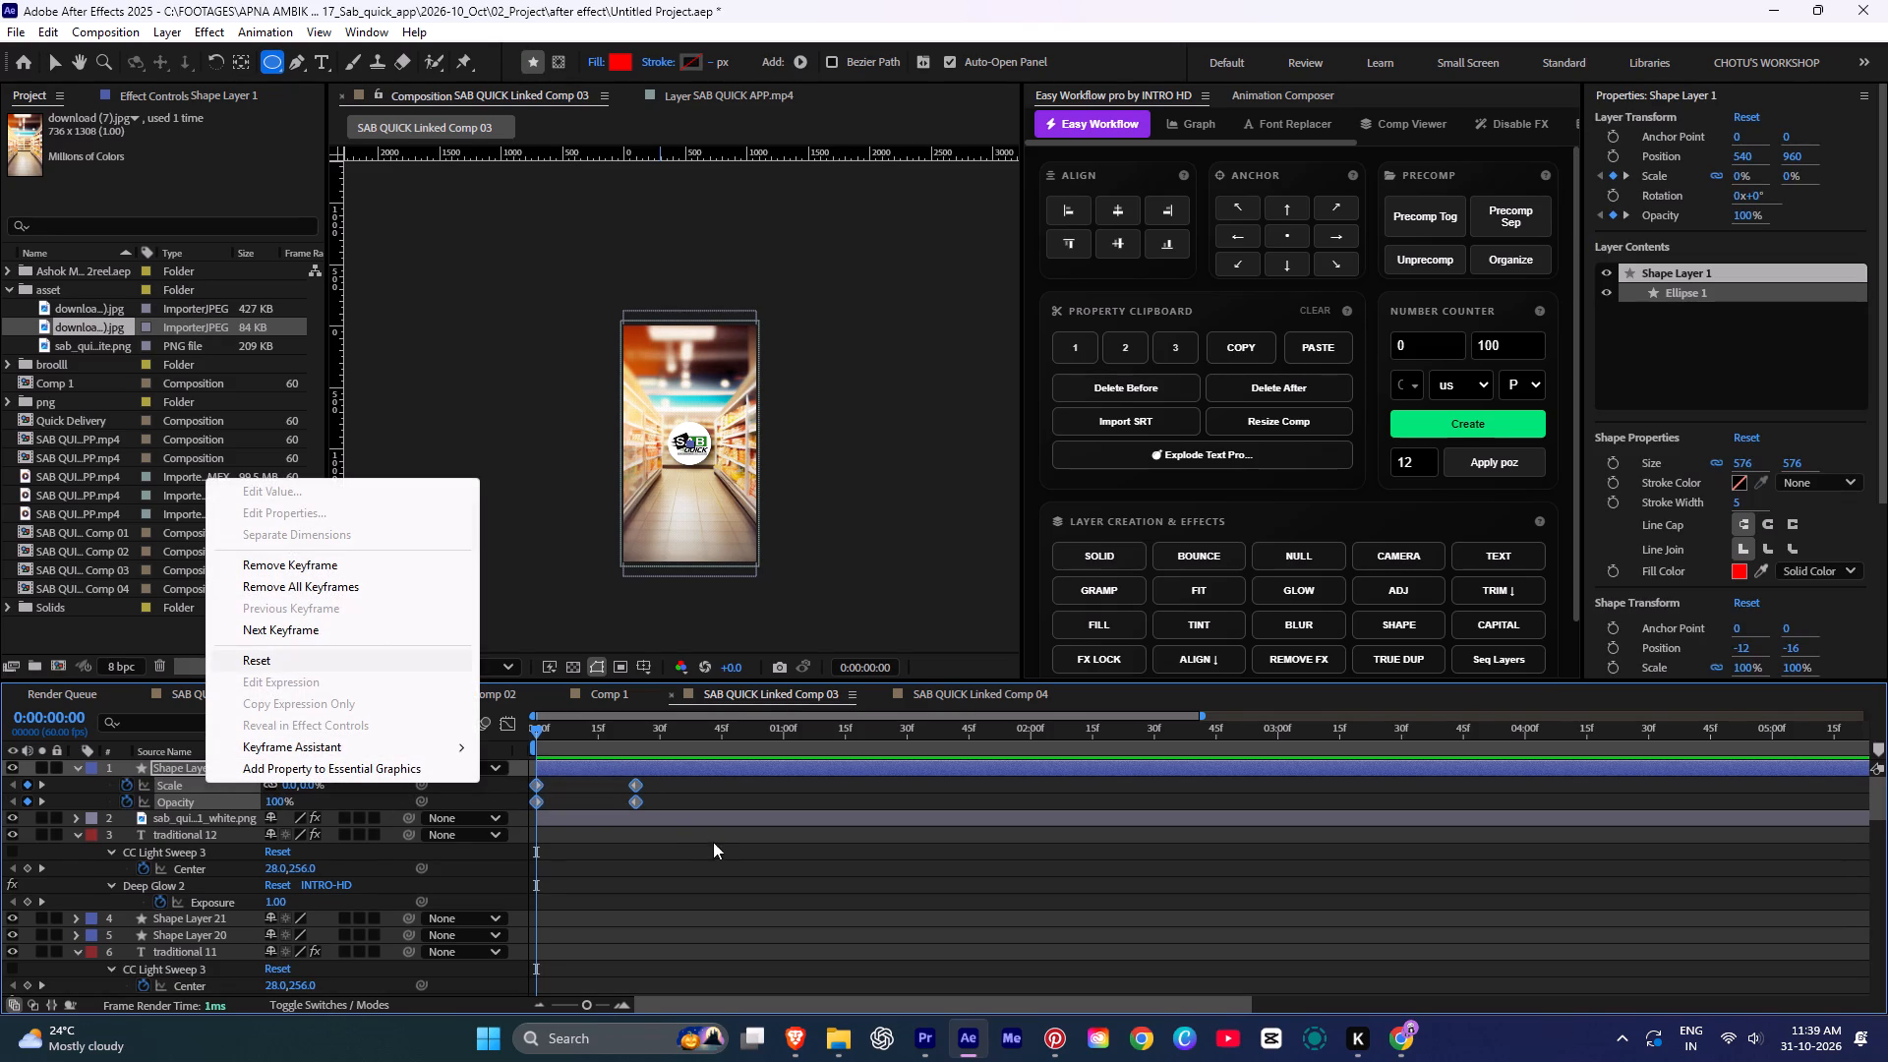
left_click(613, 791)
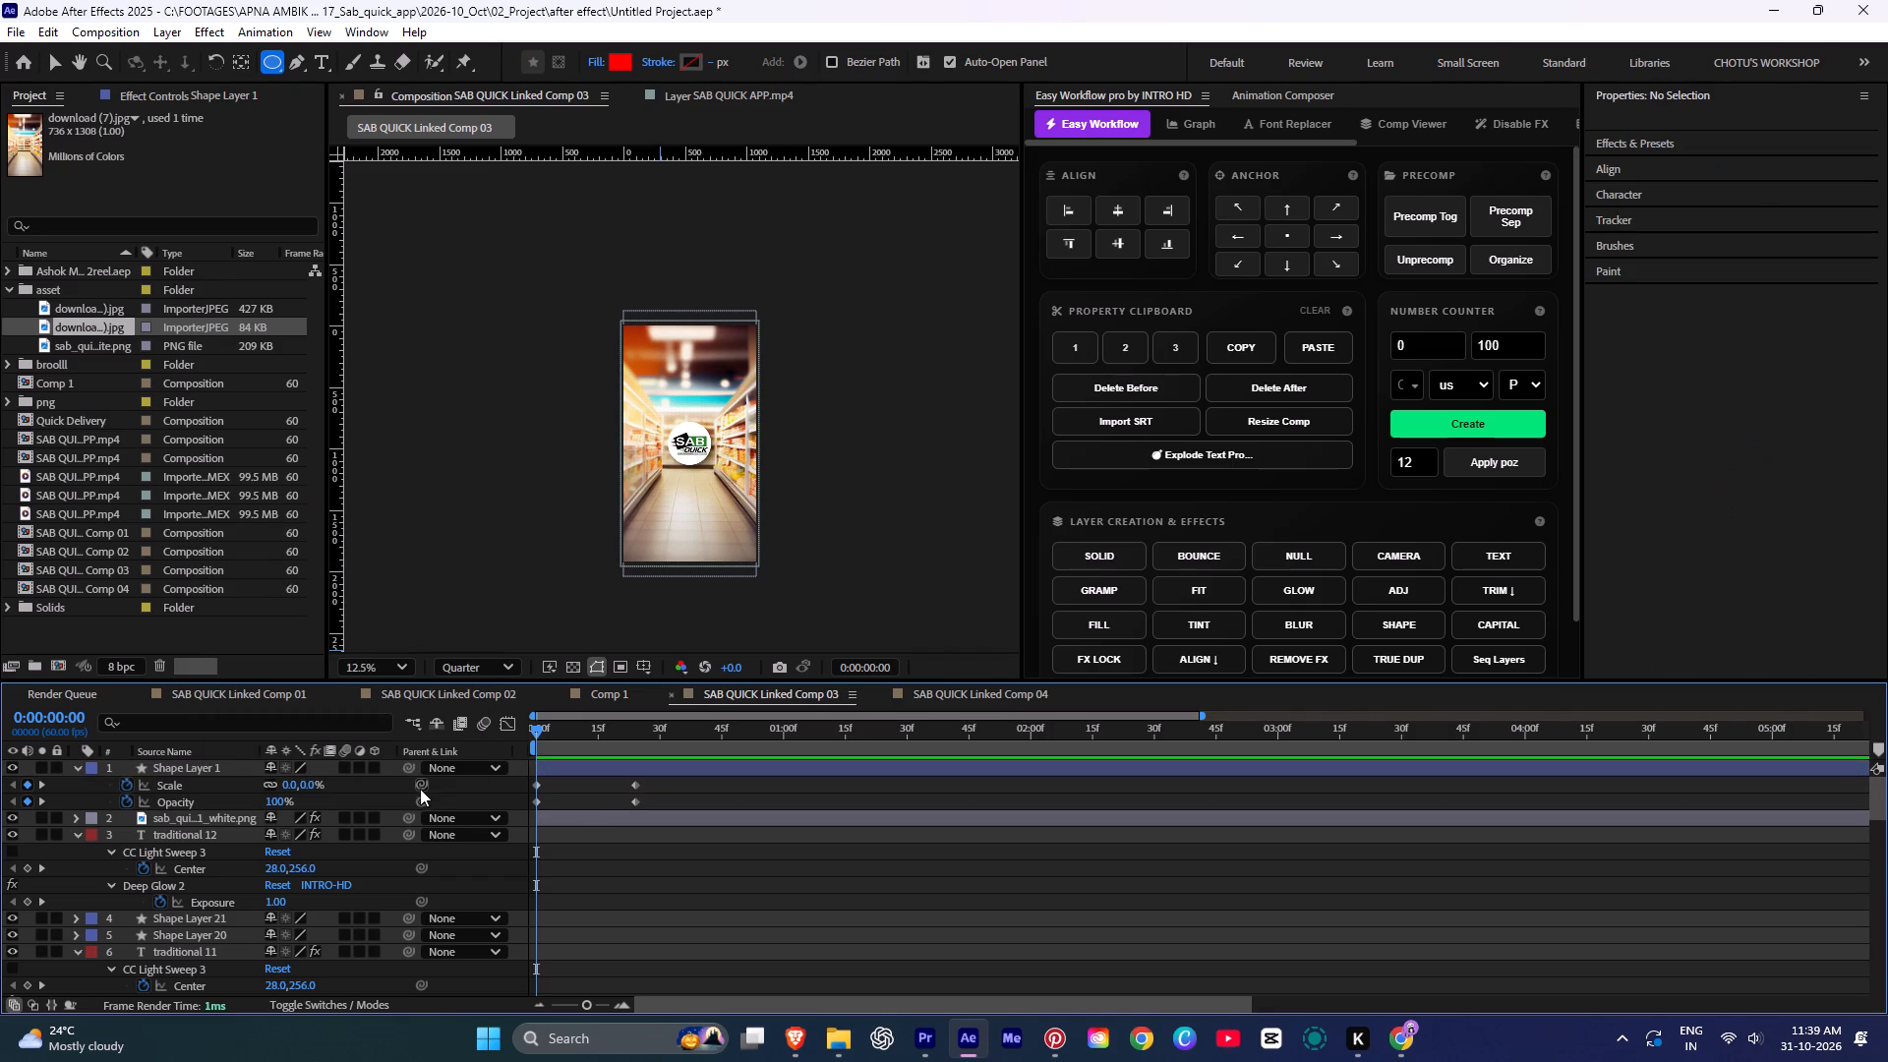
left_click(420, 788)
left_click(420, 788)
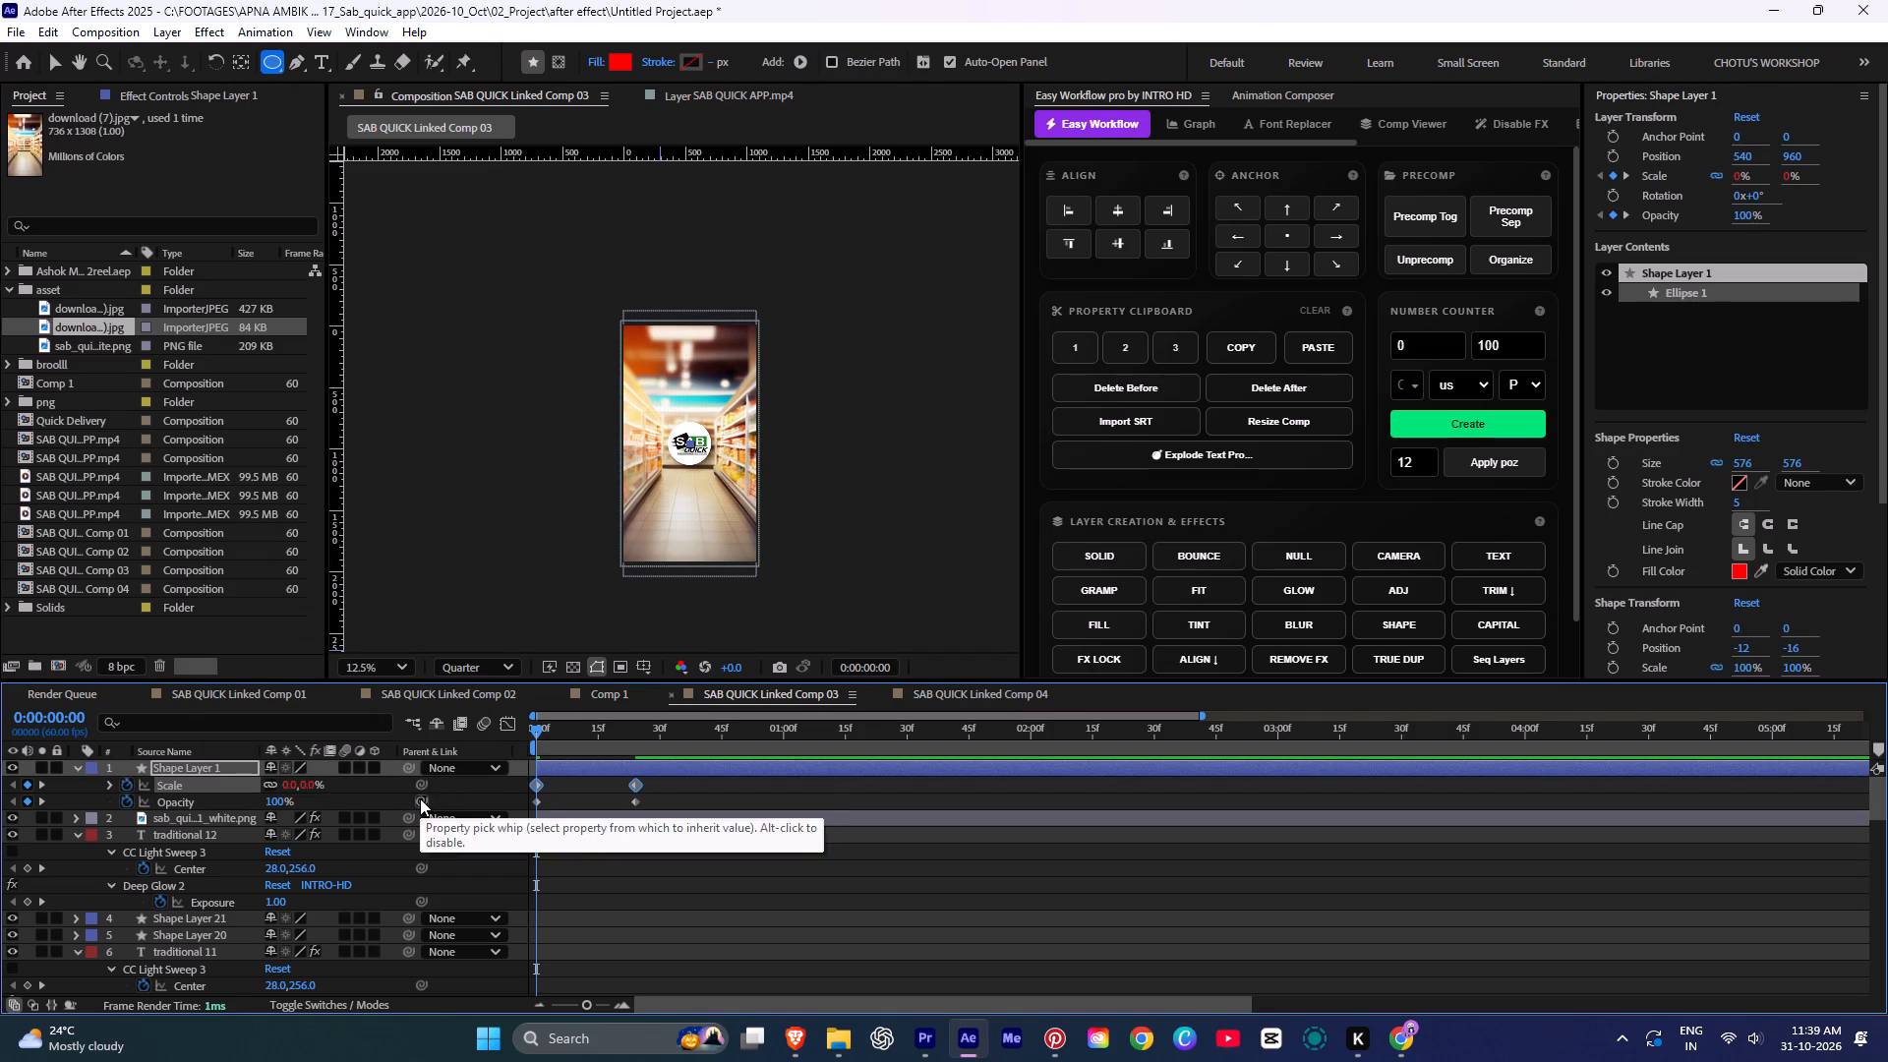
left_click(420, 798, "alt")
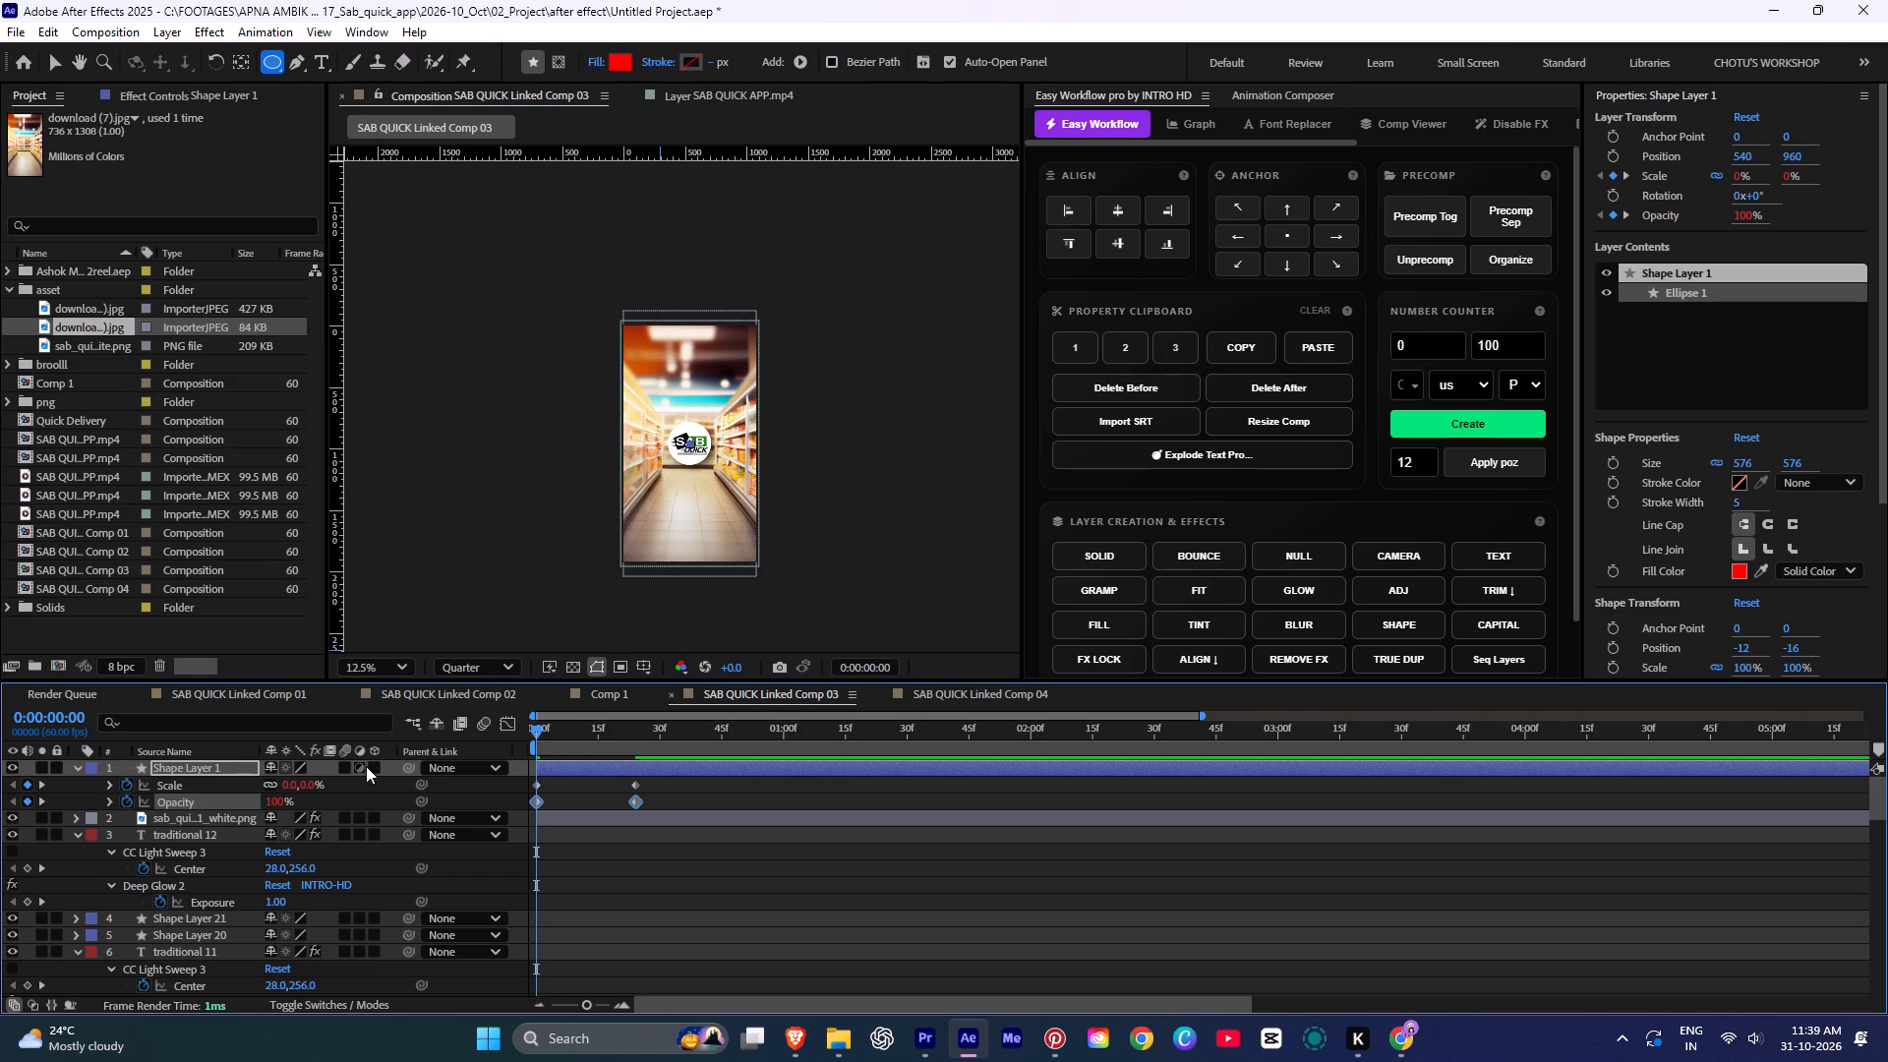
Set the composition preview resolution to Third and return the playhead to the first frame.
left_click(476, 665)
left_click(484, 703)
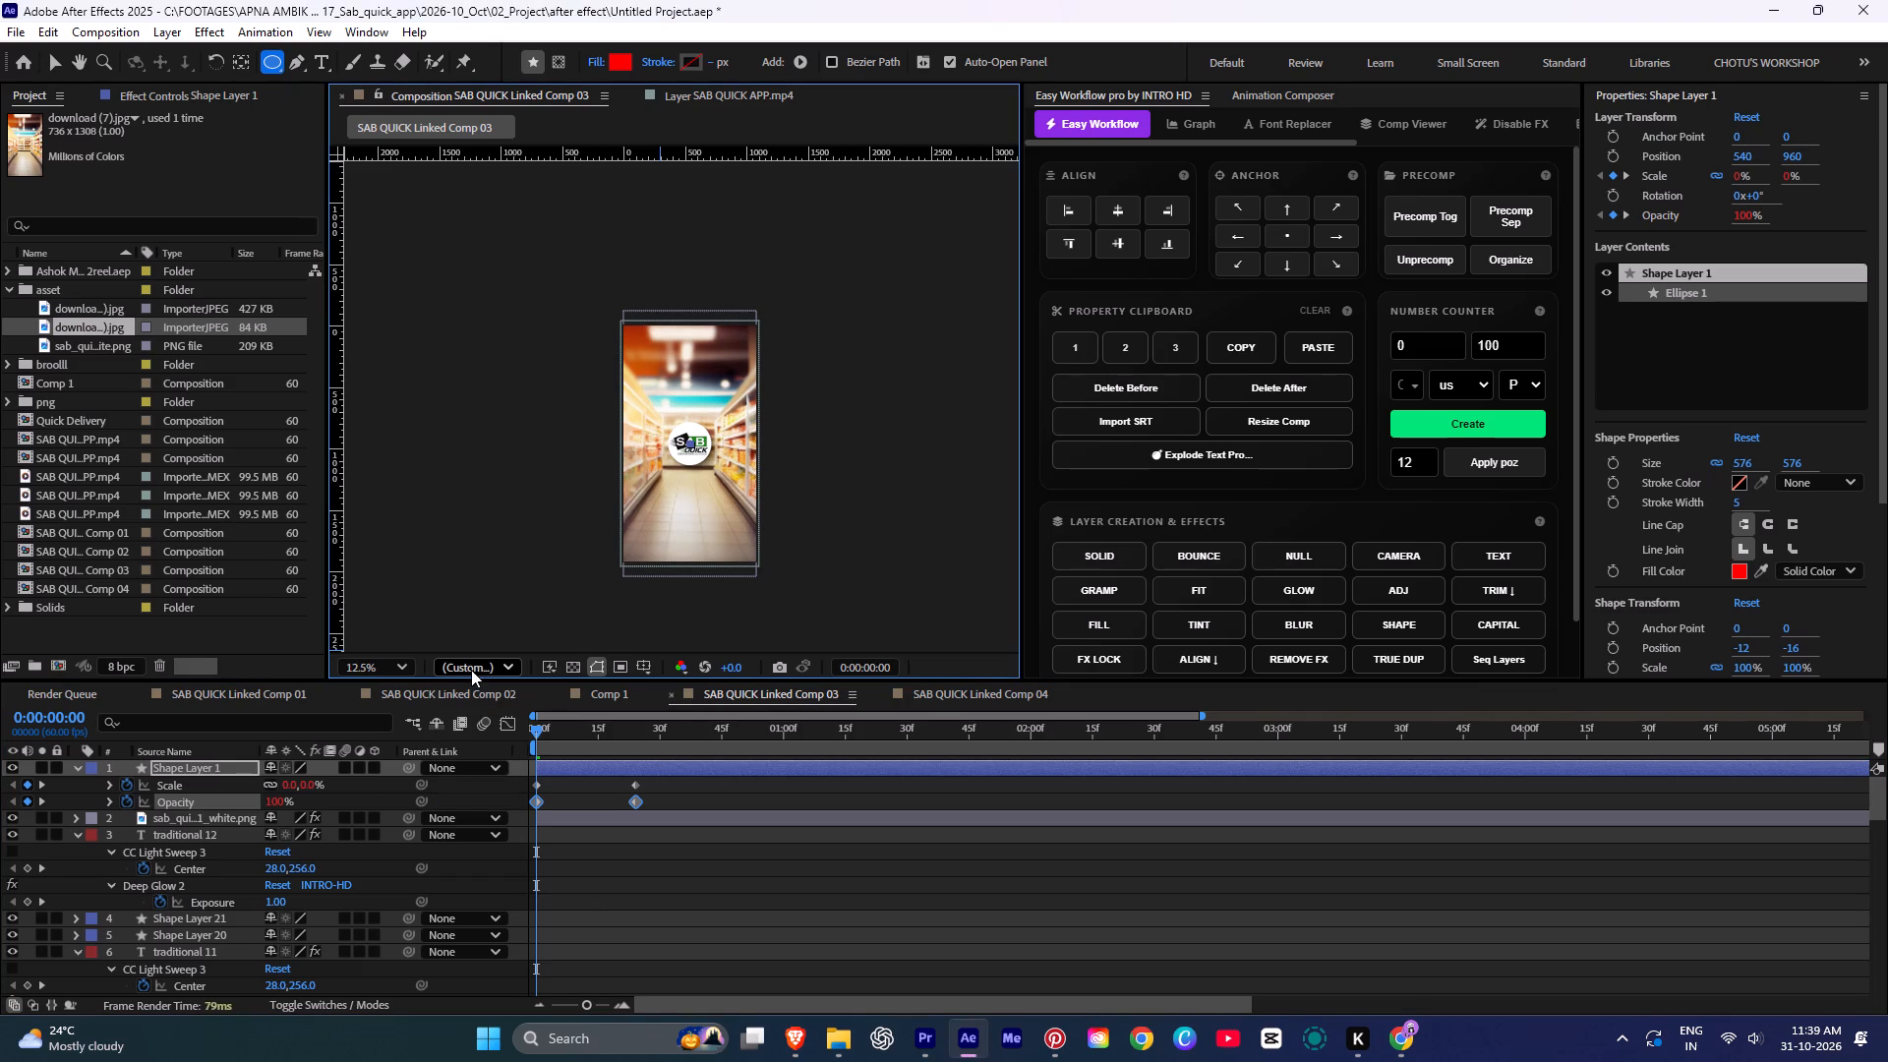
left_click(471, 668)
left_click(476, 780)
left_click(389, 670)
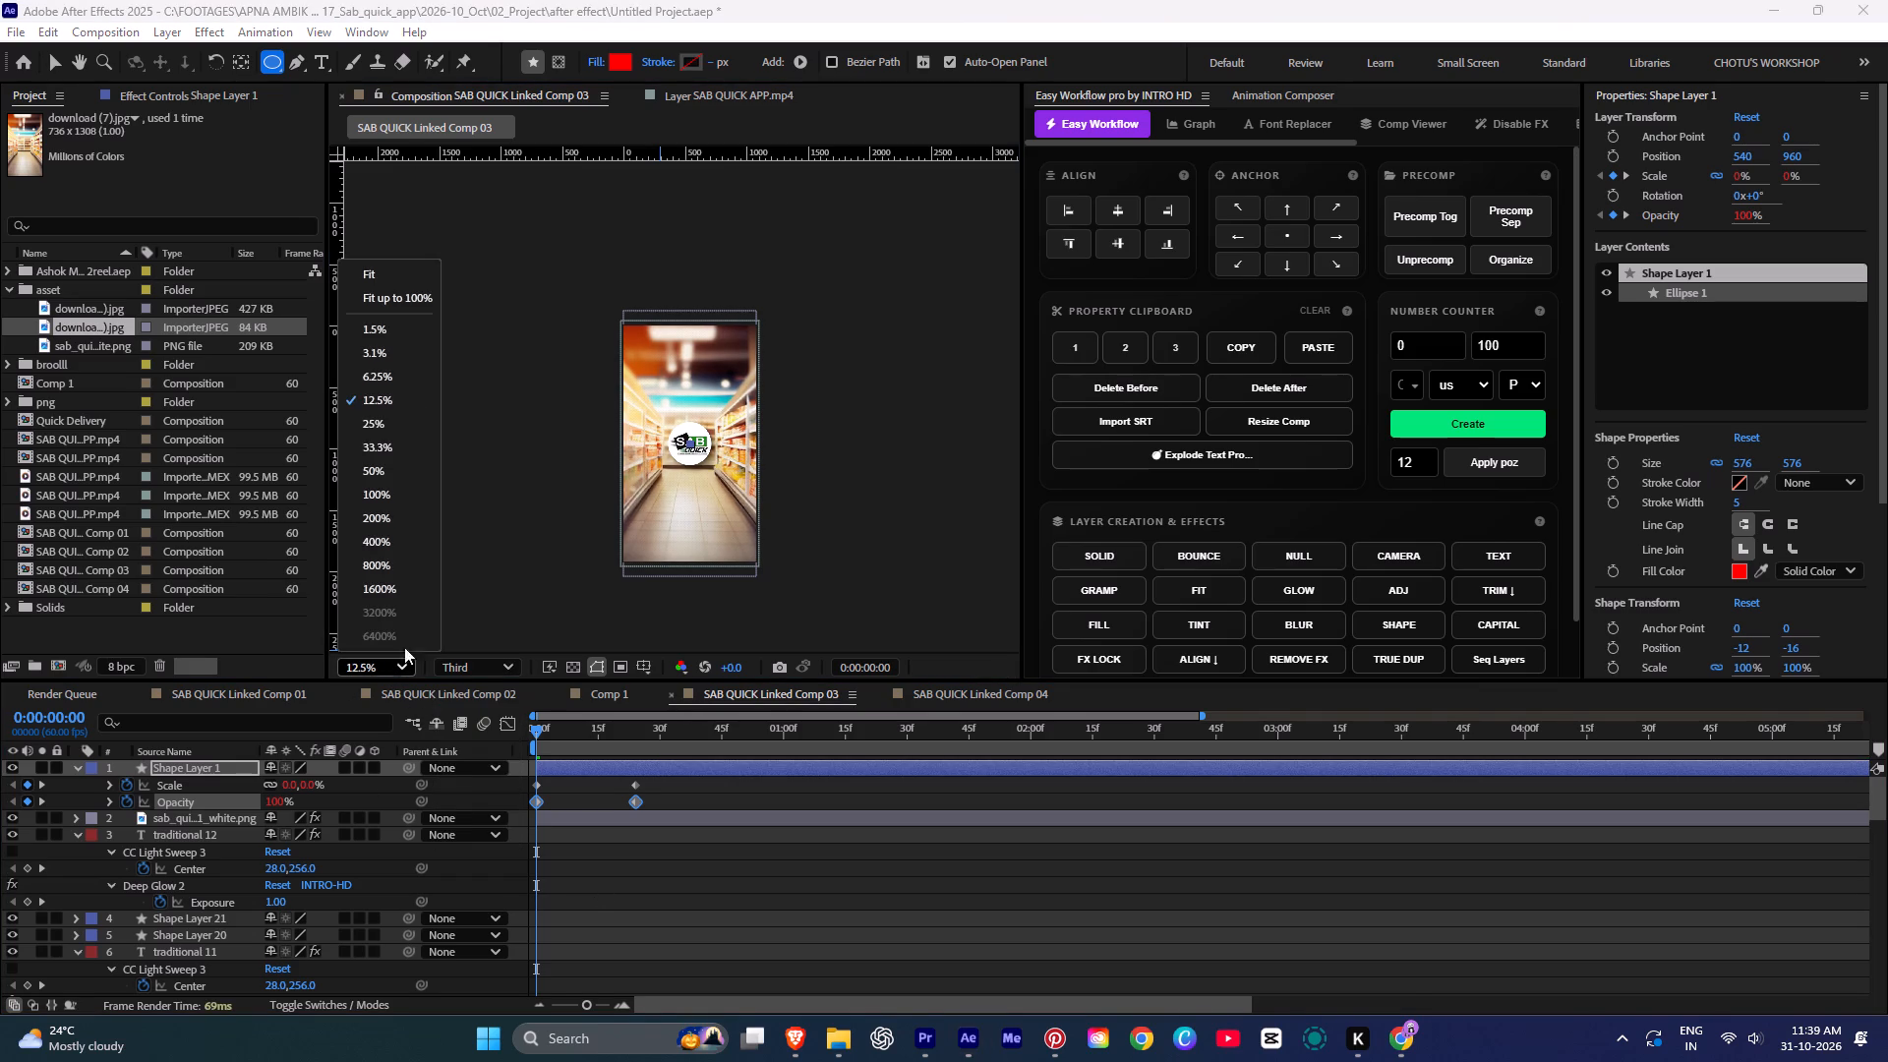
left_click(663, 872)
left_click_drag(606, 746, 376, 769)
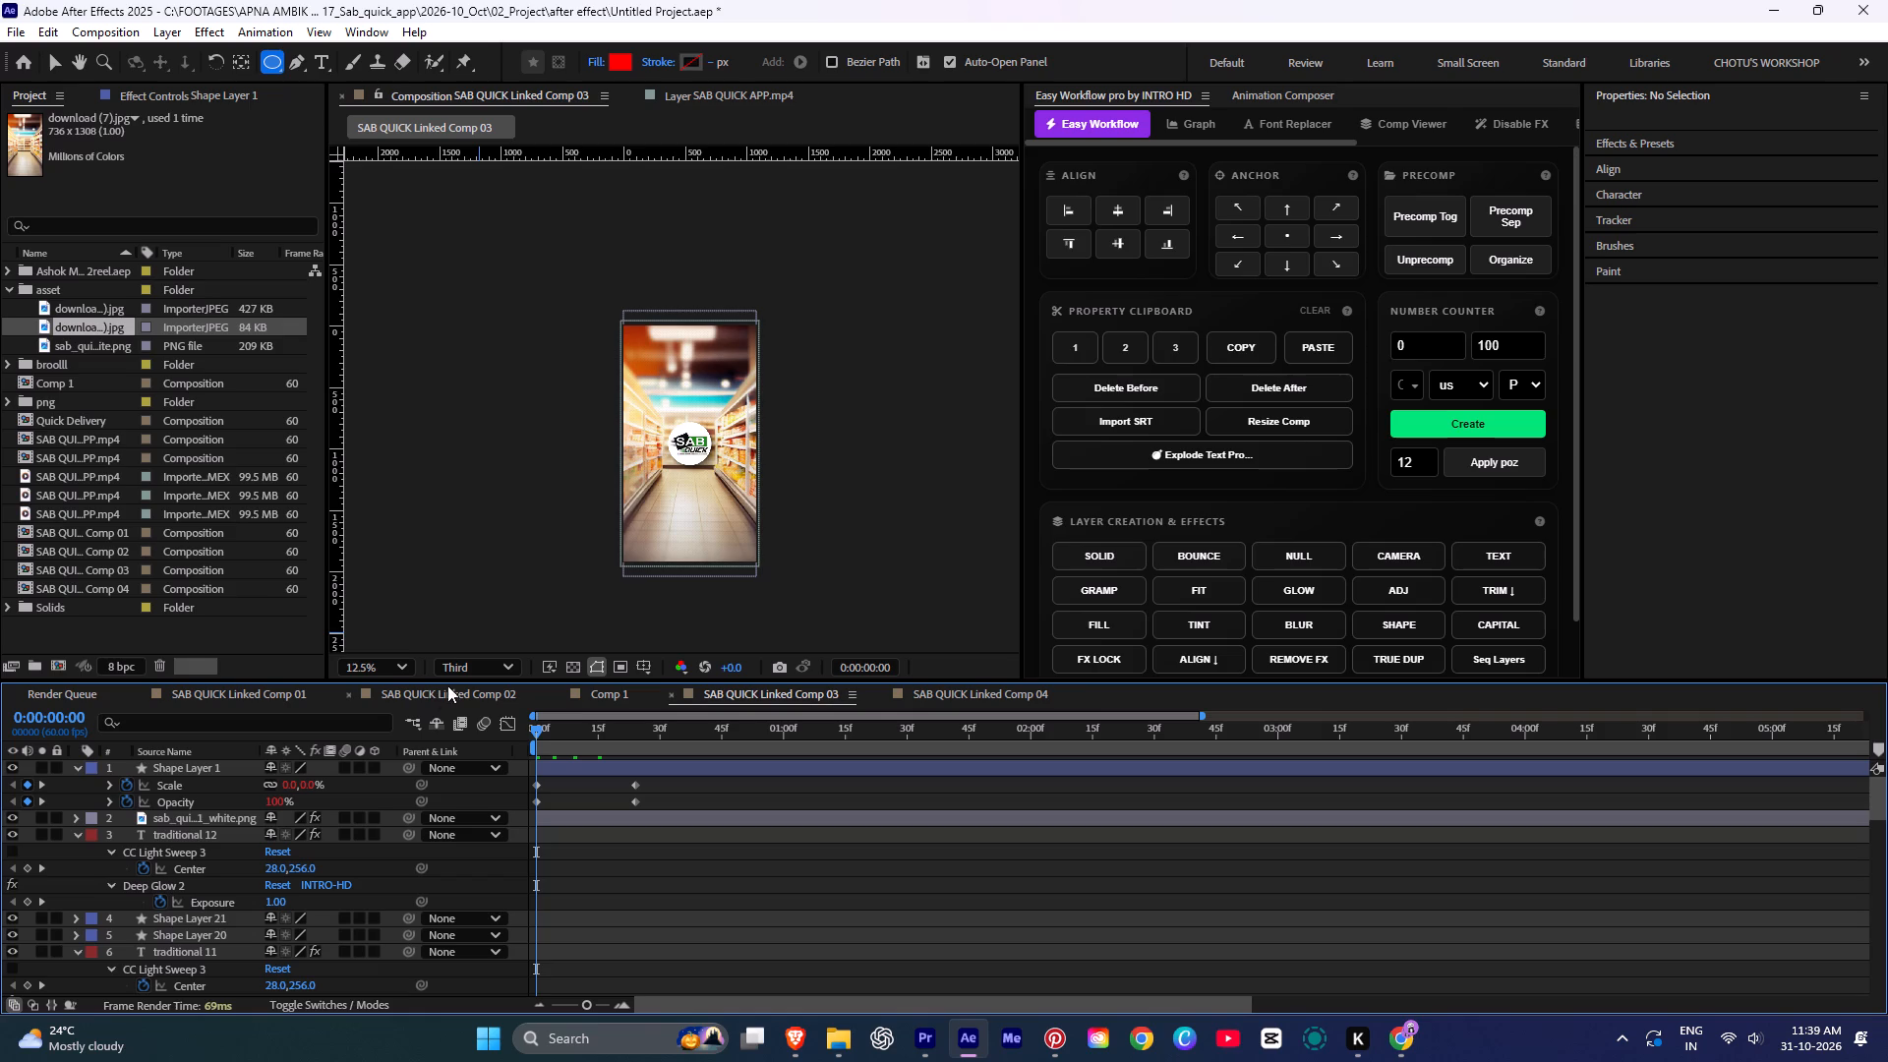
Switch to Premiere Pro and play the SAB QUICK APP V01 sequence from the start through the linked Comp 03 section to review it.
key("alt+Tab")
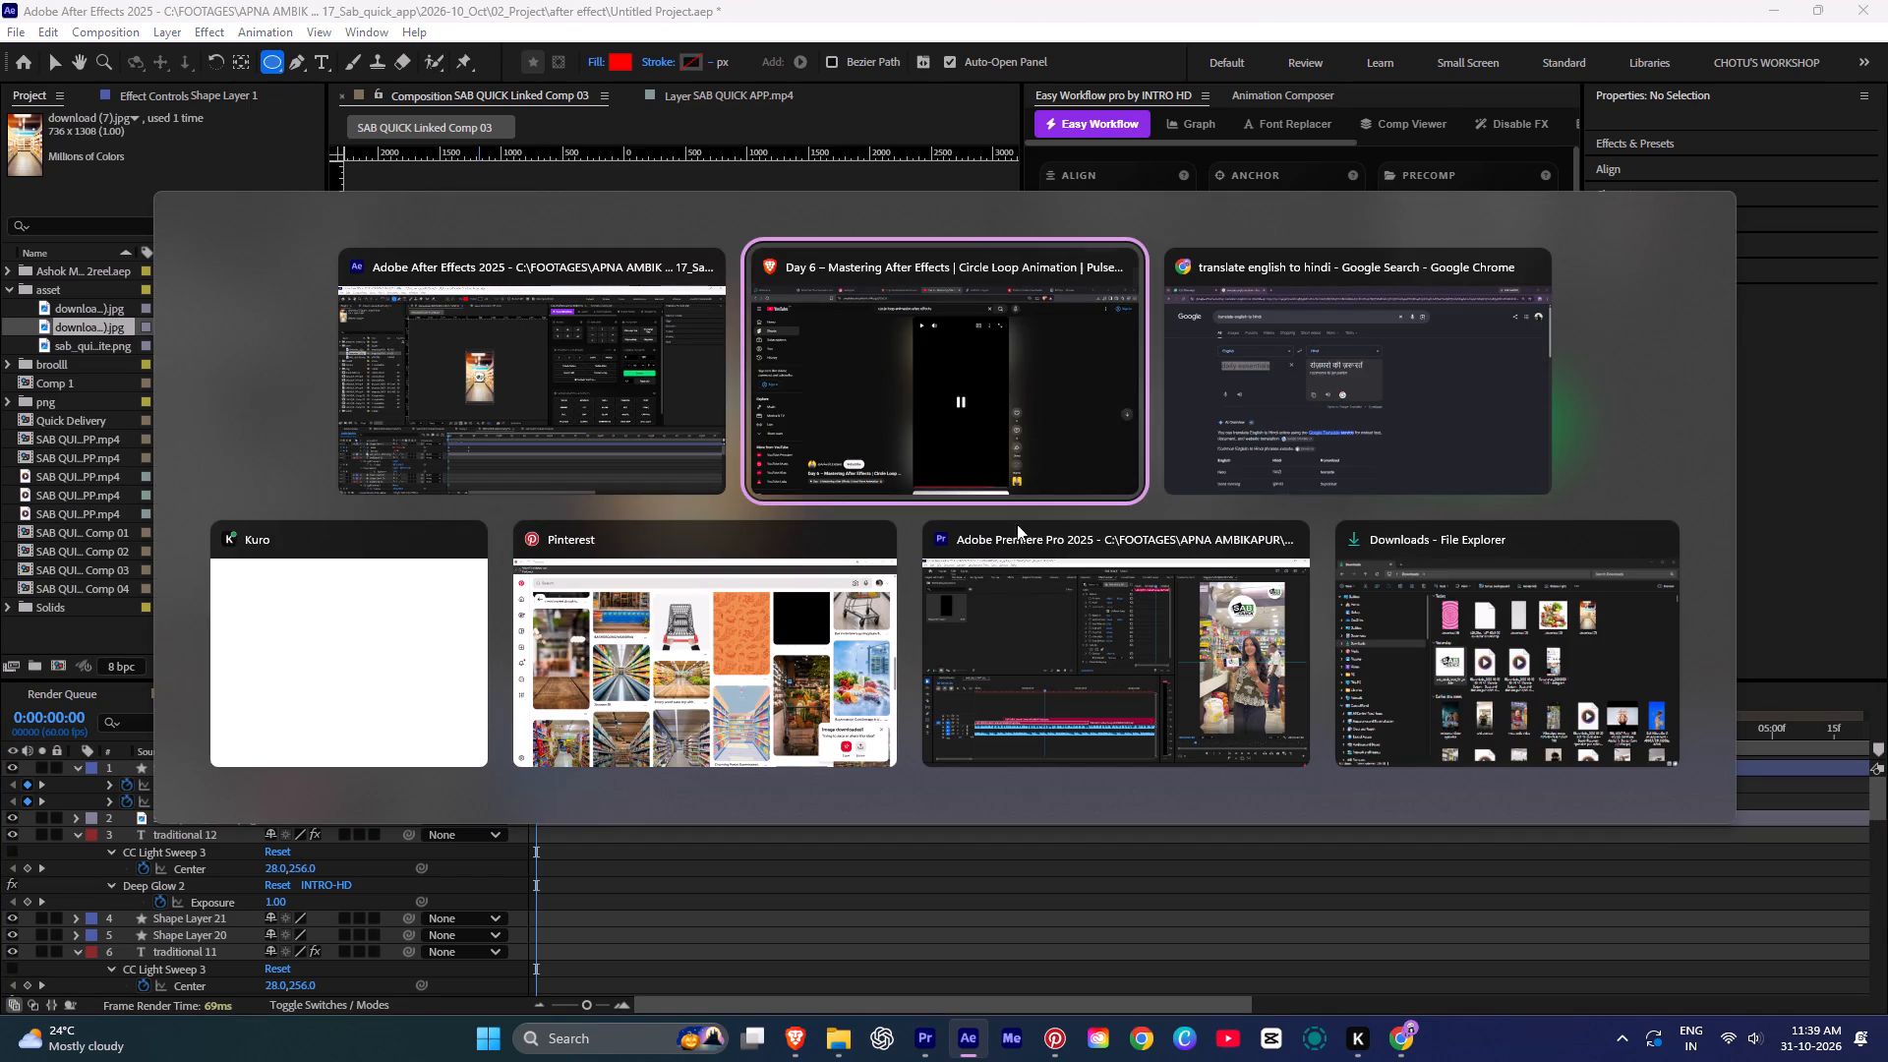
left_click(965, 702, "alt")
left_click(737, 731)
left_click_drag(630, 648, 0, 643)
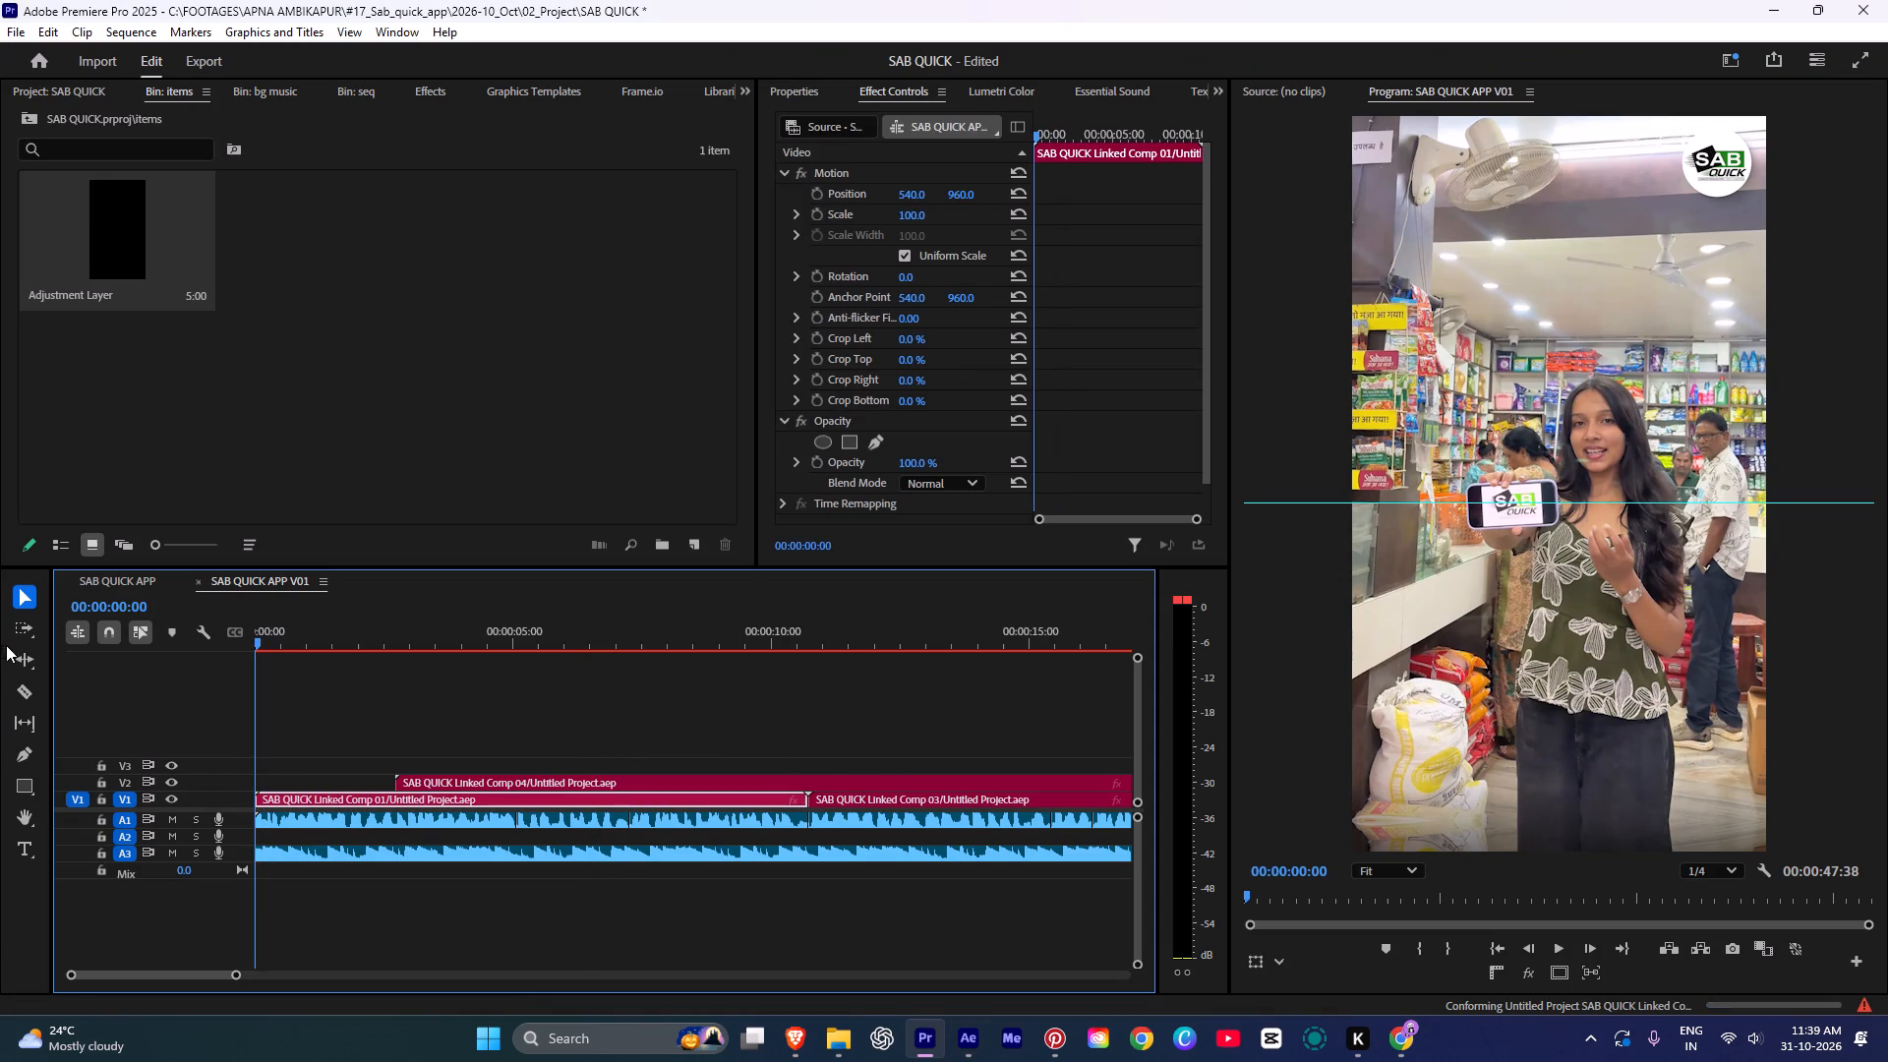
key("space")
key("space")
left_click(387, 622)
key("space")
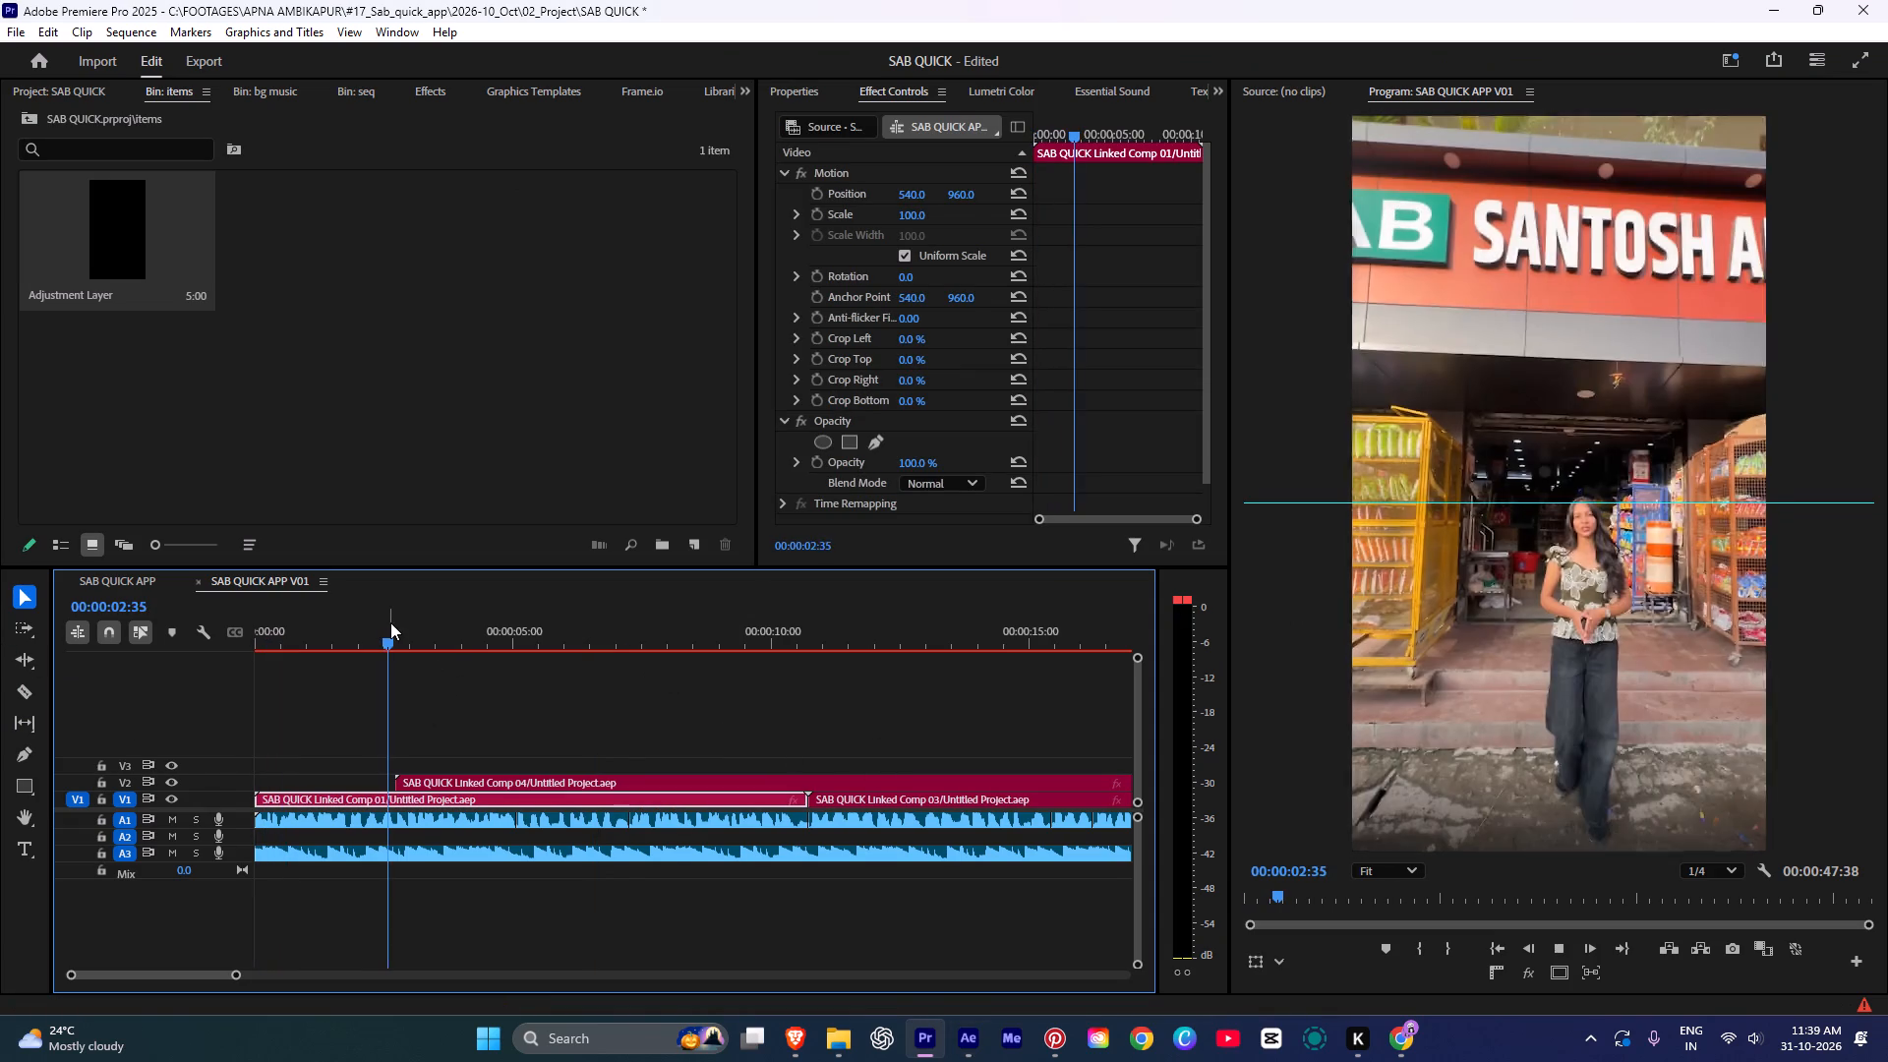
scroll(441, 666, "down", 4, "alt")
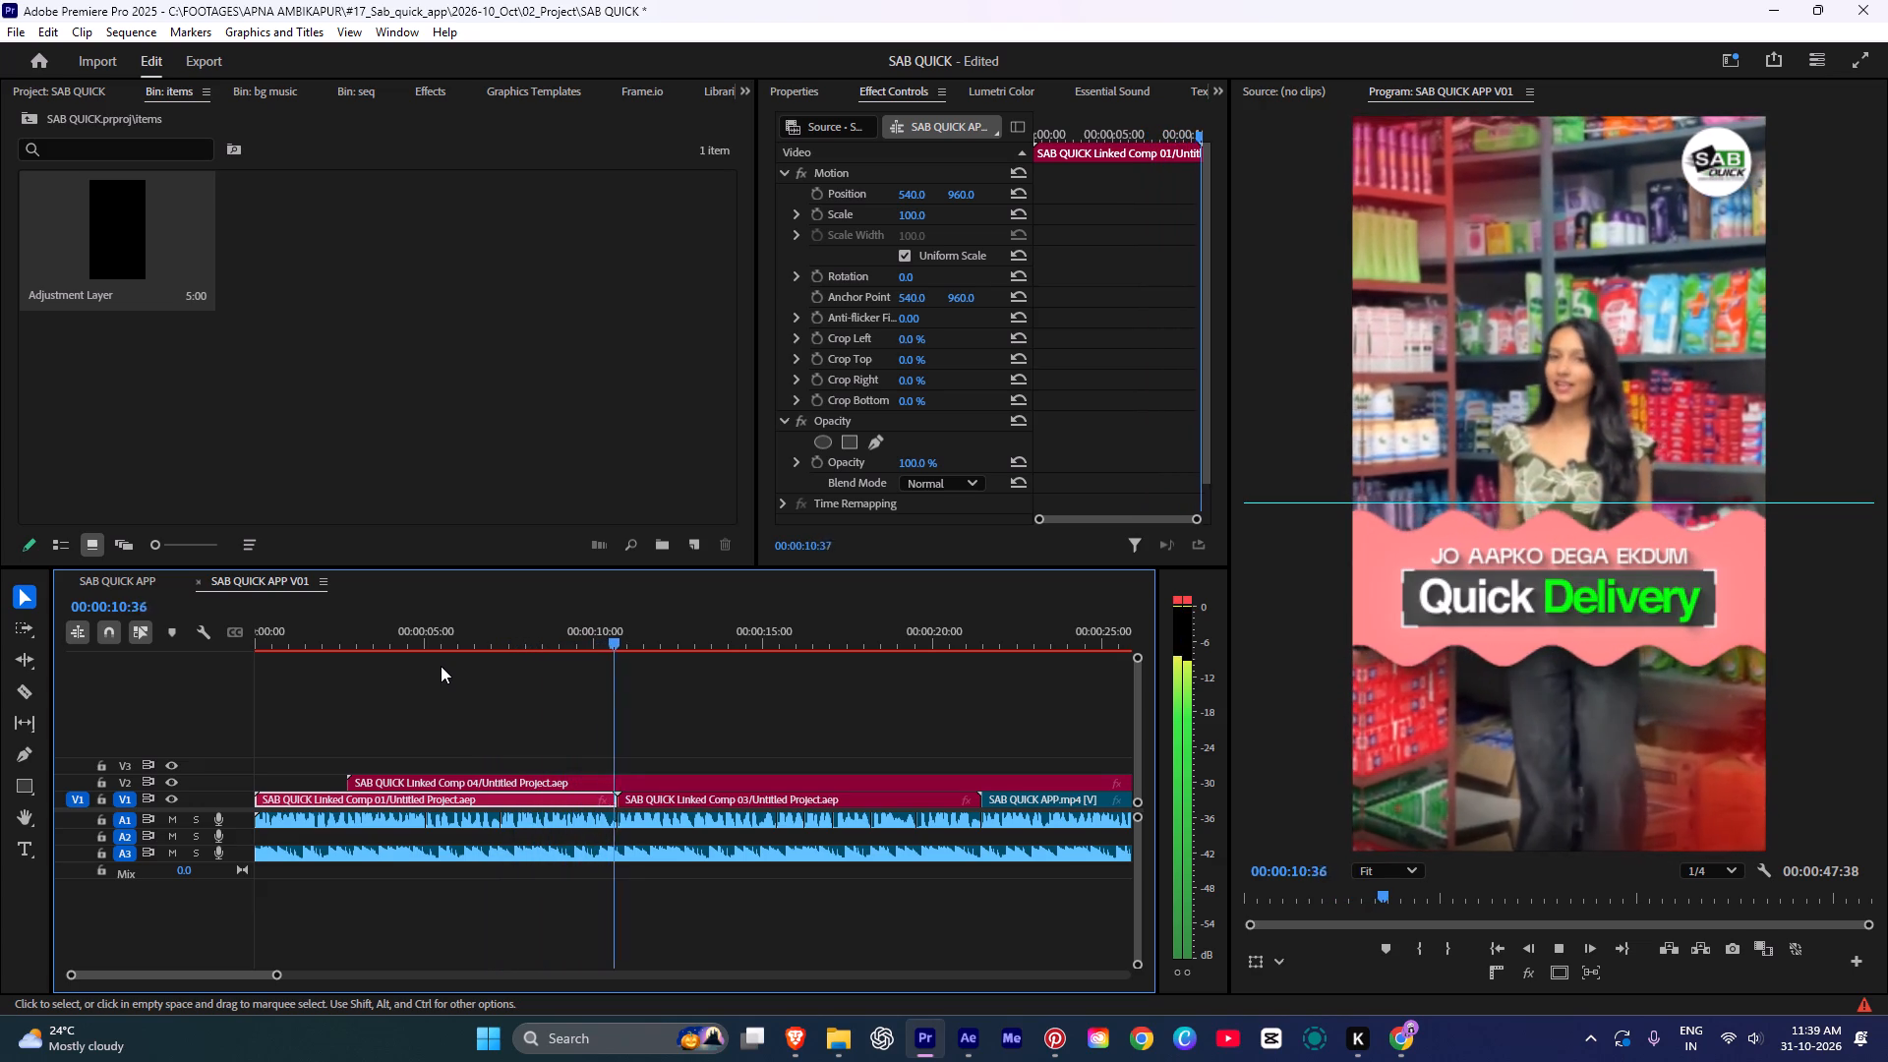
key("space")
key("space")
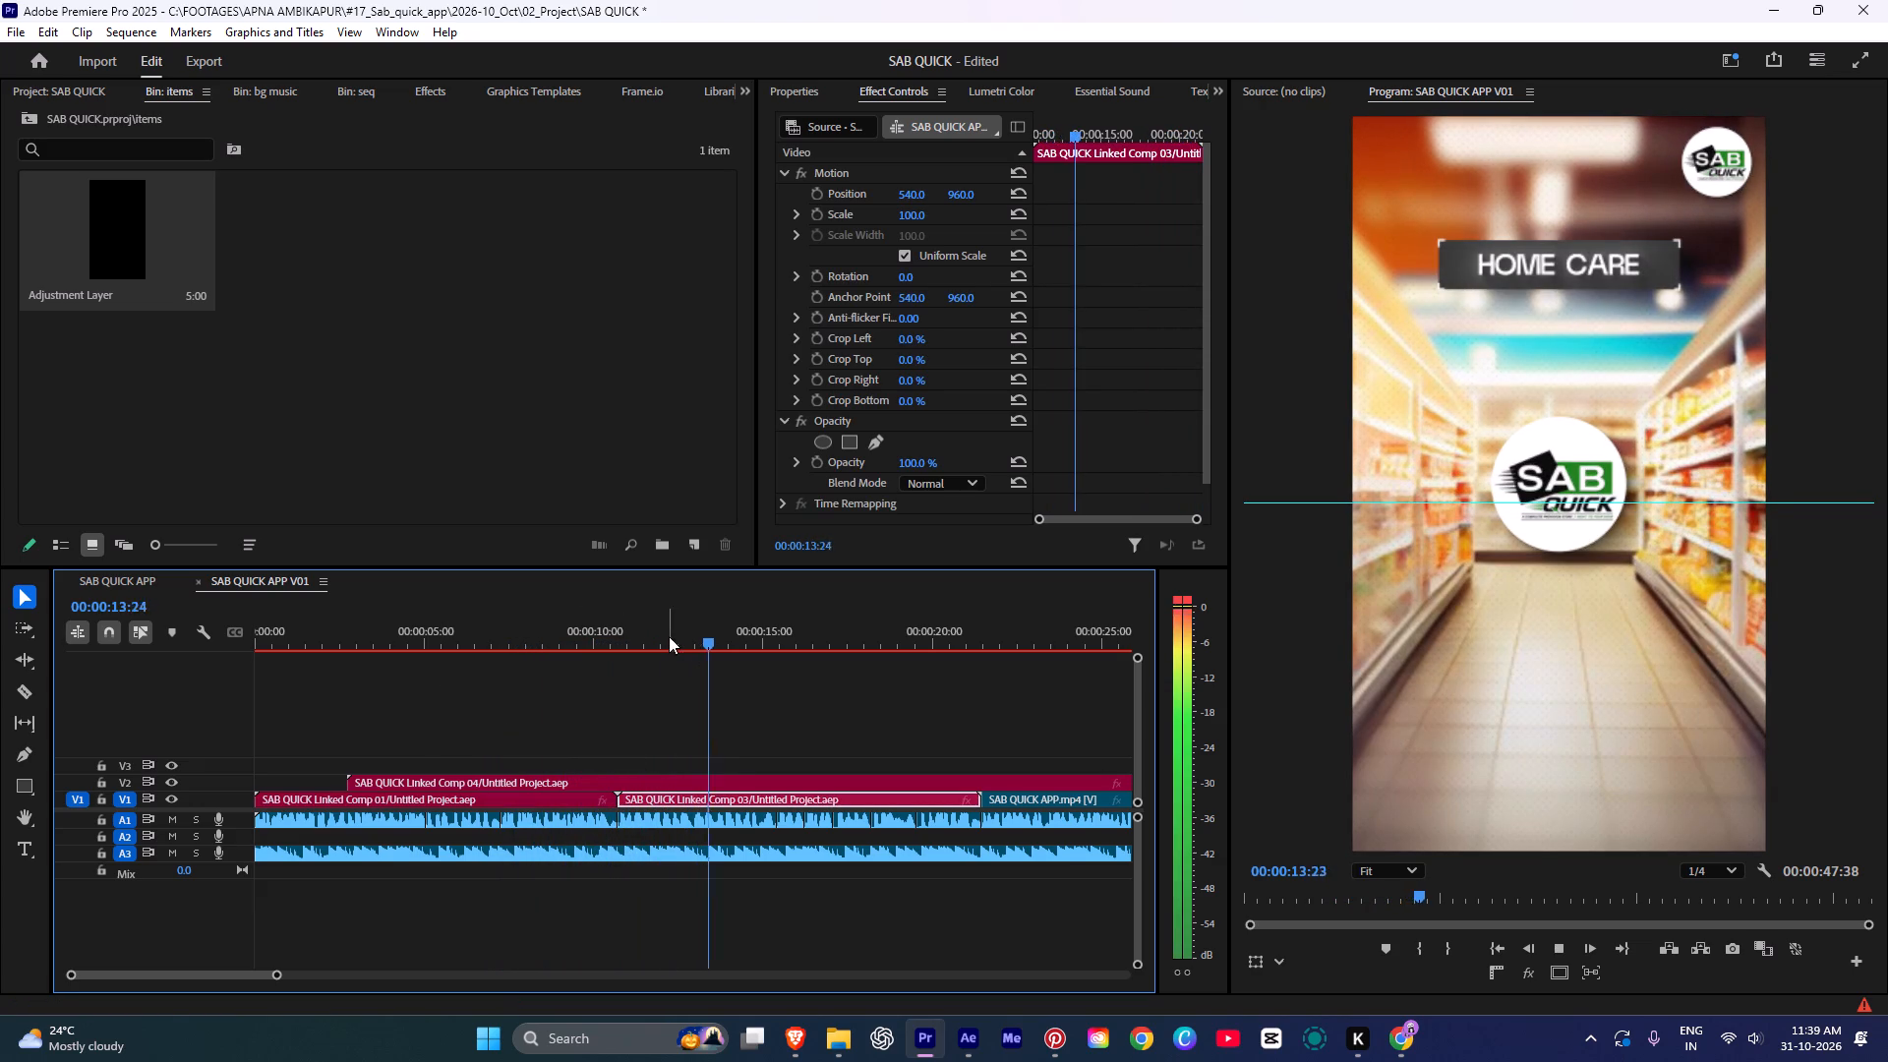
left_click_drag(667, 636, 619, 641)
key("space")
left_click_drag(633, 638, 642, 638)
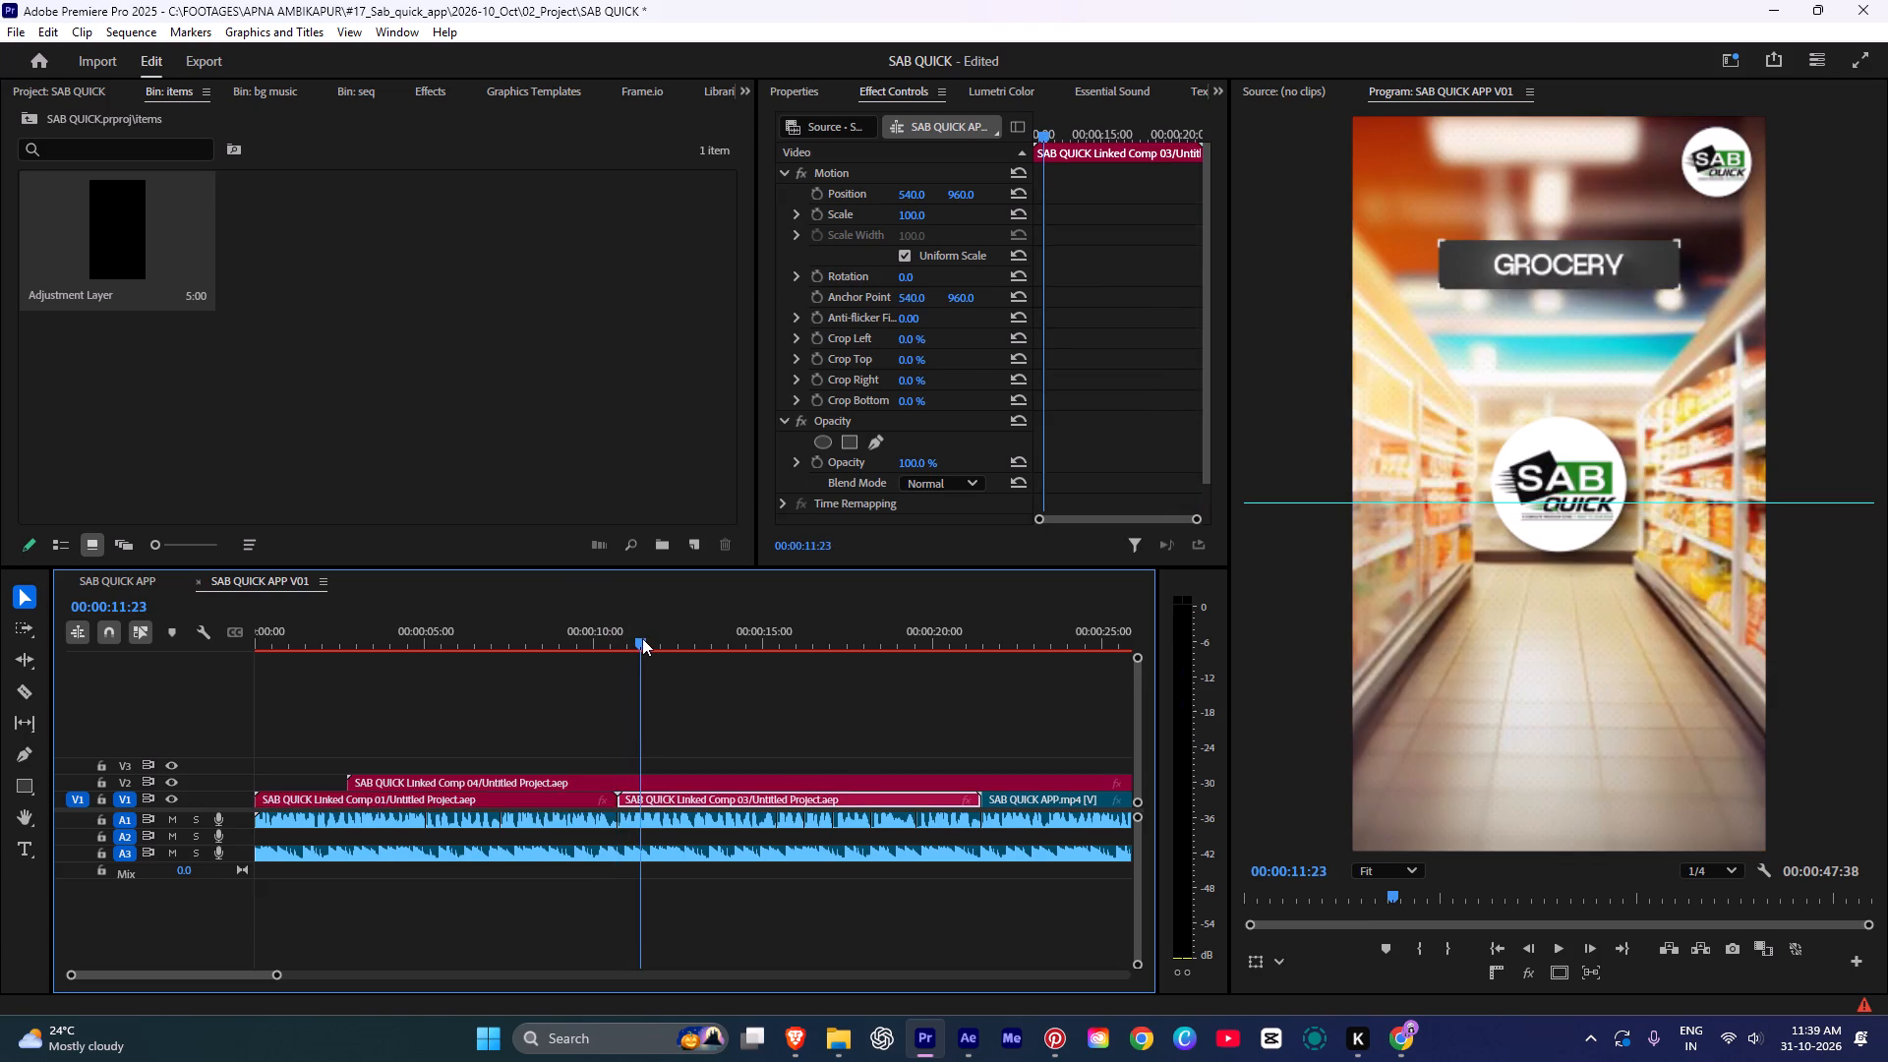
Switch to Pinterest and search for "table".
key("alt+Tab")
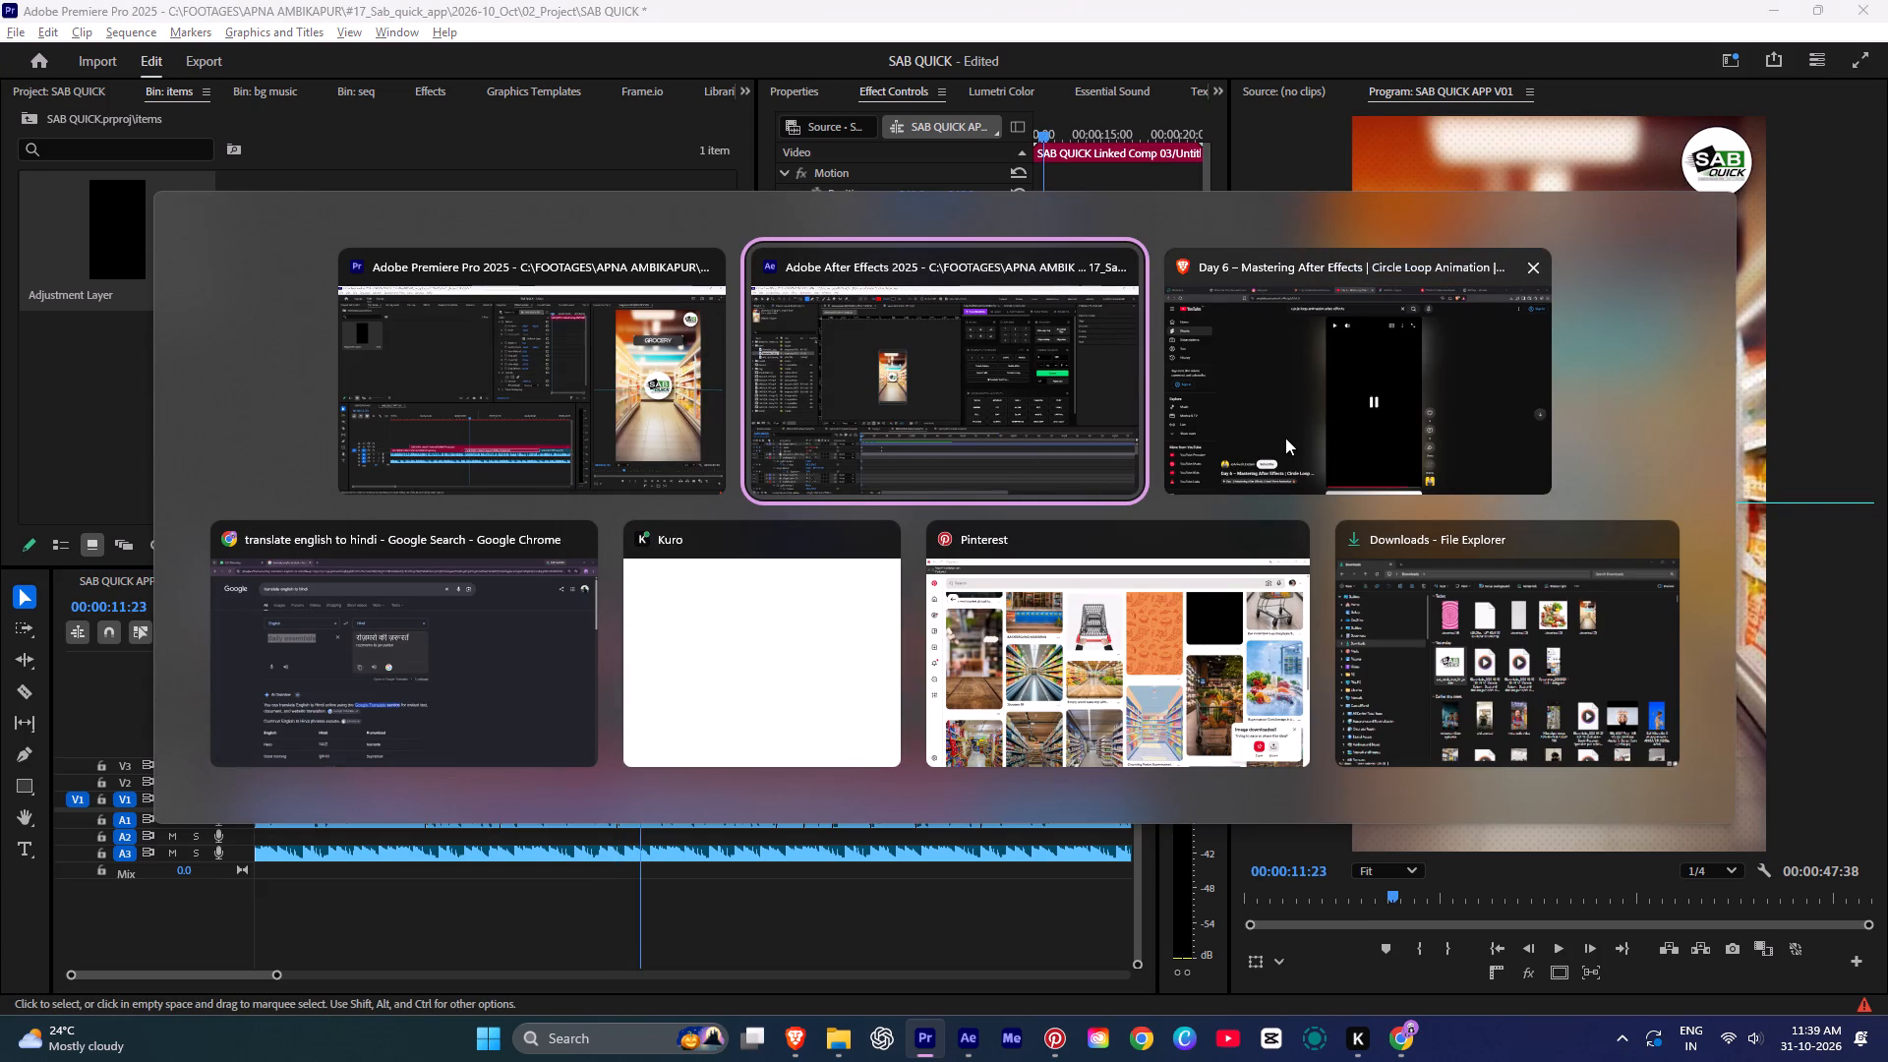
left_click(1130, 631, "alt")
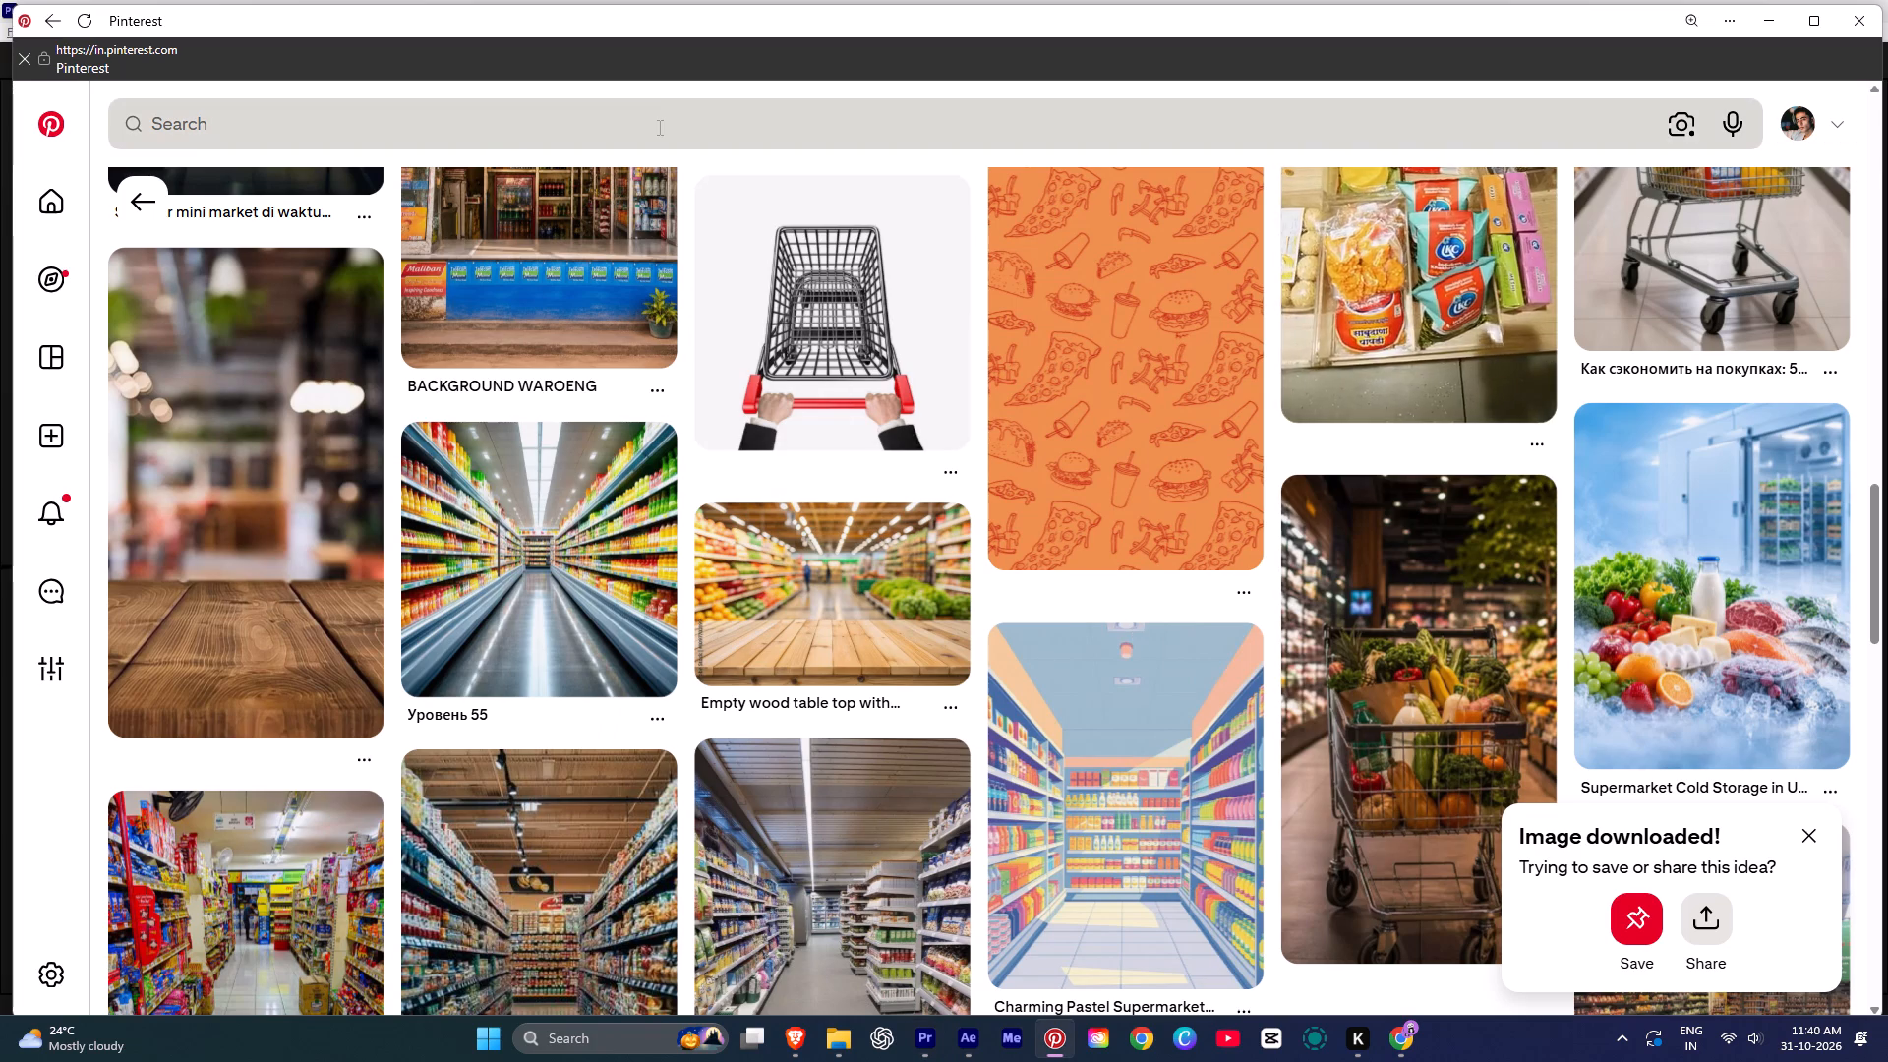
left_click(654, 104)
type("table")
key("Return")
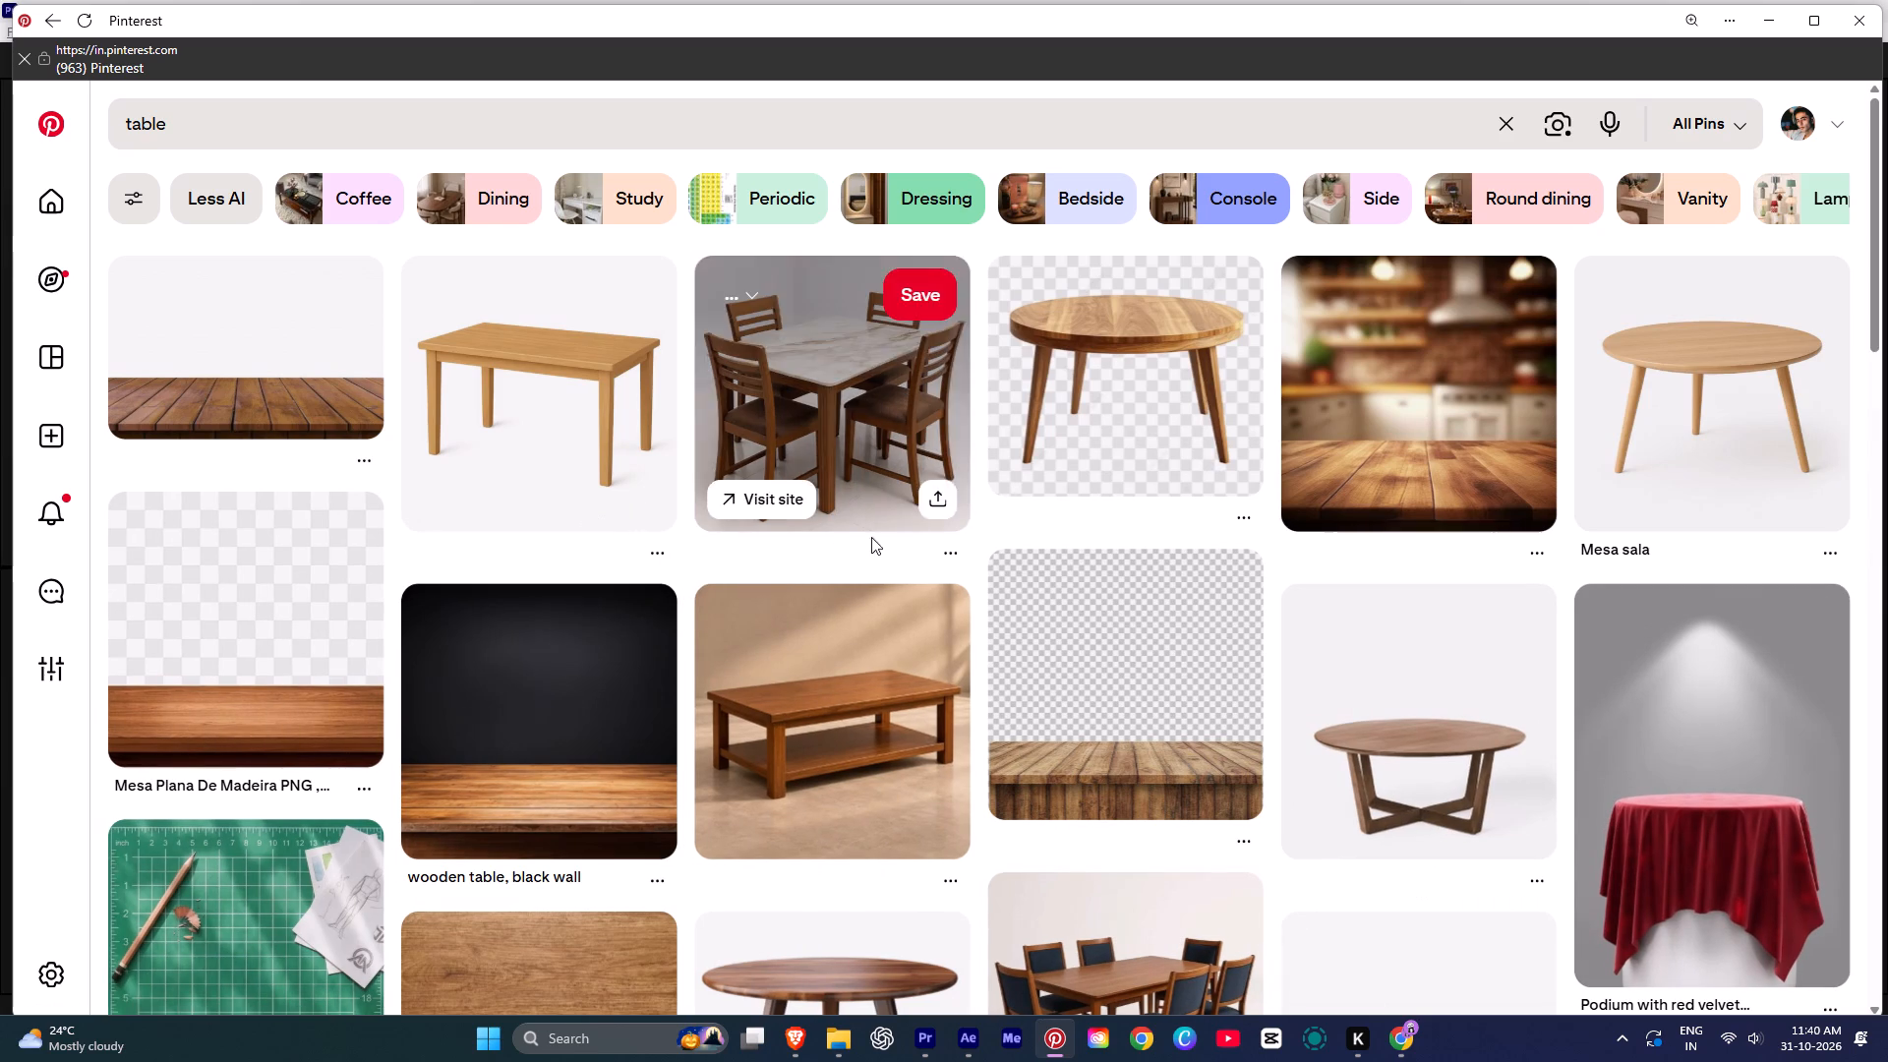
Browse the table results and open the pin showing a podium with a red velvet tablecloth.
scroll(1040, 510, "down", 4)
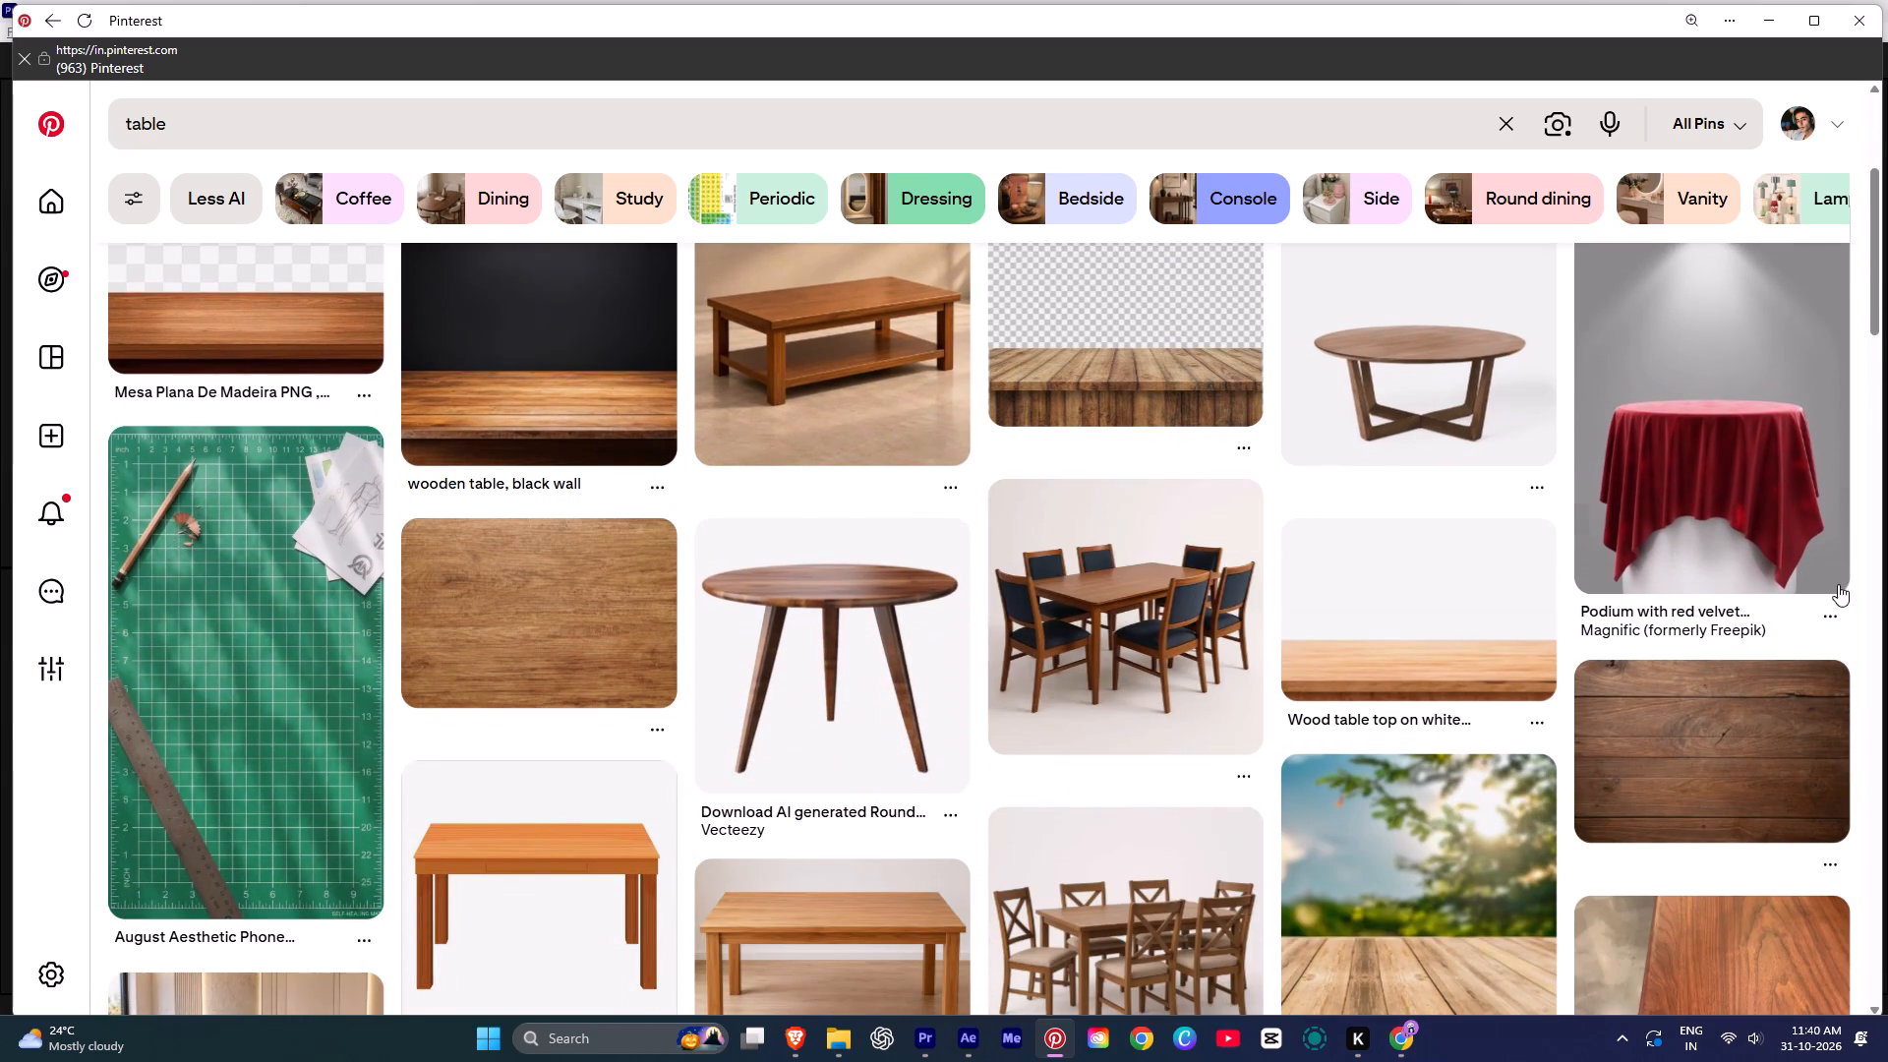
scroll(1703, 501, "down", 5)
scroll(585, 567, "up", 3)
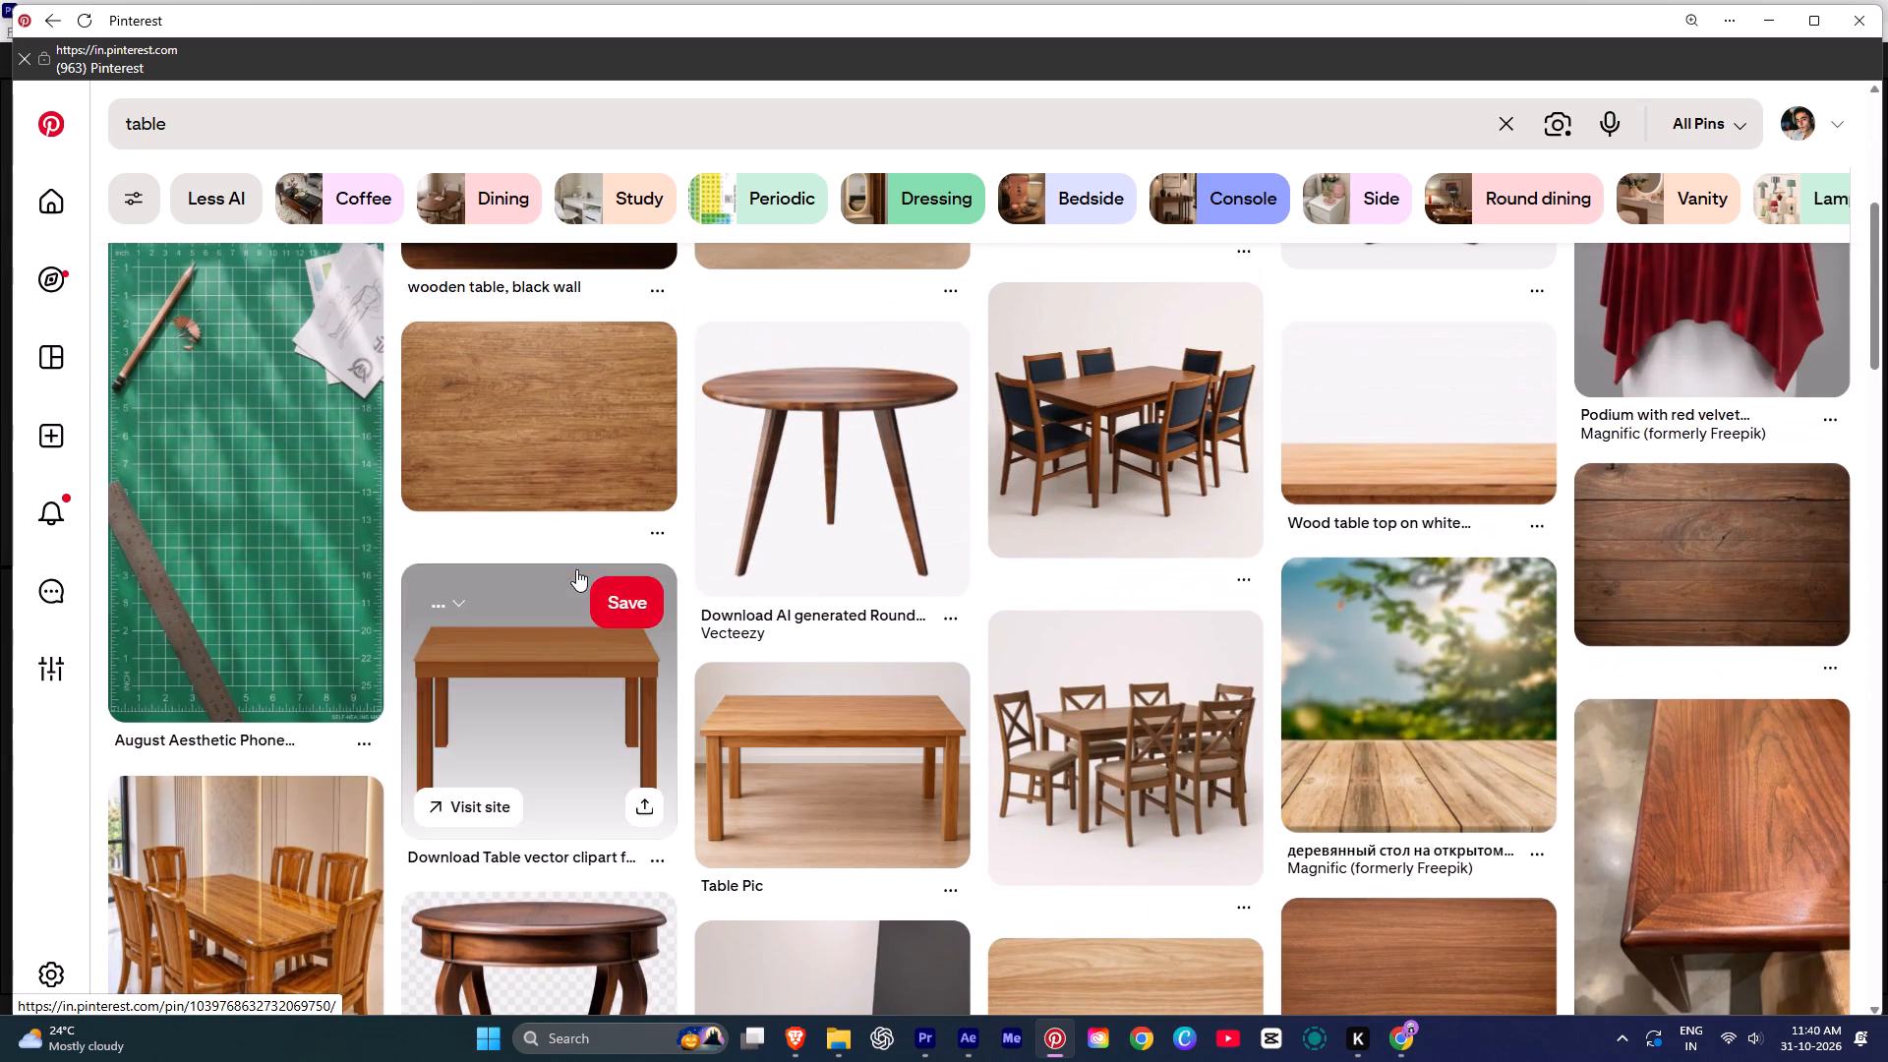
scroll(1725, 597, "down", 4)
scroll(1725, 597, "up", 4)
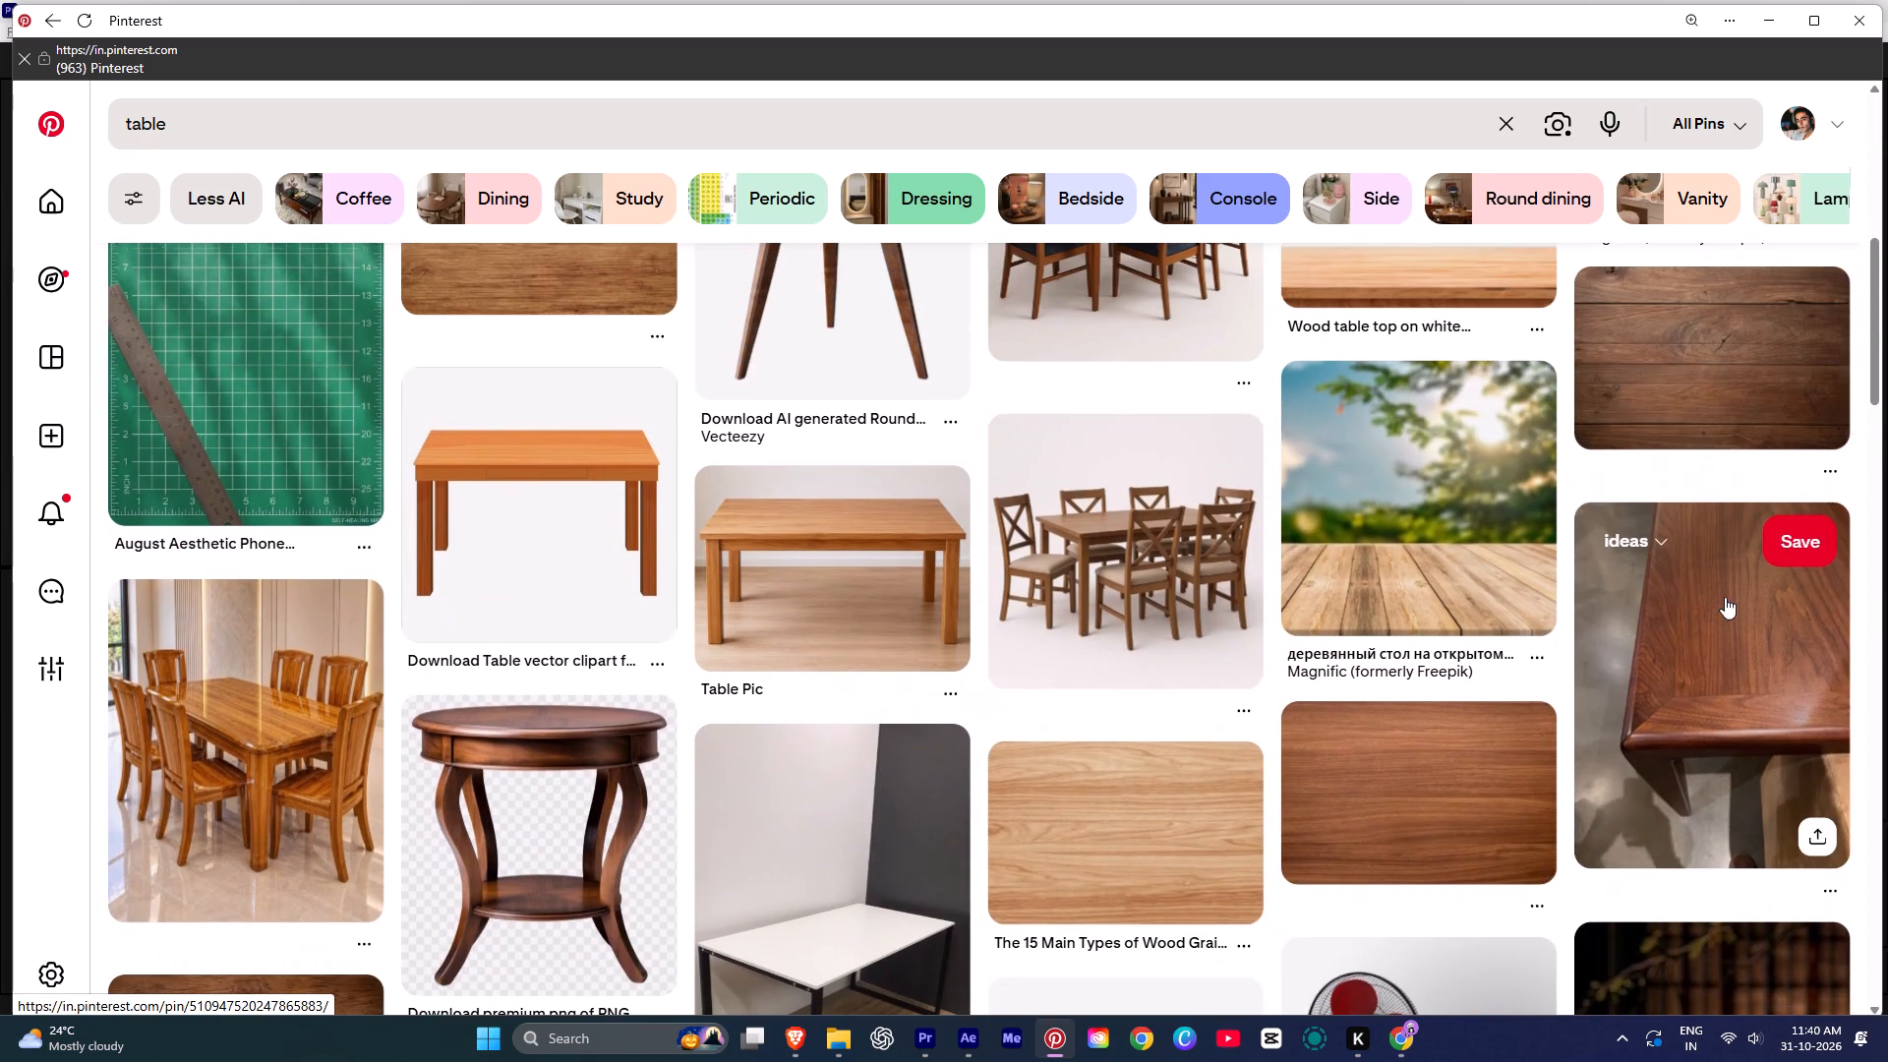
scroll(1725, 597, "up", 3)
left_click(1724, 522)
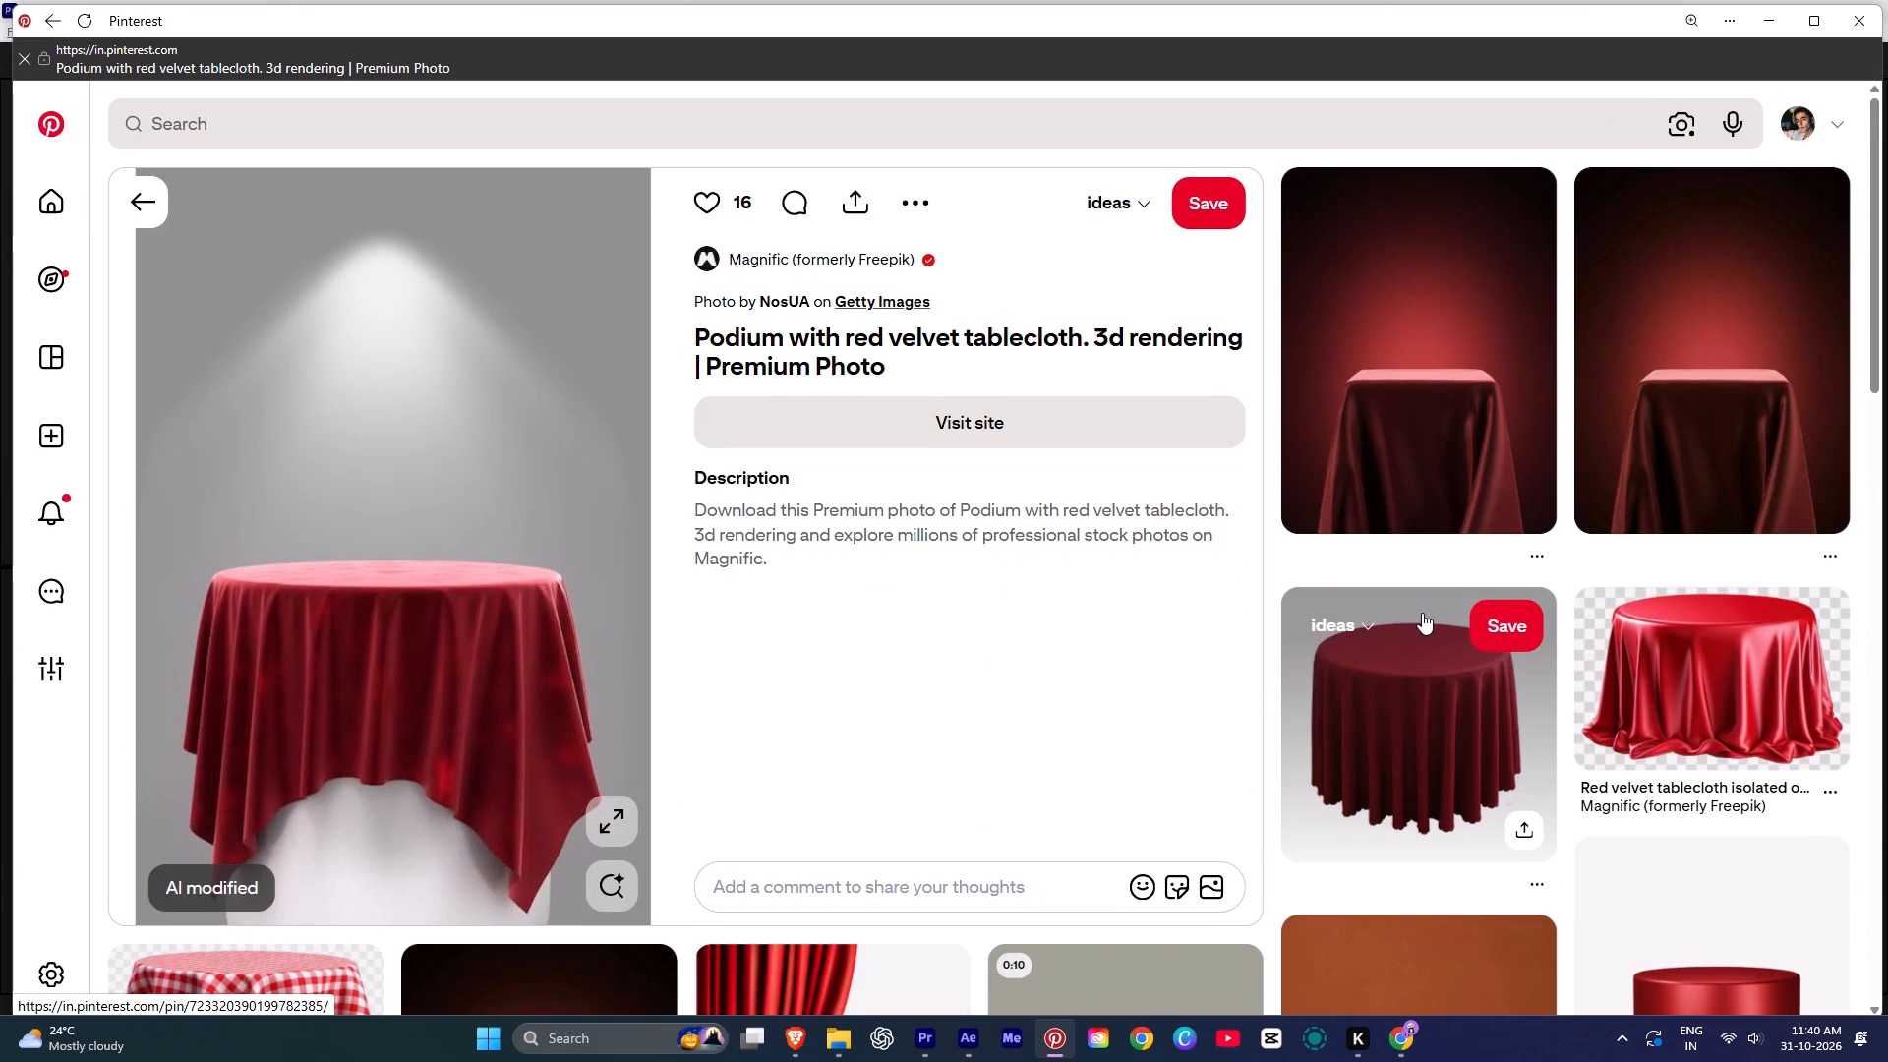
Look through the related pins for the red velvet tablecloth podium for a suitable draped table or podium image.
scroll(1484, 602, "down", 4)
scroll(681, 625, "down", 4)
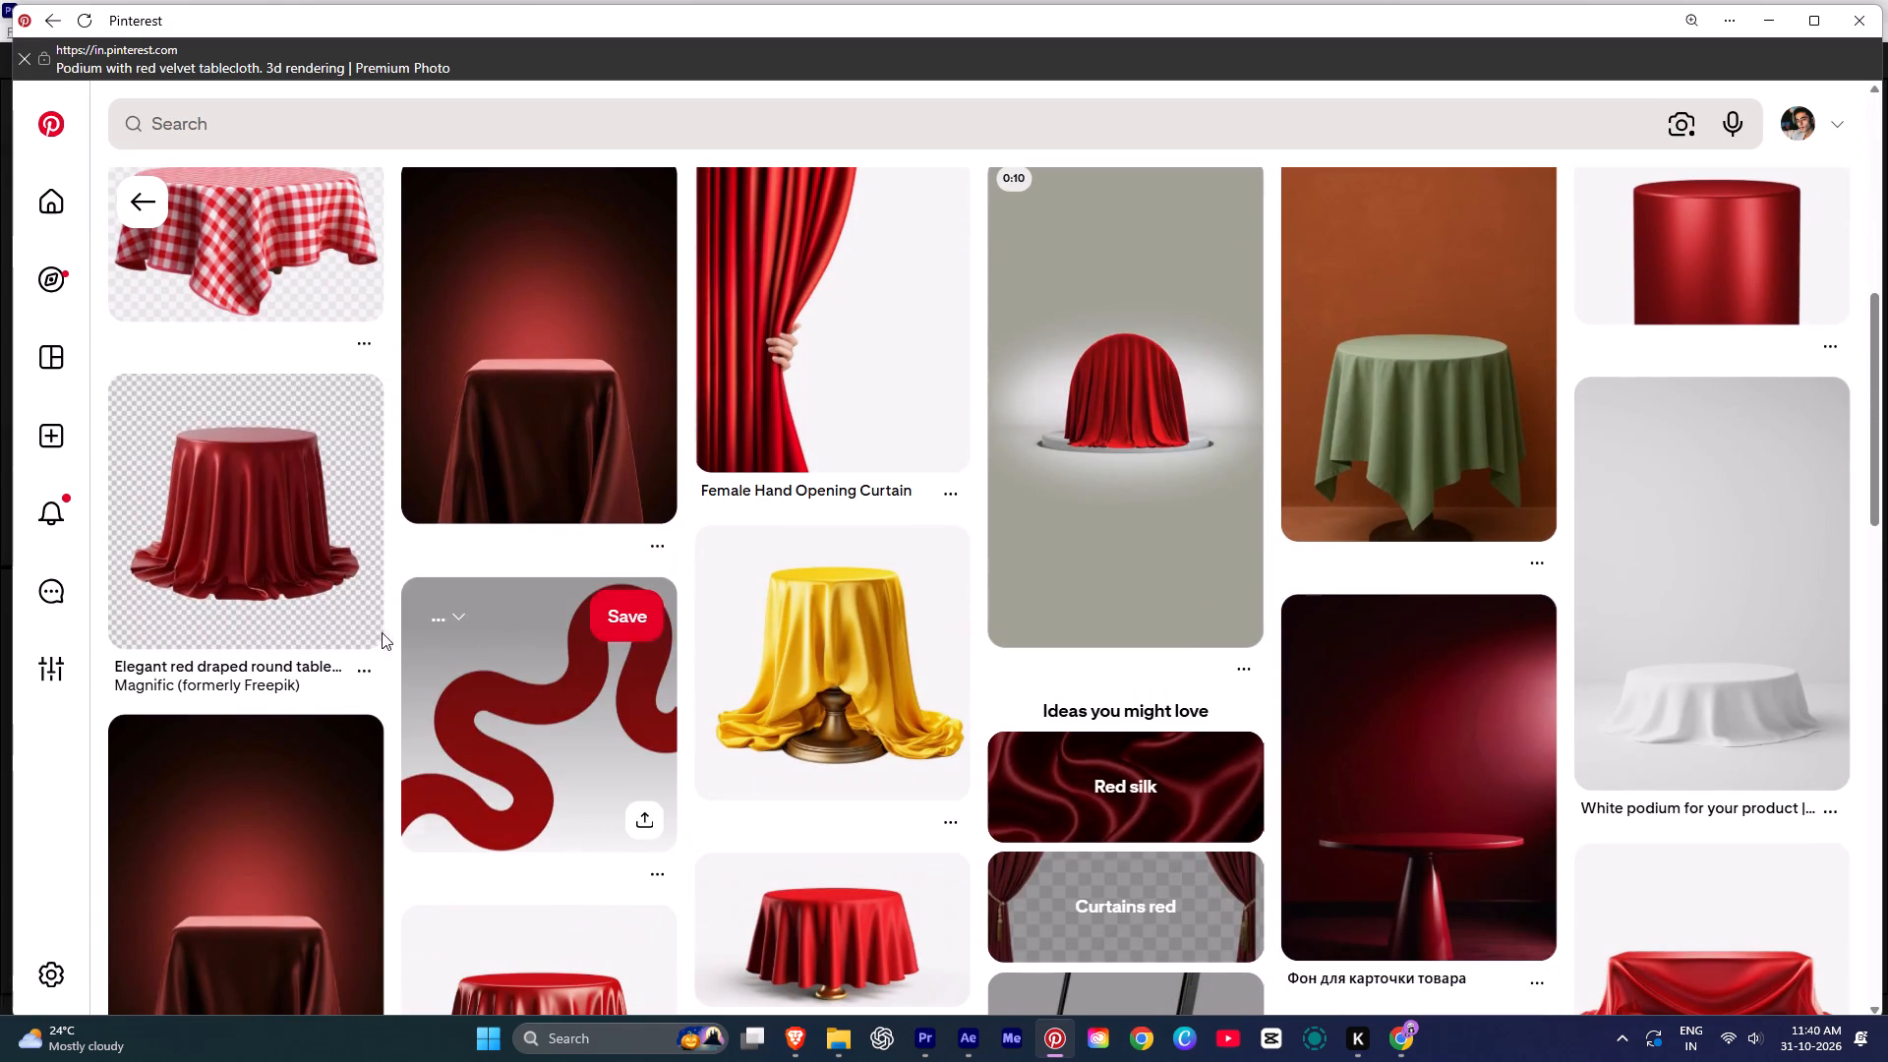
scroll(287, 598, "down", 1)
scroll(287, 598, "up", 1)
scroll(287, 598, "down", 6)
scroll(709, 629, "down", 4)
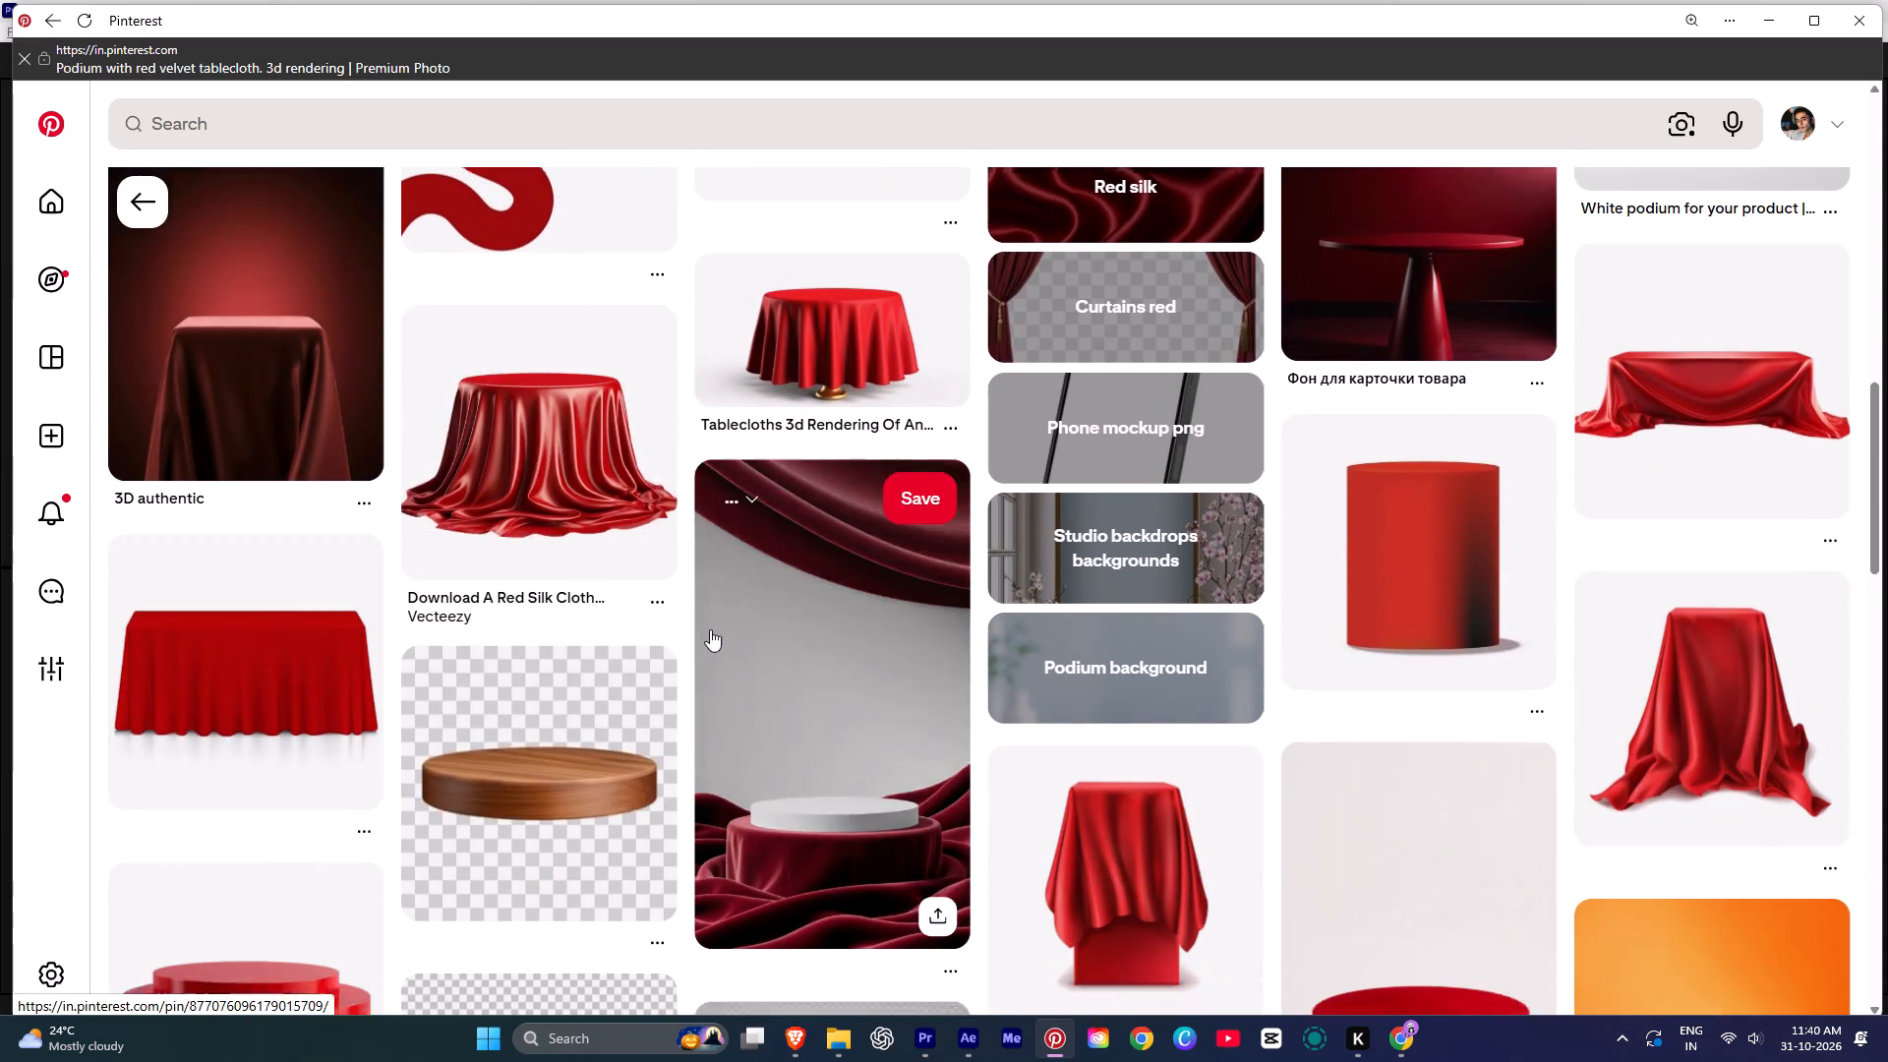
scroll(710, 629, "down", 1)
scroll(1482, 678, "up", 1)
scroll(1482, 678, "down", 3)
scroll(1248, 681, "down", 1)
scroll(1234, 684, "up", 1)
scroll(1232, 684, "down", 1)
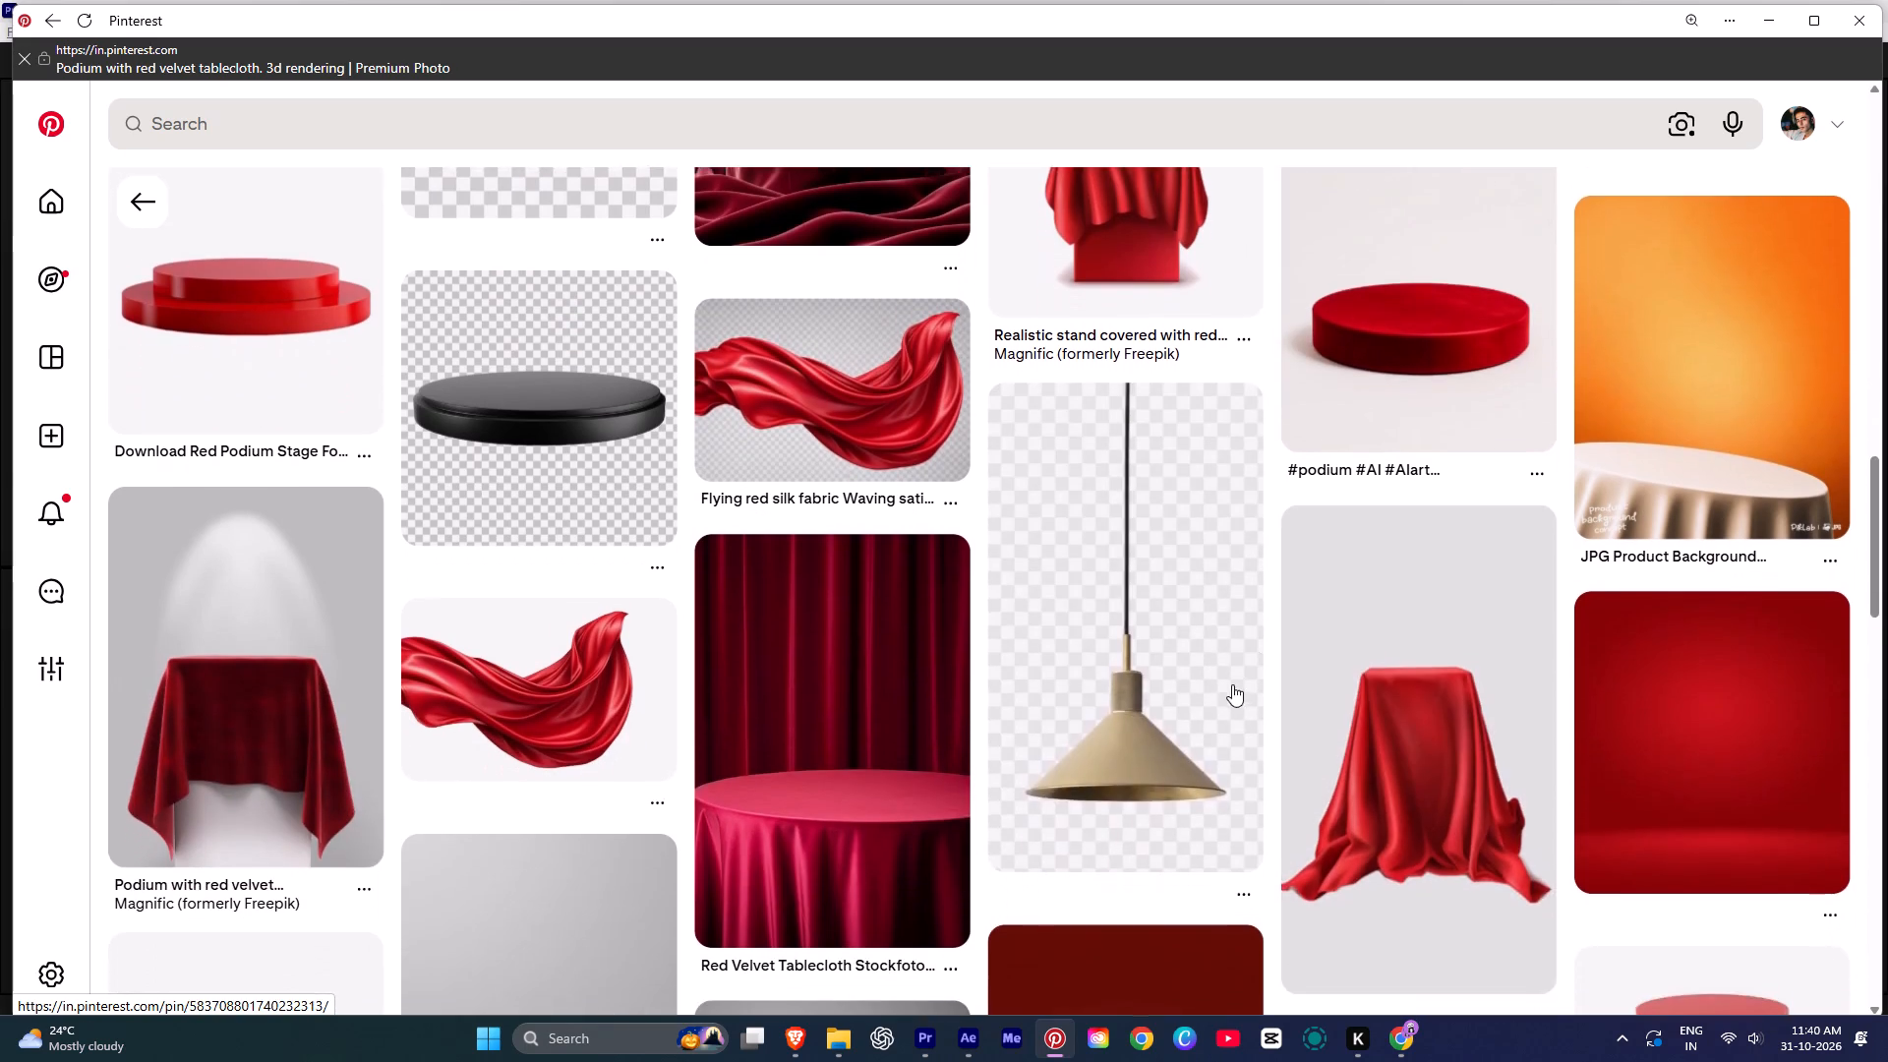
scroll(1232, 684, "down", 4)
scroll(706, 689, "down", 2)
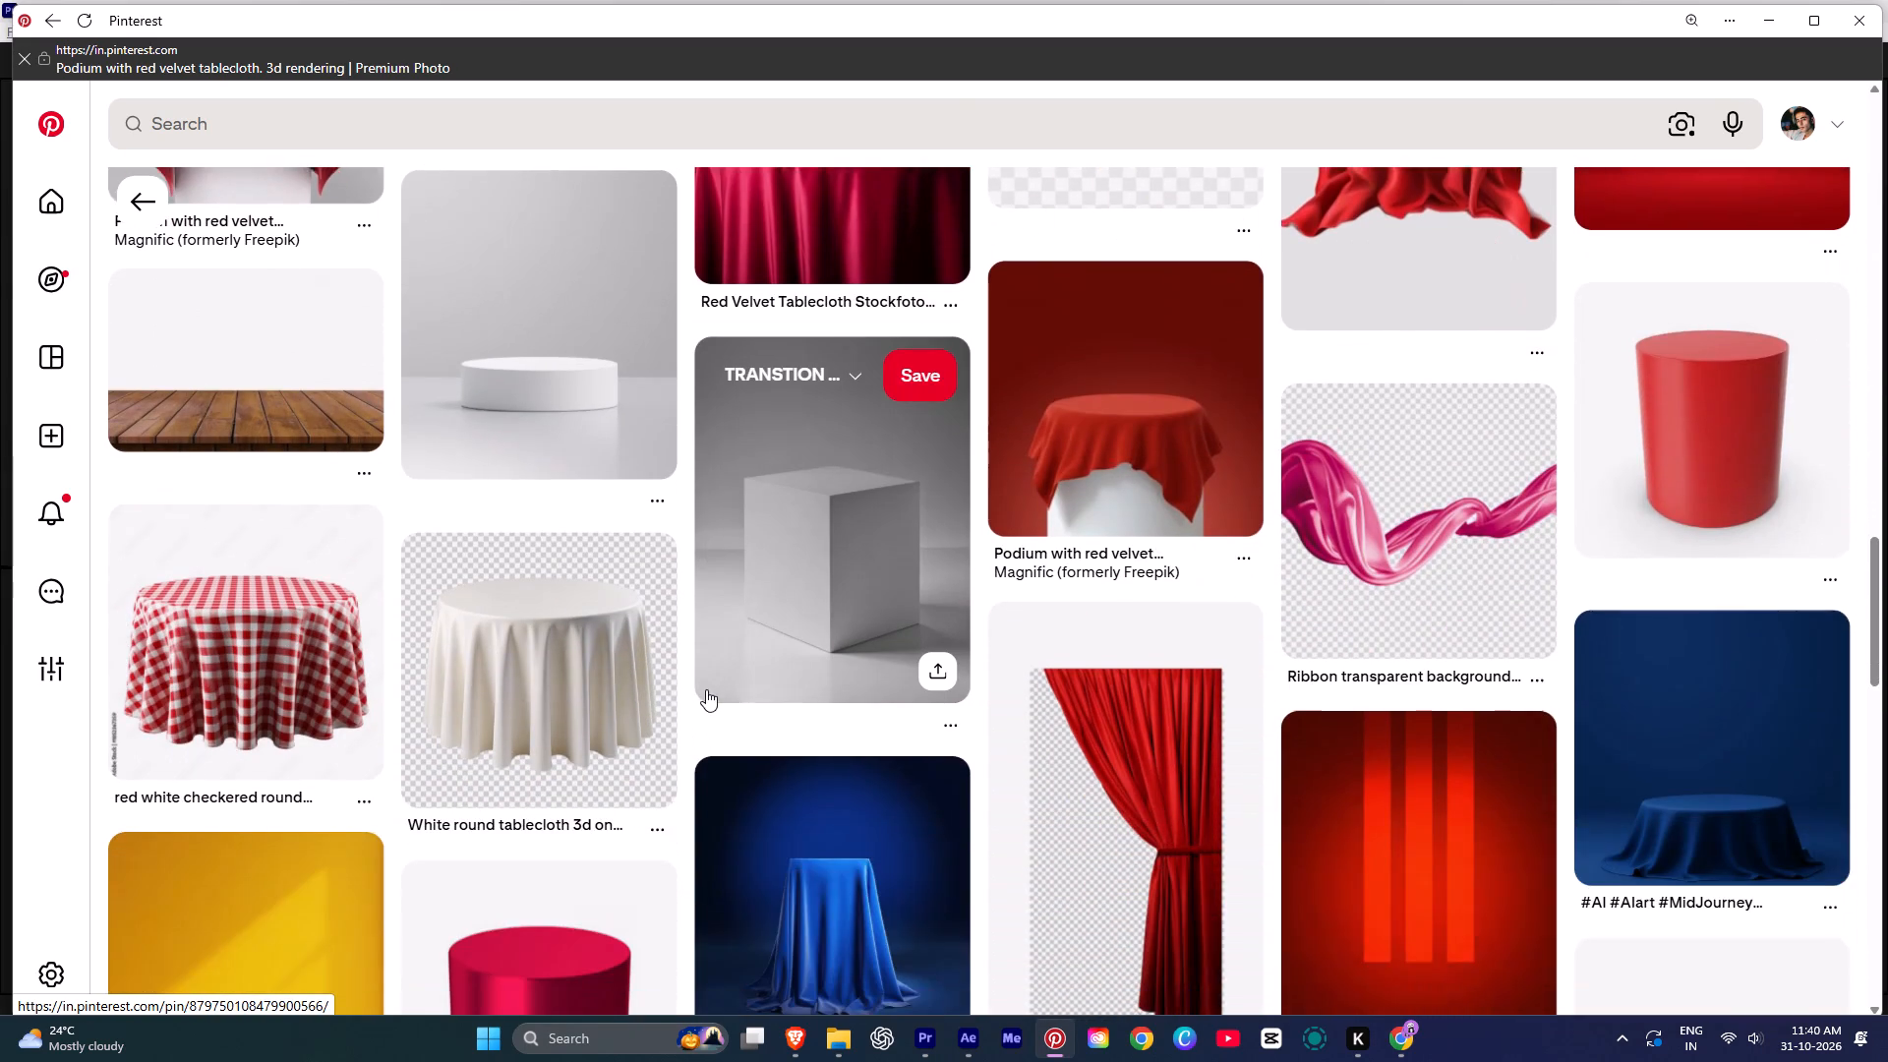
scroll(706, 689, "down", 1)
scroll(706, 689, "up", 1)
scroll(706, 689, "down", 5)
scroll(627, 696, "down", 3)
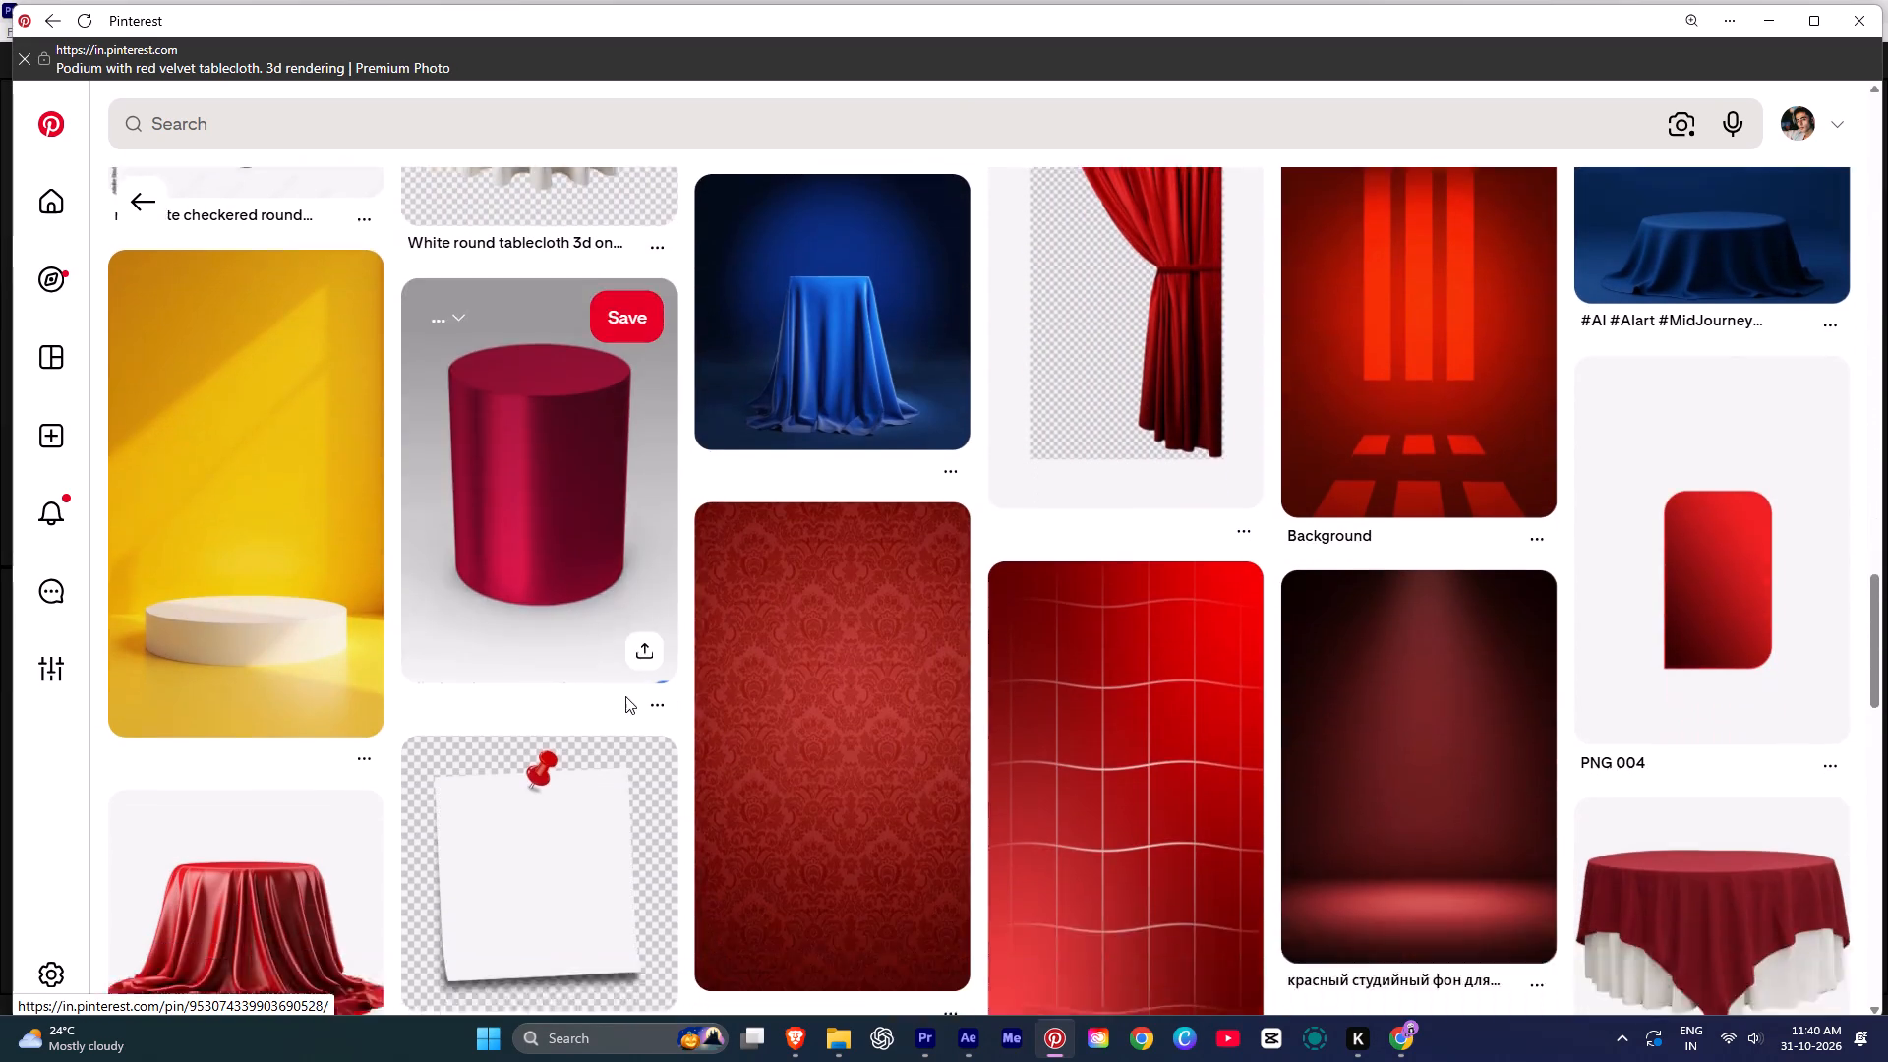
scroll(625, 696, "up", 1)
scroll(625, 696, "down", 6)
scroll(935, 680, "down", 2)
scroll(1305, 627, "down", 3)
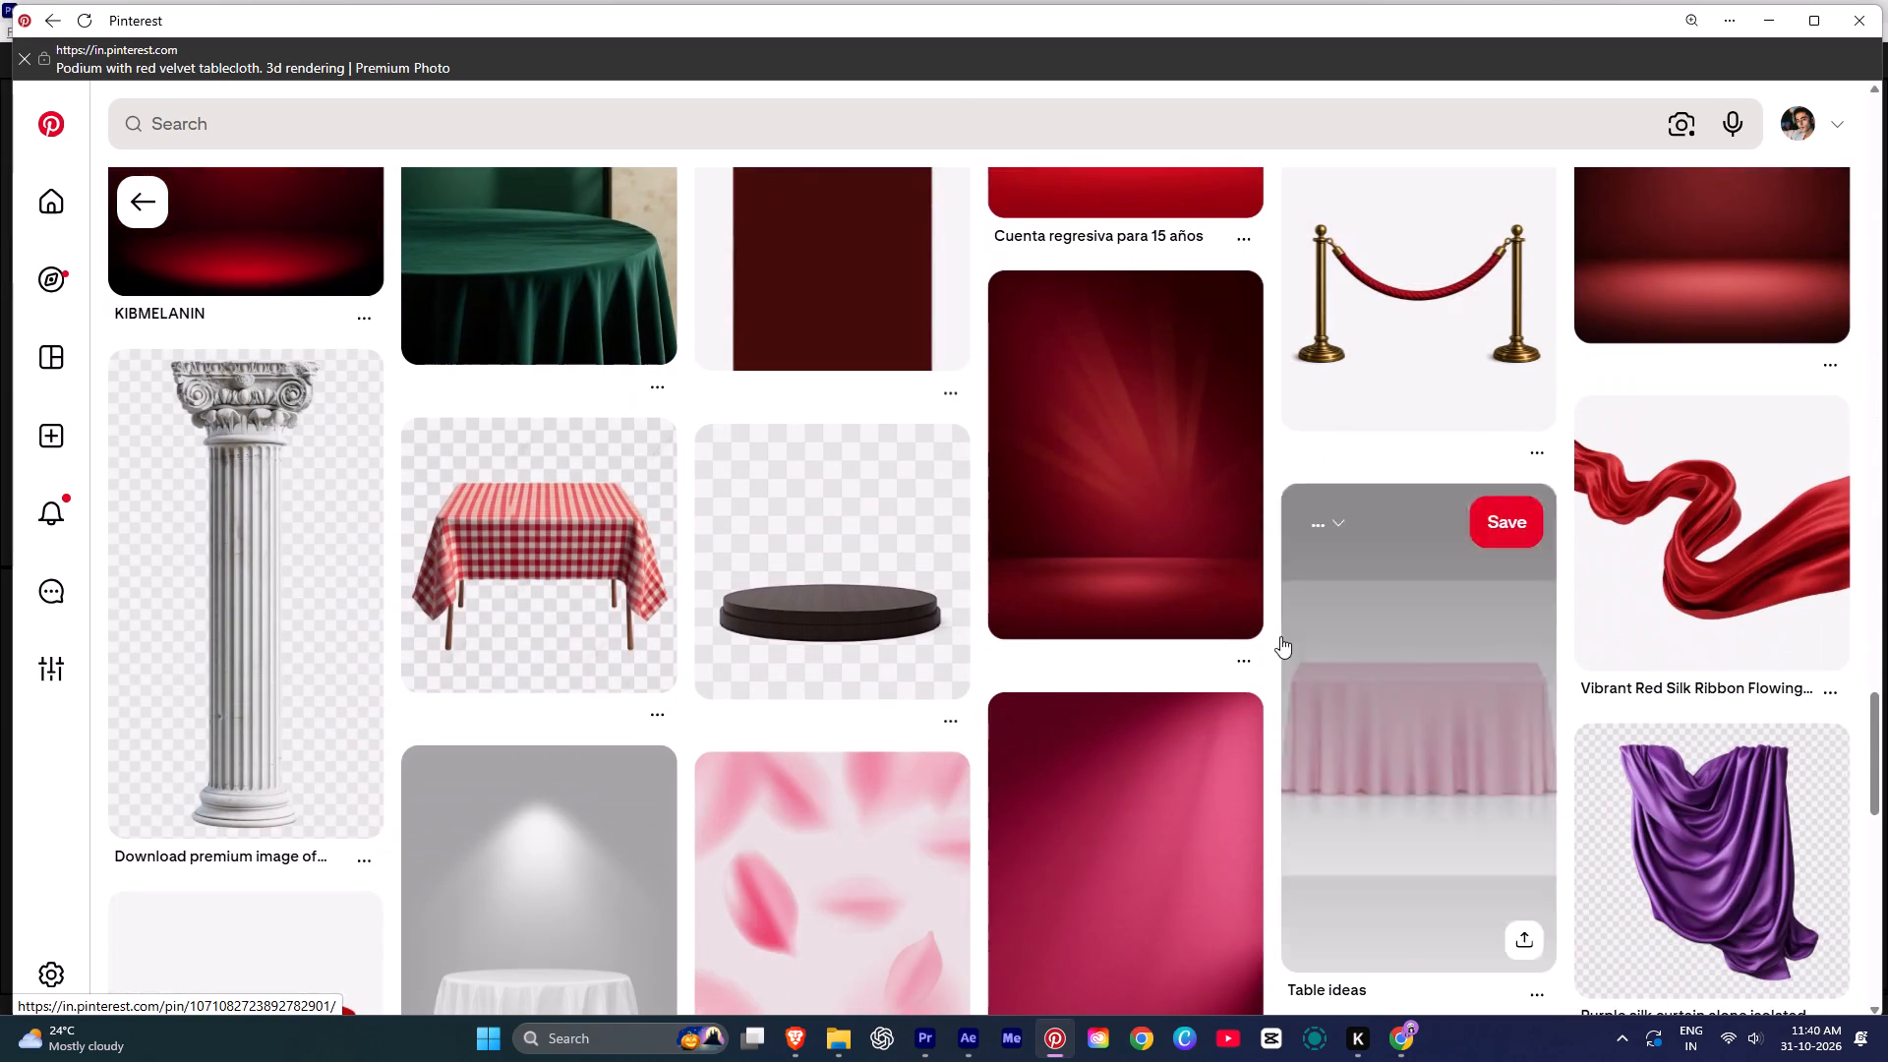
scroll(703, 644, "down", 4)
scroll(703, 644, "up", 1)
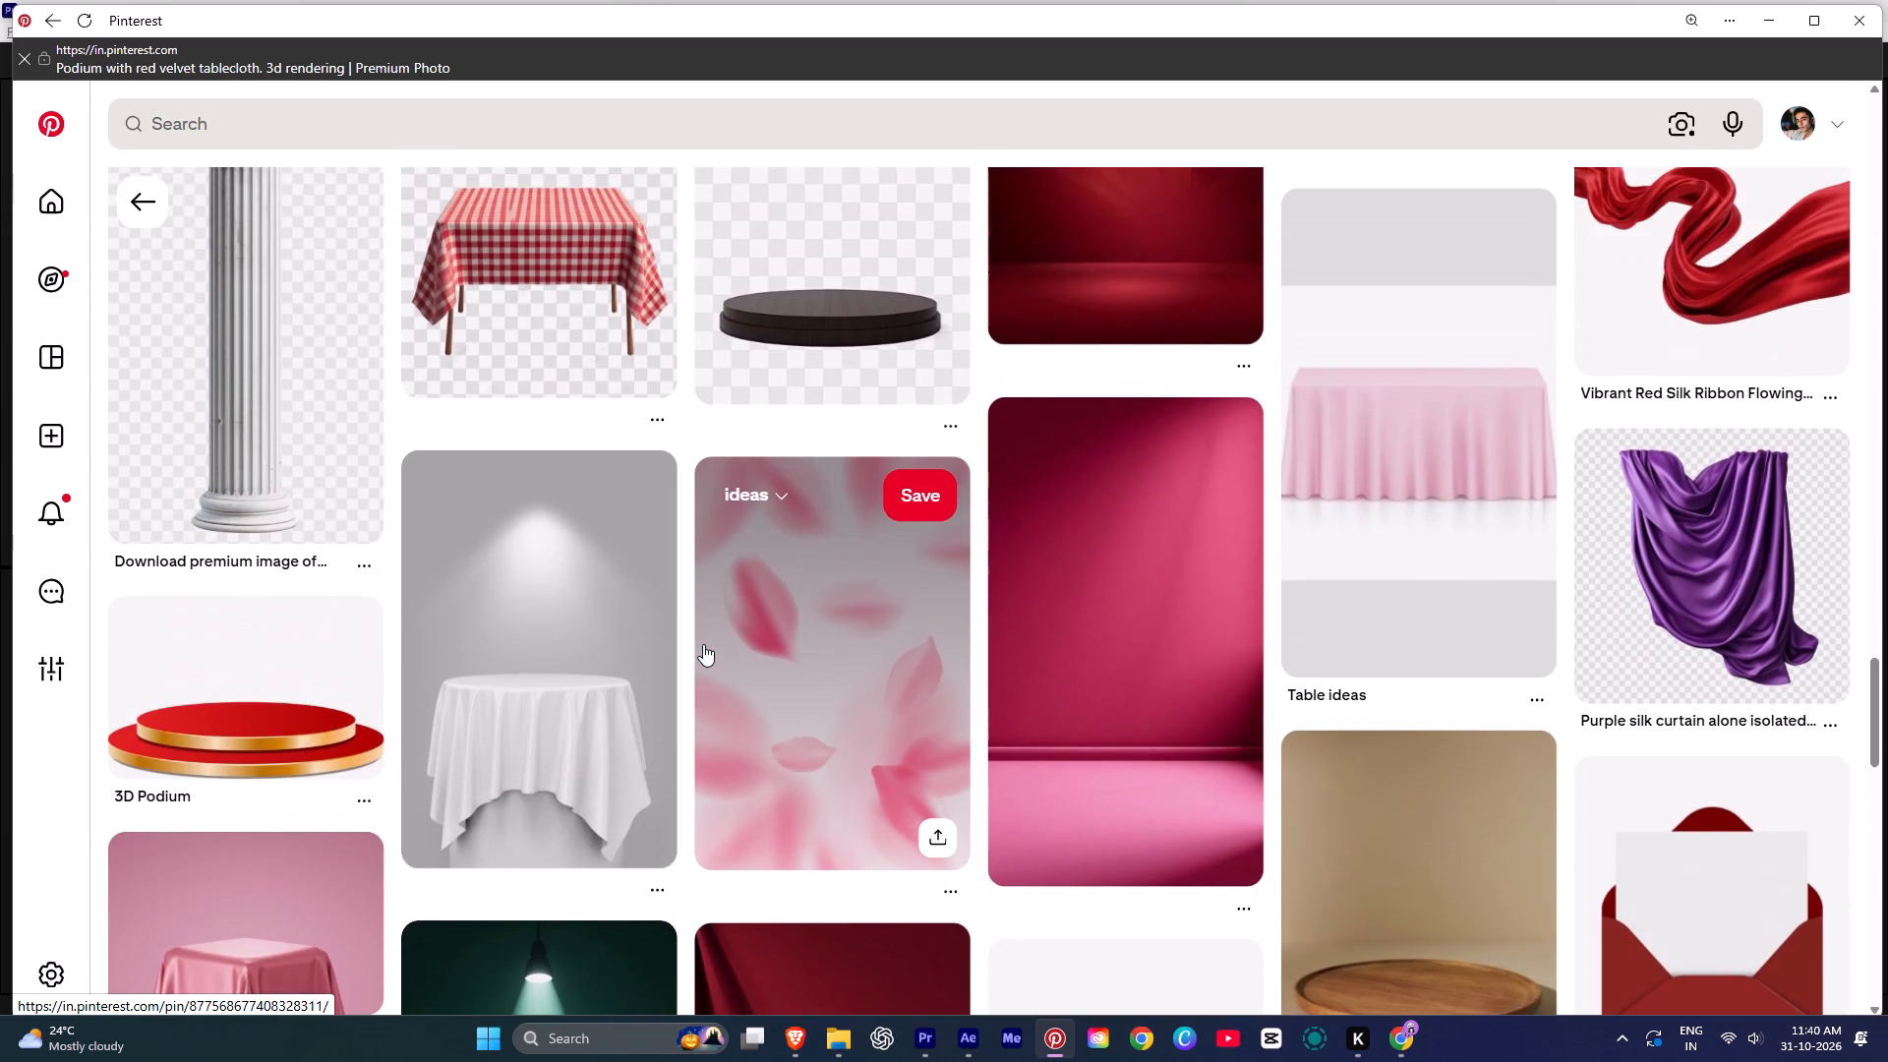
scroll(703, 644, "down", 7)
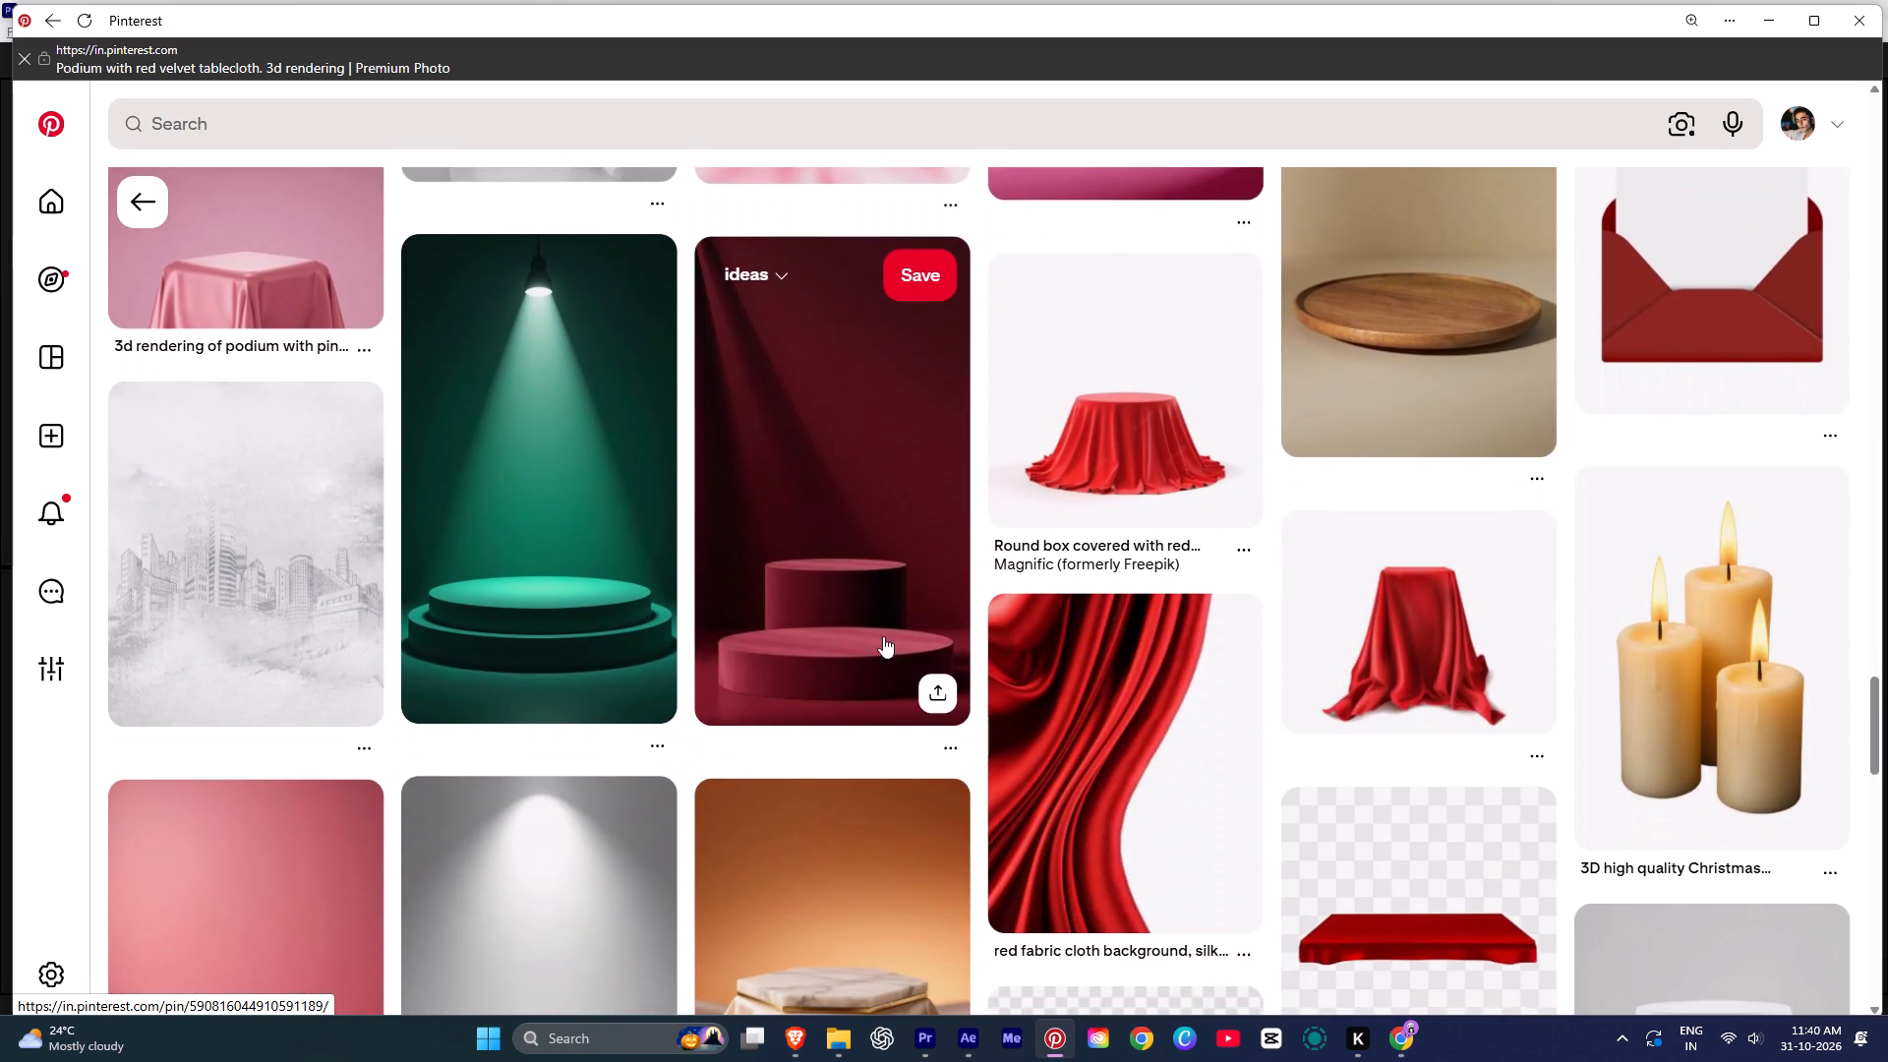
scroll(985, 636, "down", 3)
scroll(1206, 656, "down", 3)
scroll(699, 663, "down", 6)
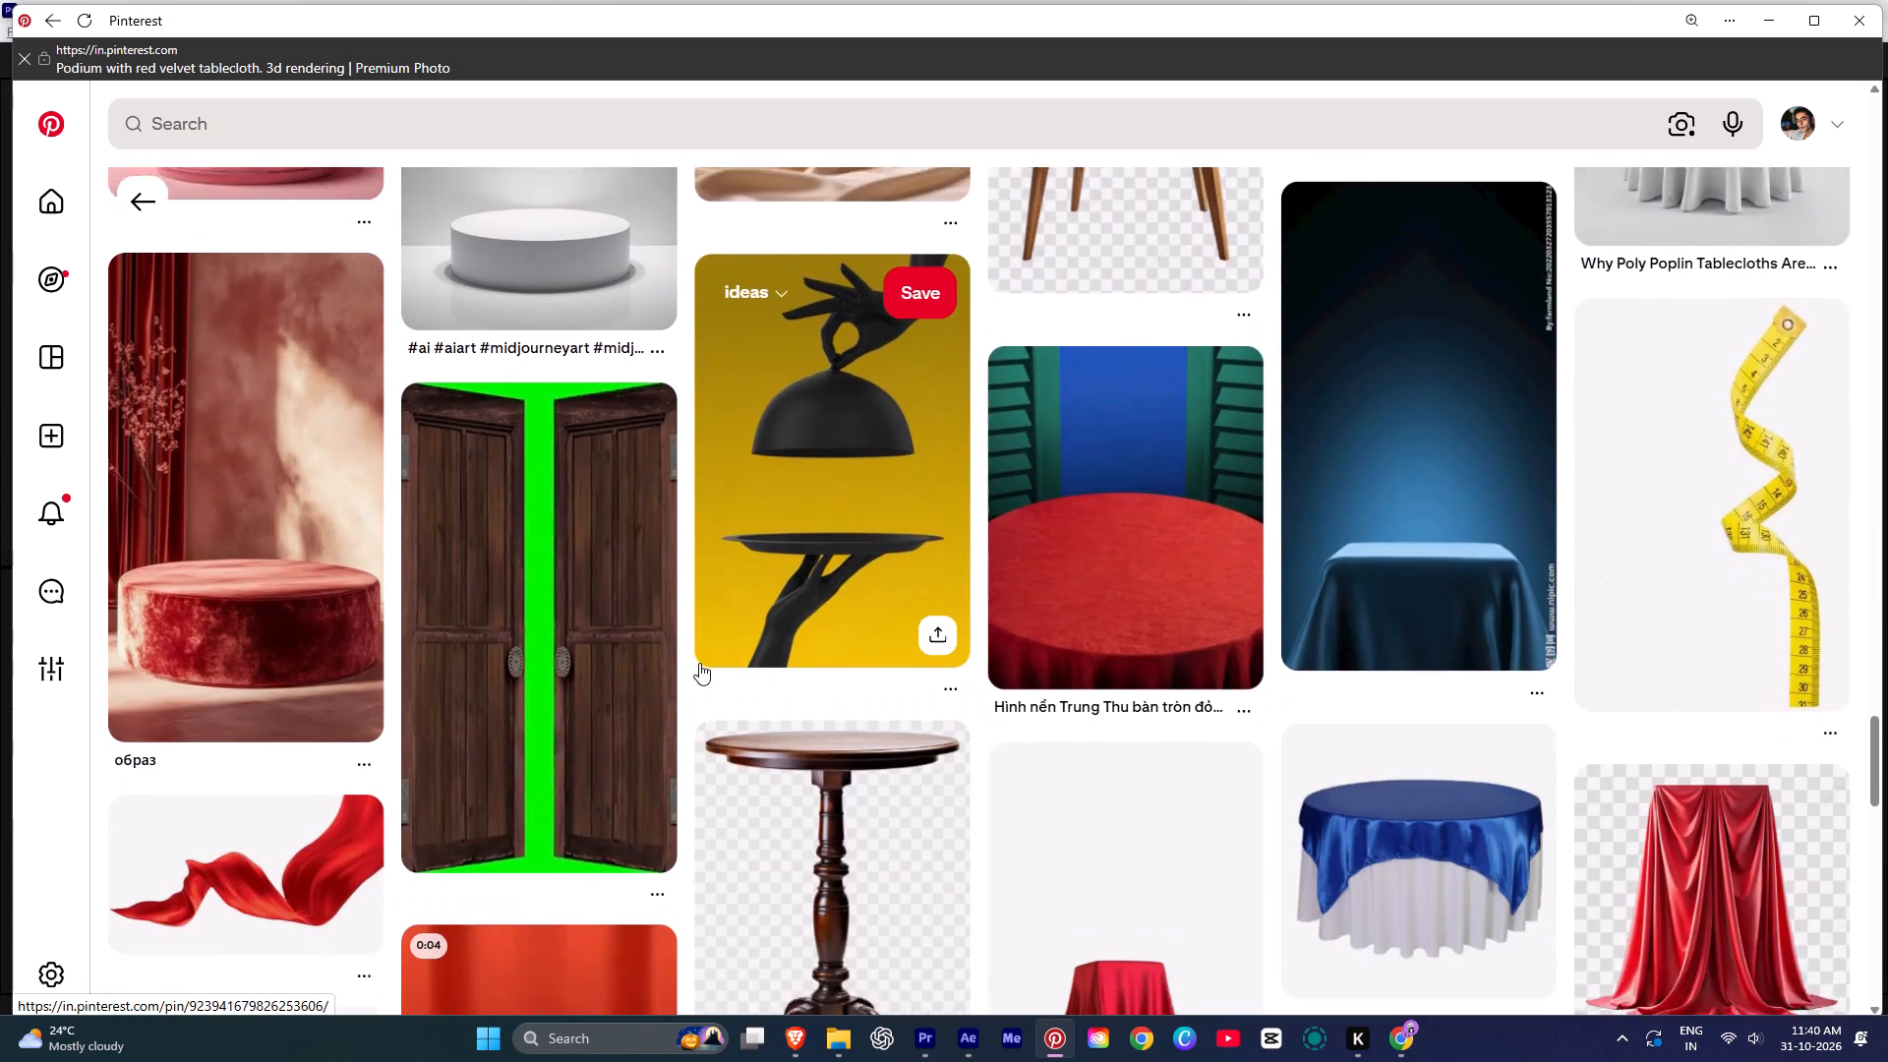
scroll(699, 663, "down", 2)
scroll(699, 663, "up", 3)
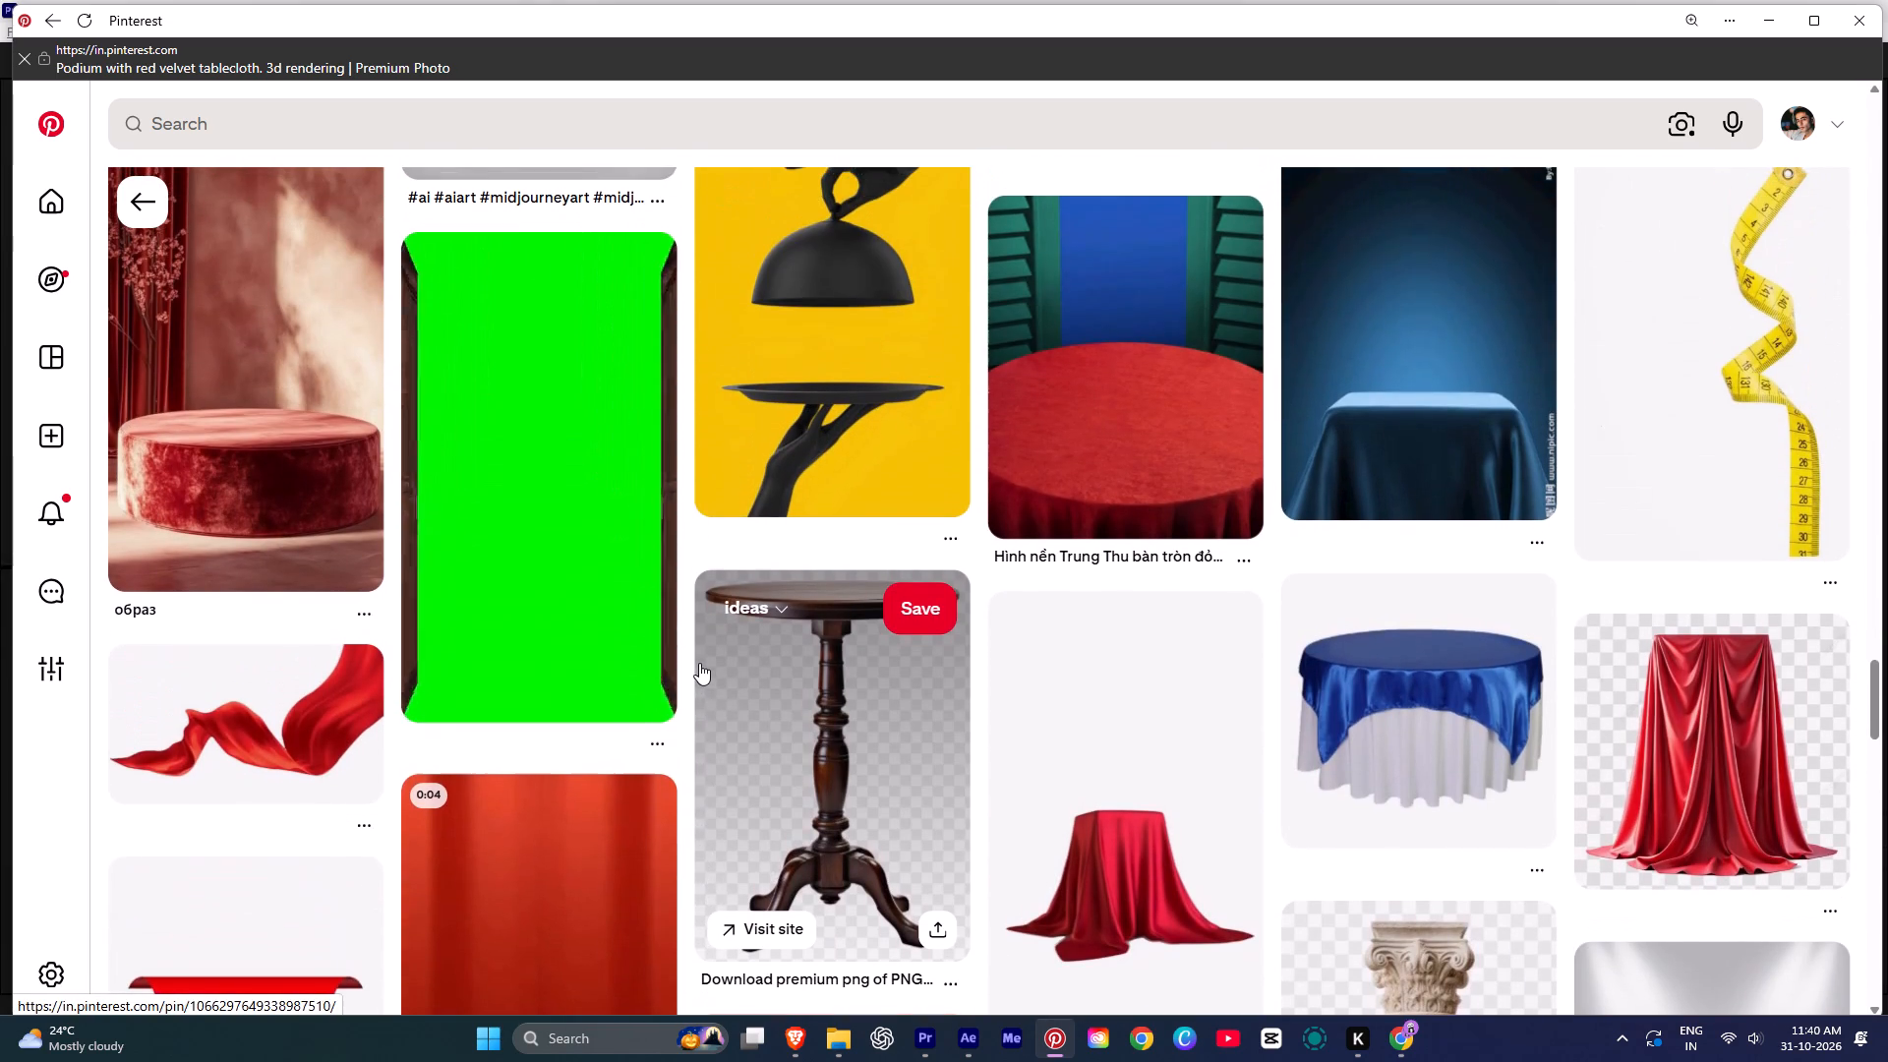
scroll(699, 663, "up", 4)
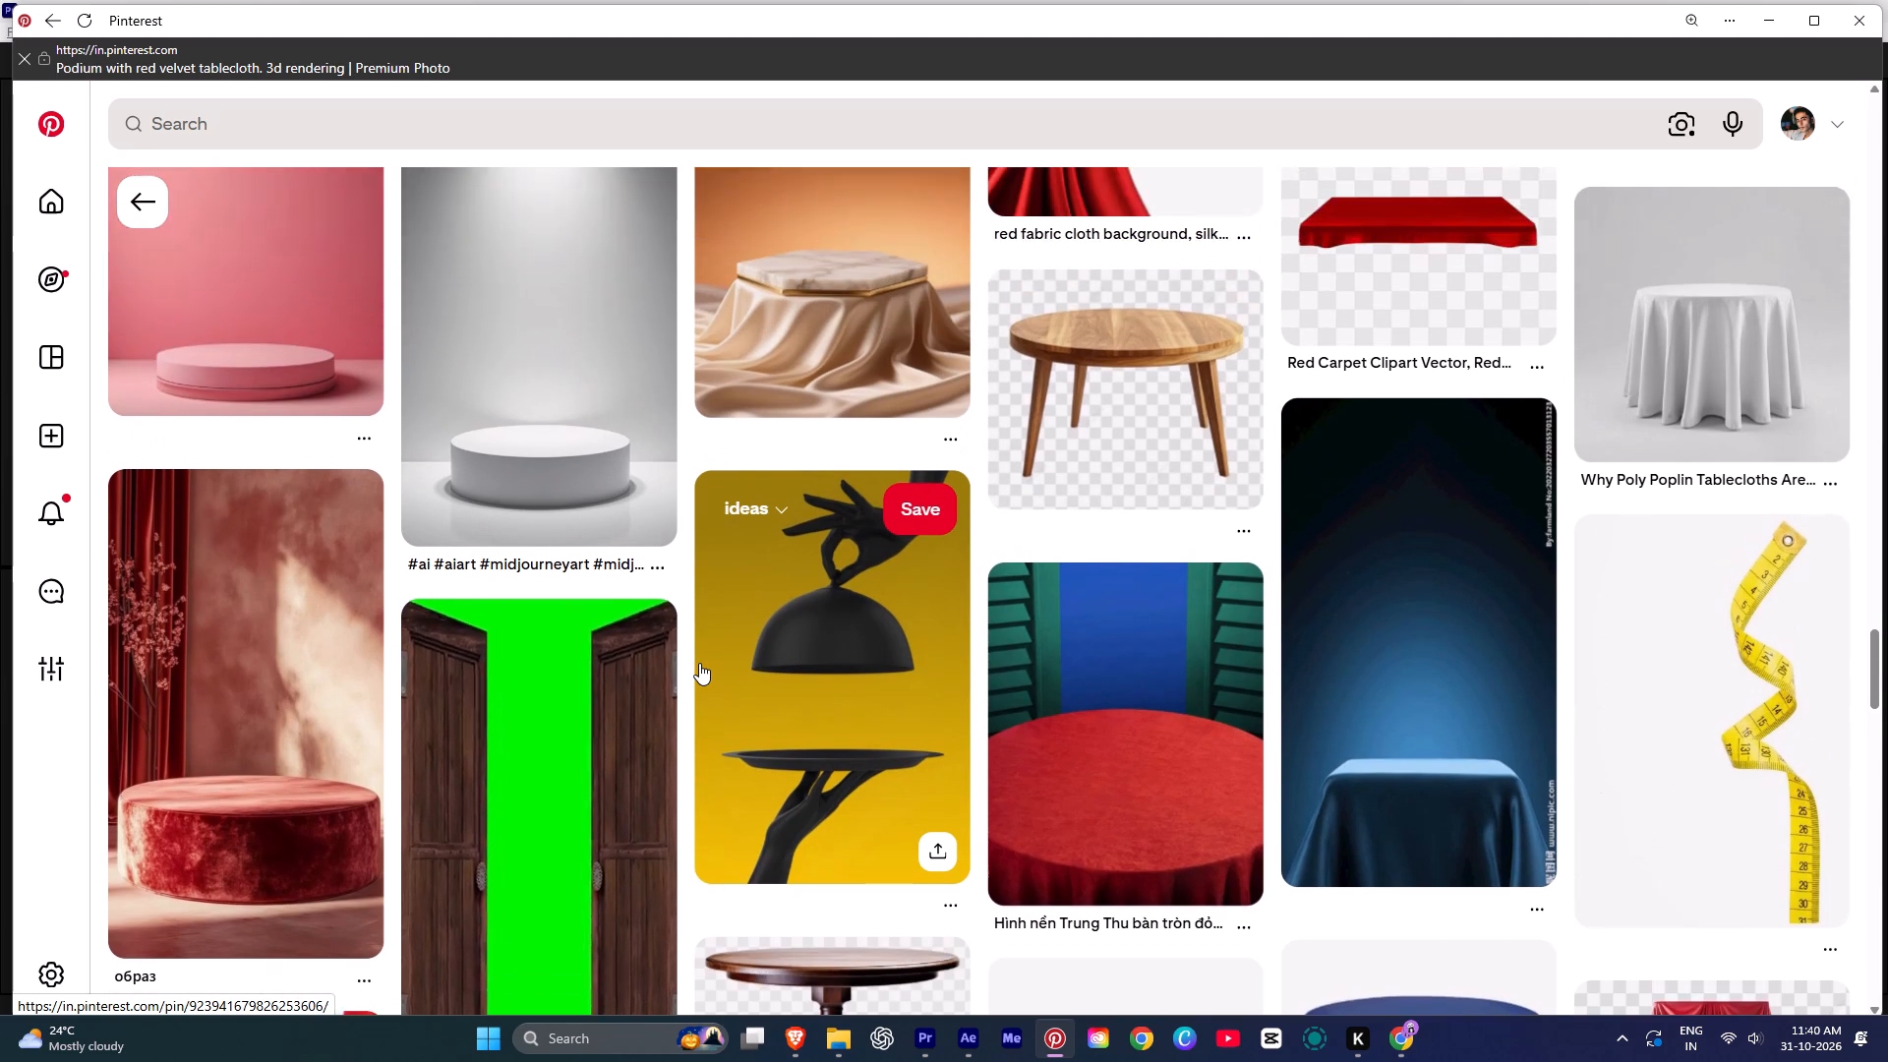
scroll(699, 663, "up", 3)
scroll(1529, 640, "up", 2)
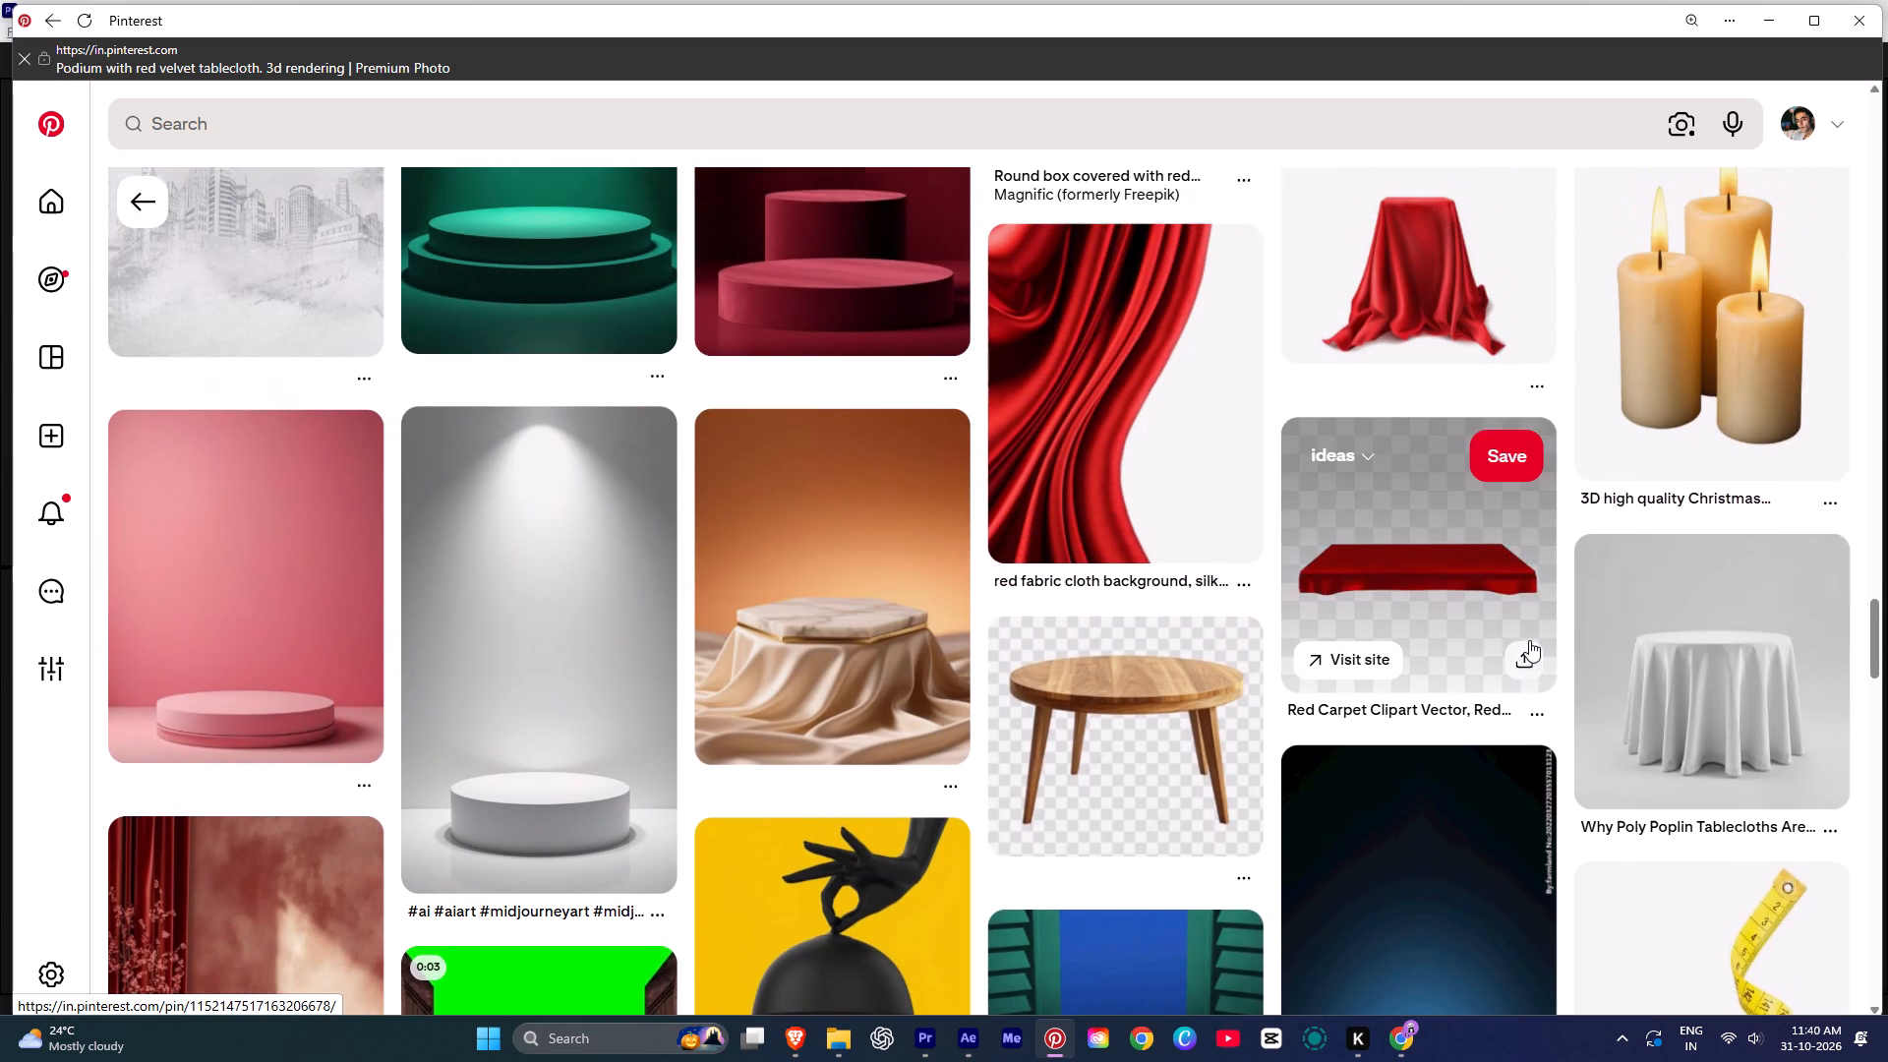
scroll(1529, 640, "up", 8)
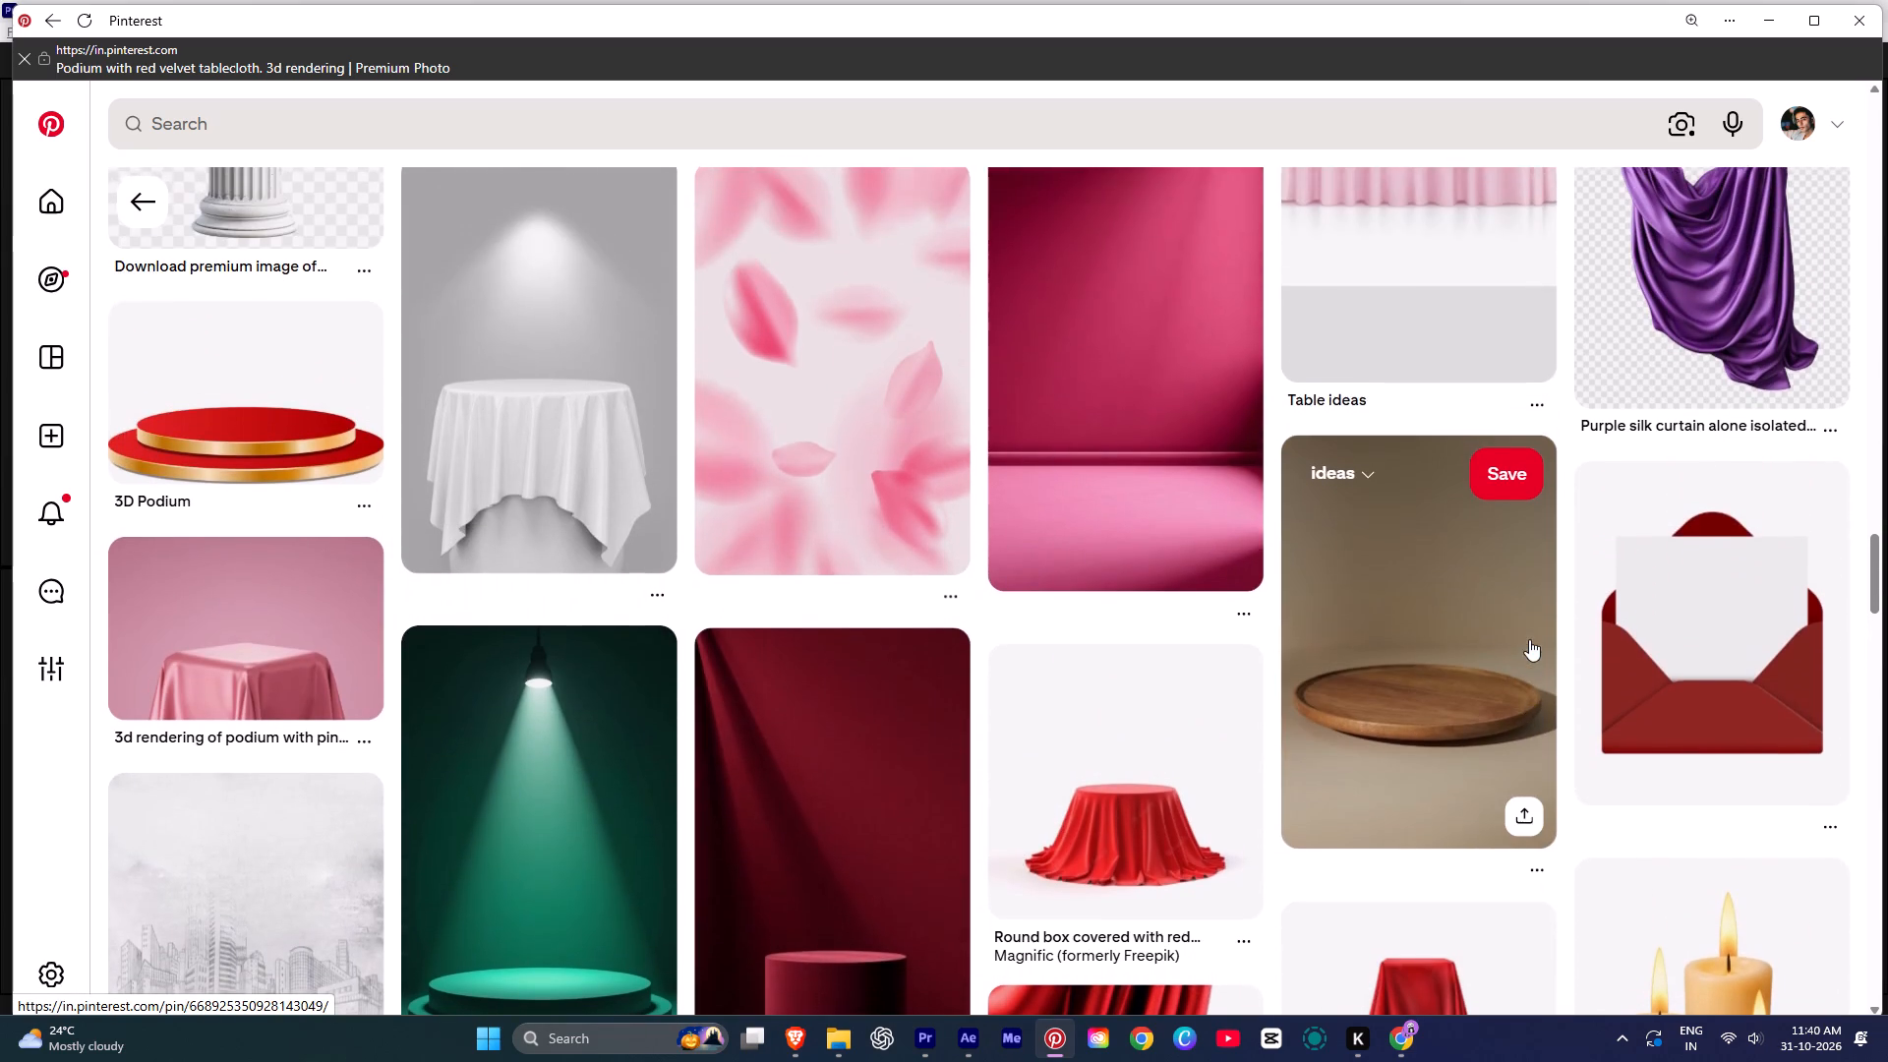
scroll(1529, 639, "up", 9)
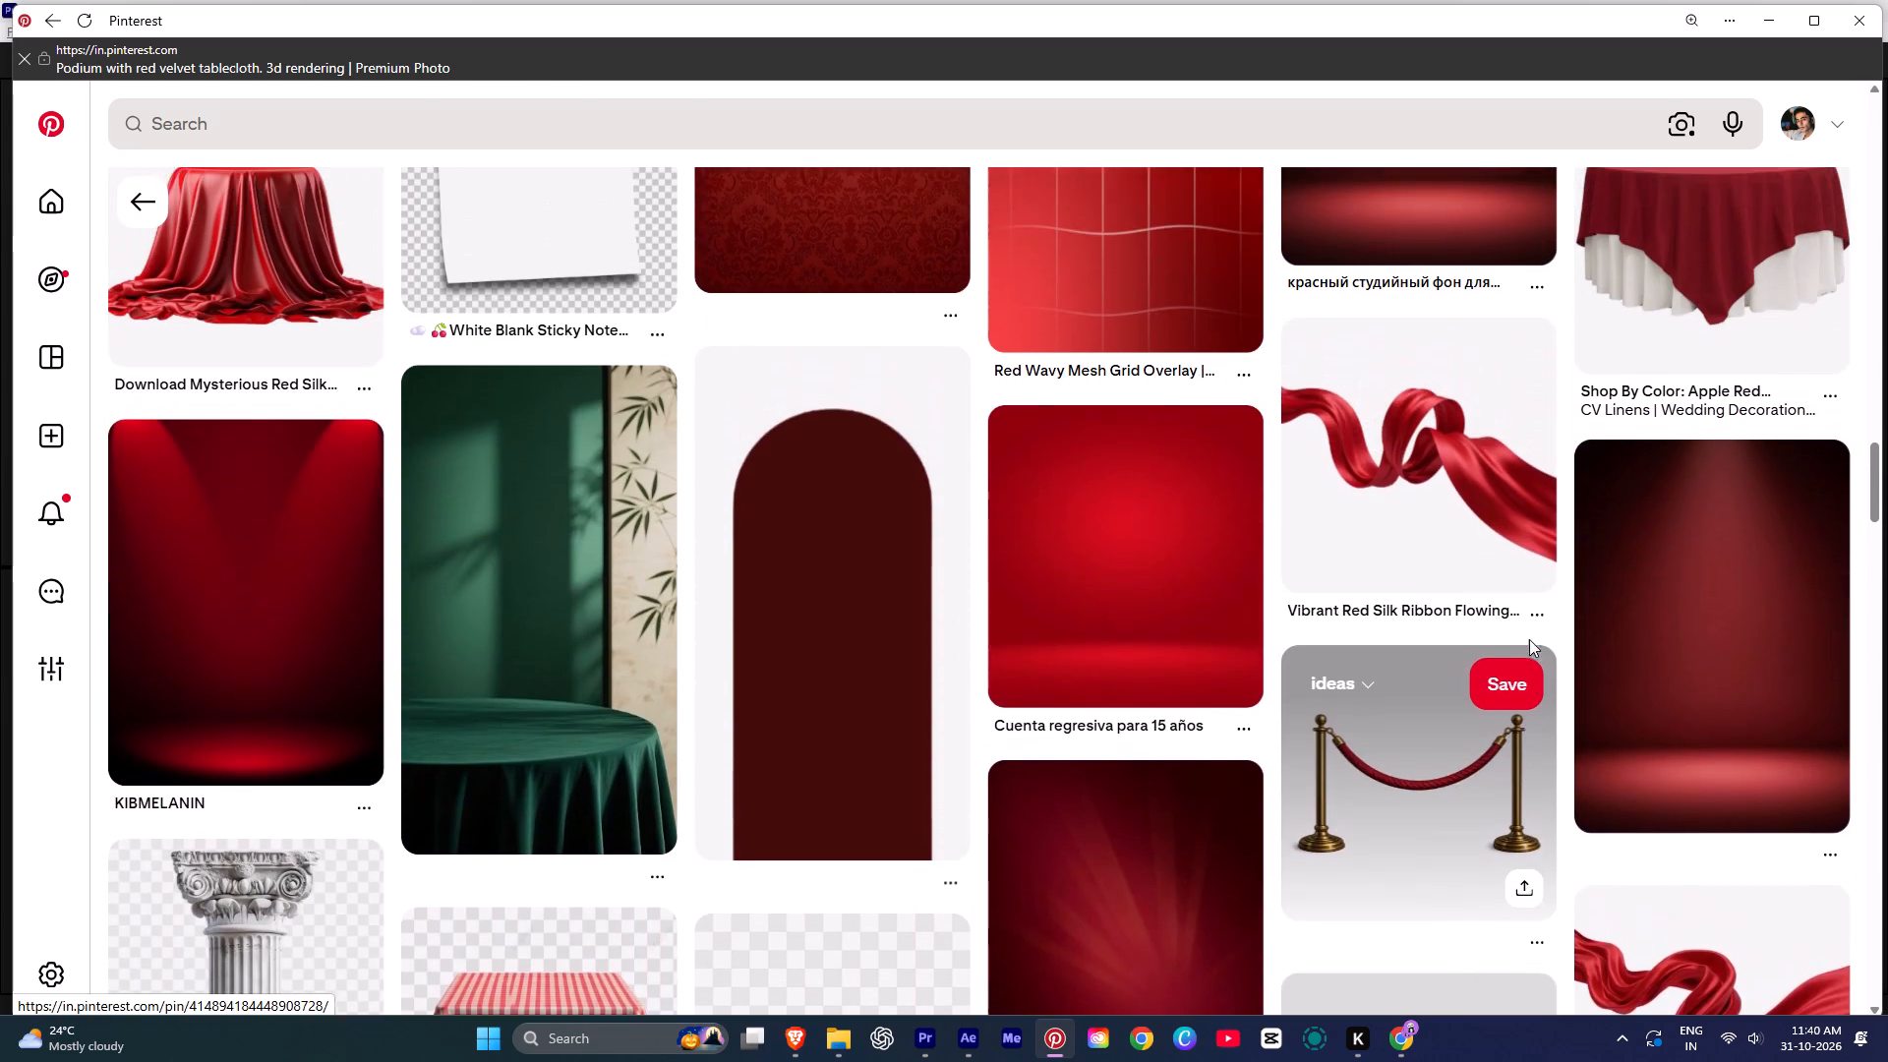
scroll(1529, 639, "up", 6)
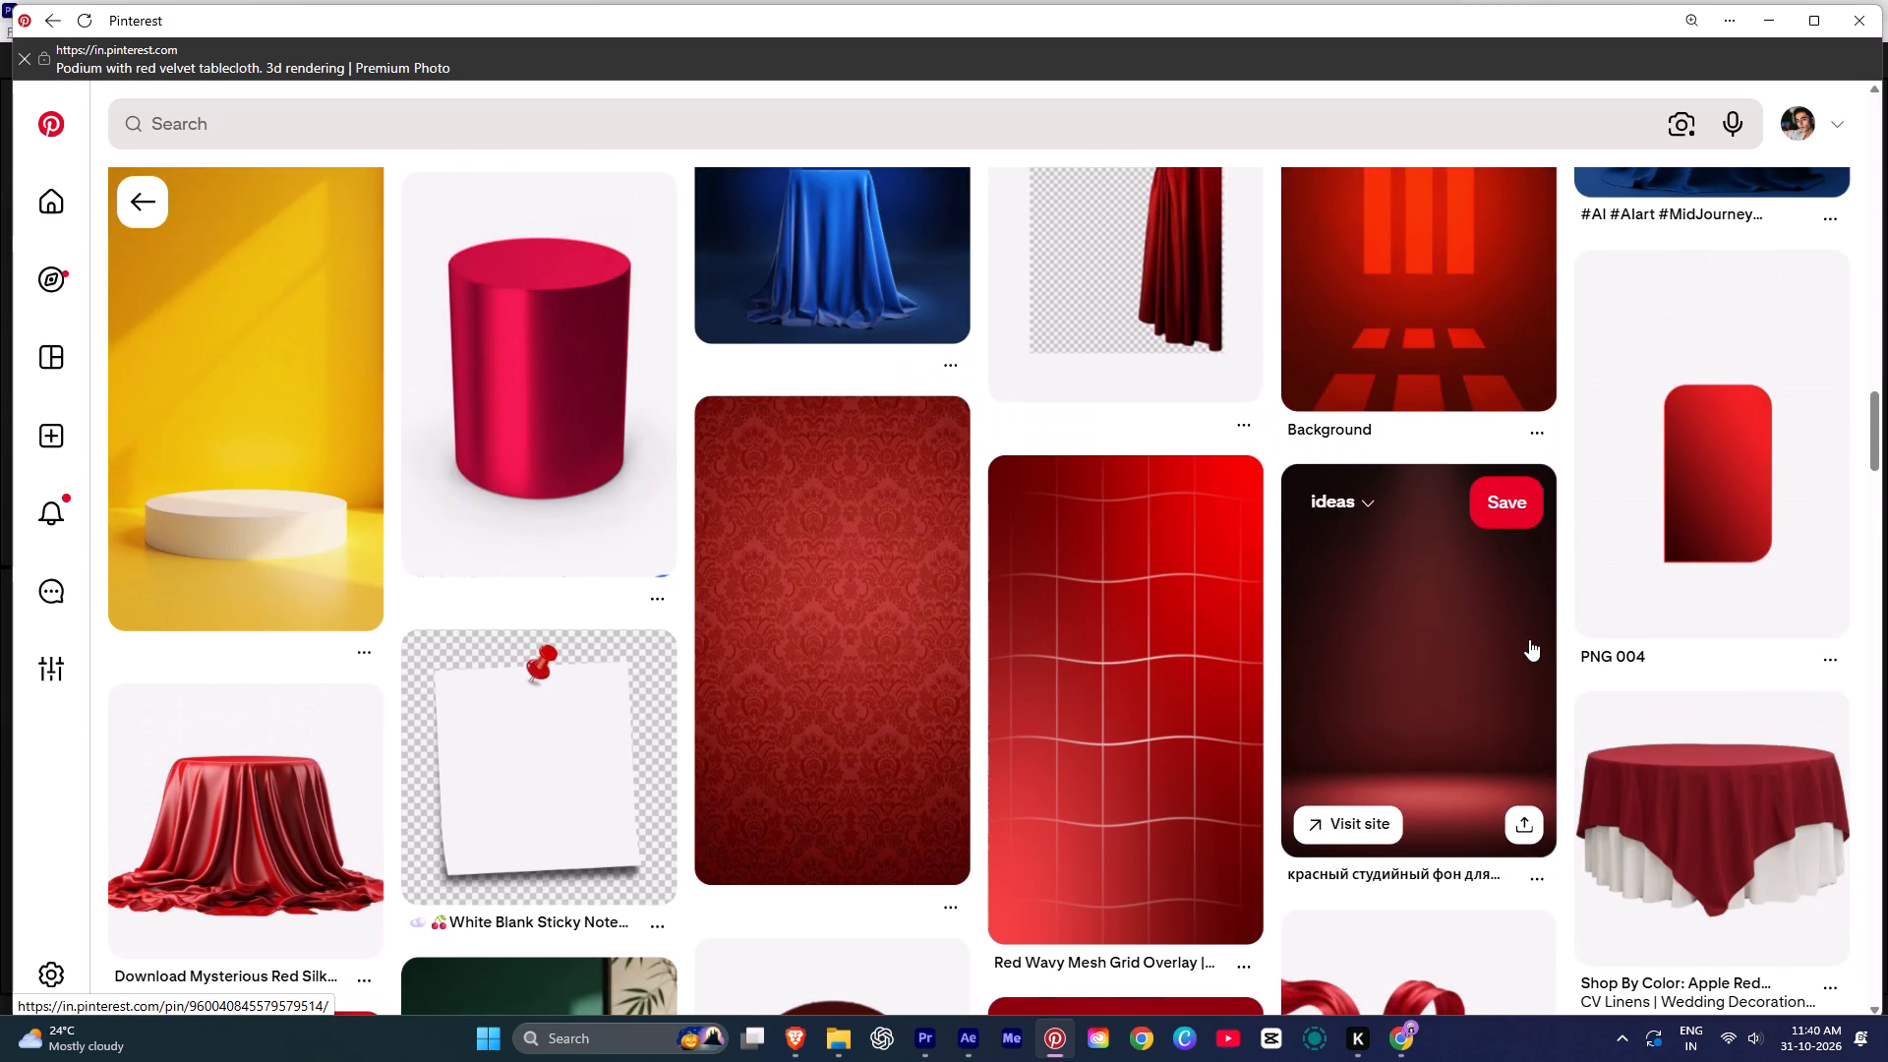
scroll(1280, 634, "up", 5)
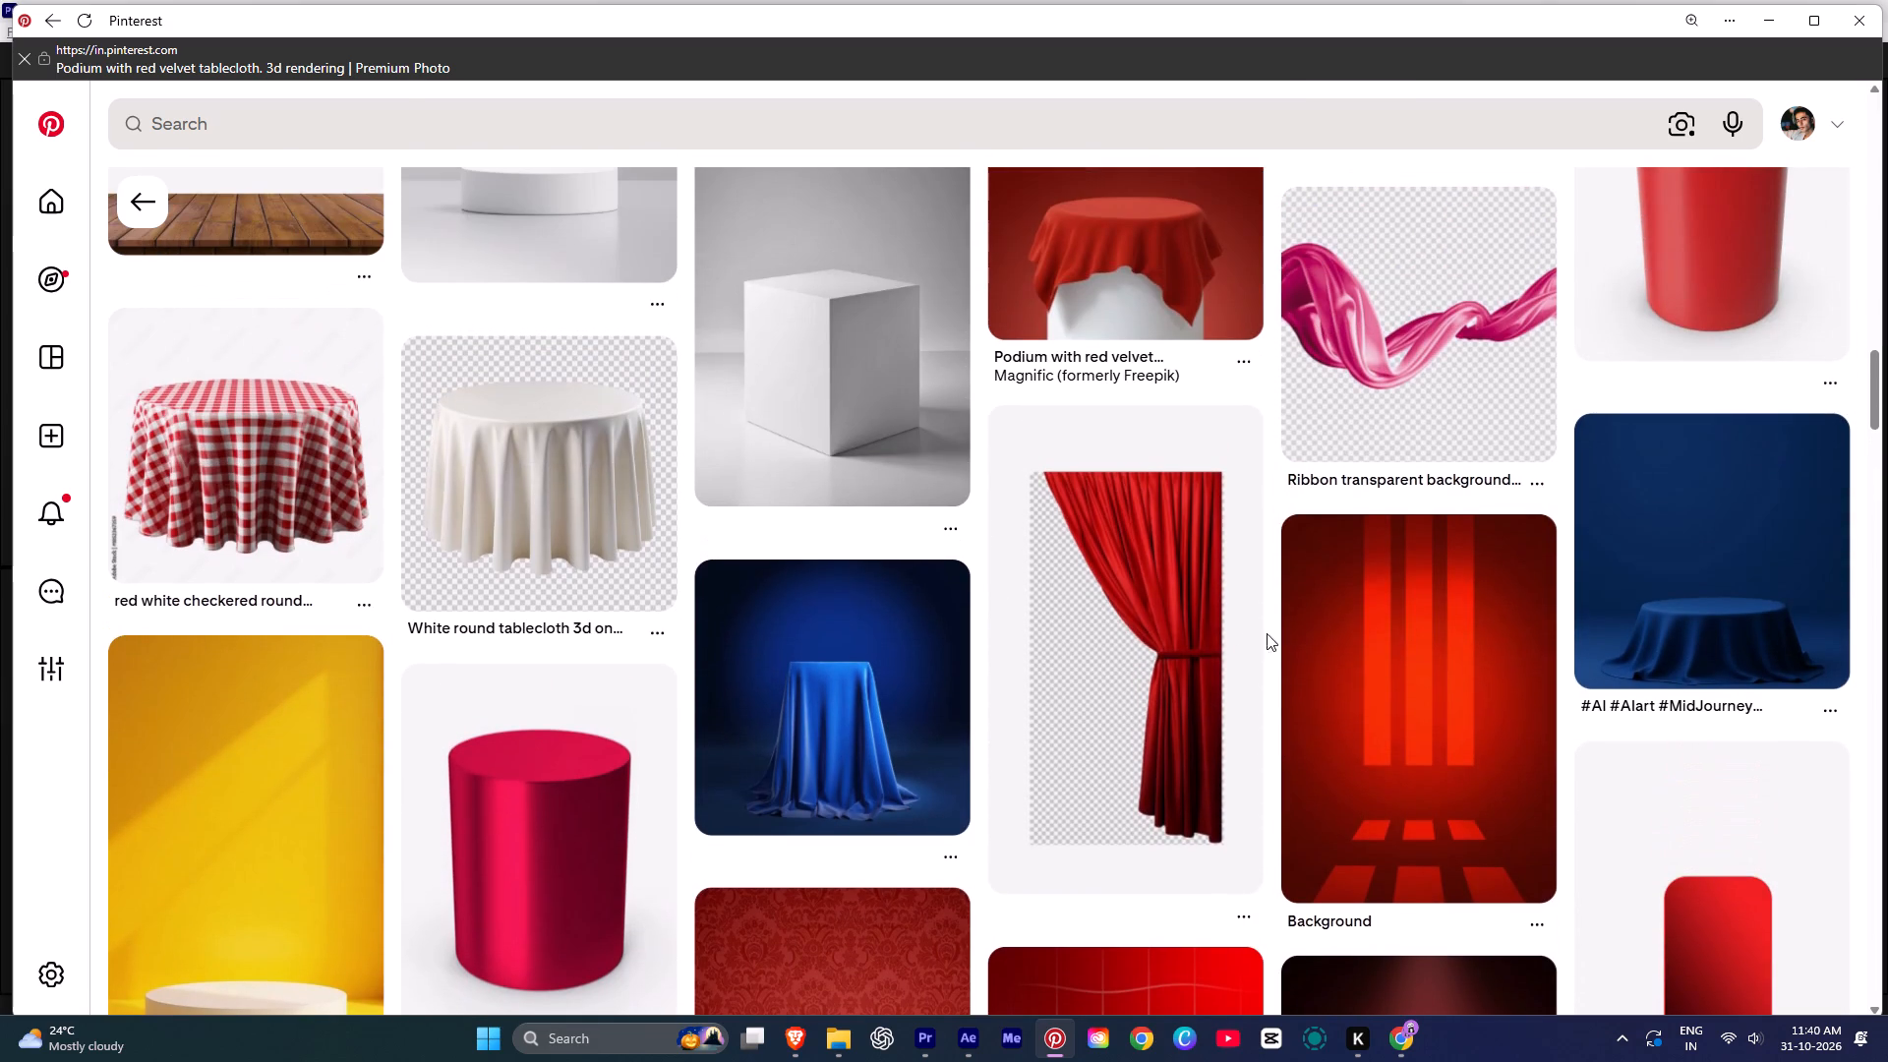
Open the pin of the table draped in blue cloth and browse its related images.
left_click(808, 680)
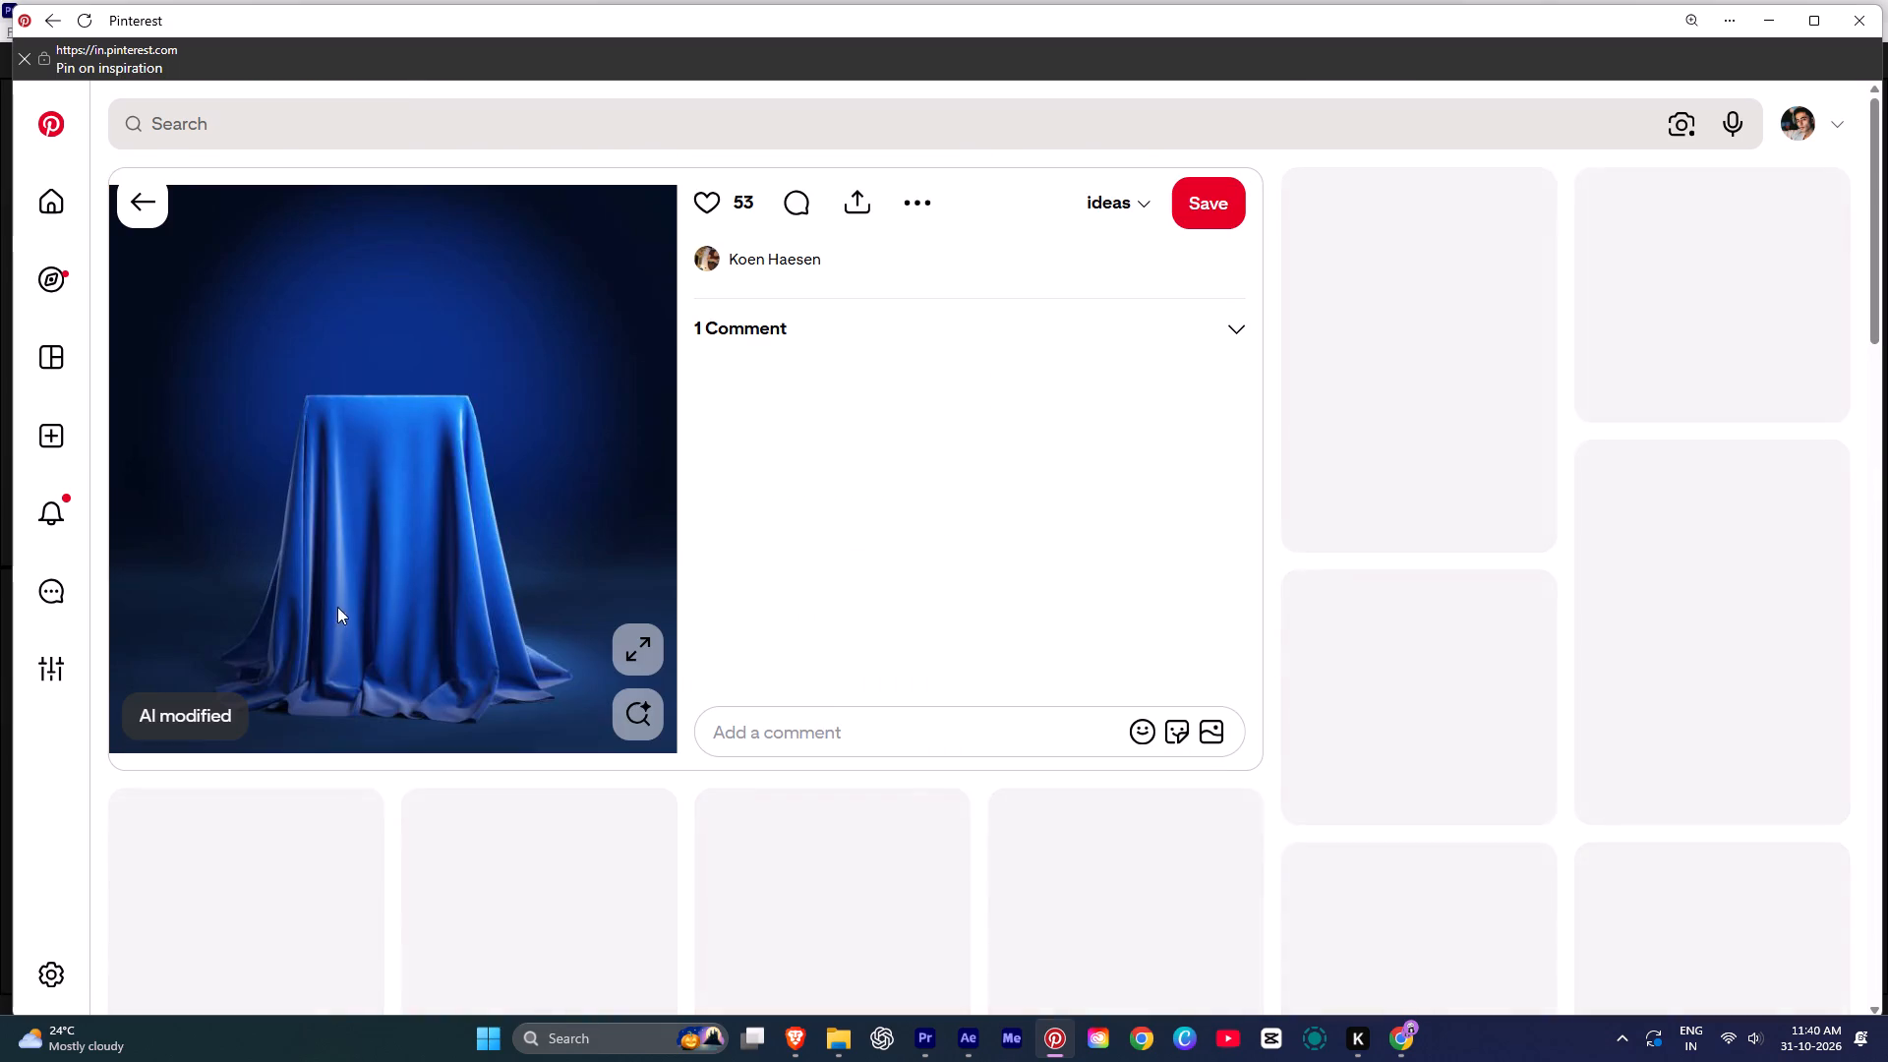
scroll(424, 538, "down", 3)
scroll(1379, 623, "up", 4)
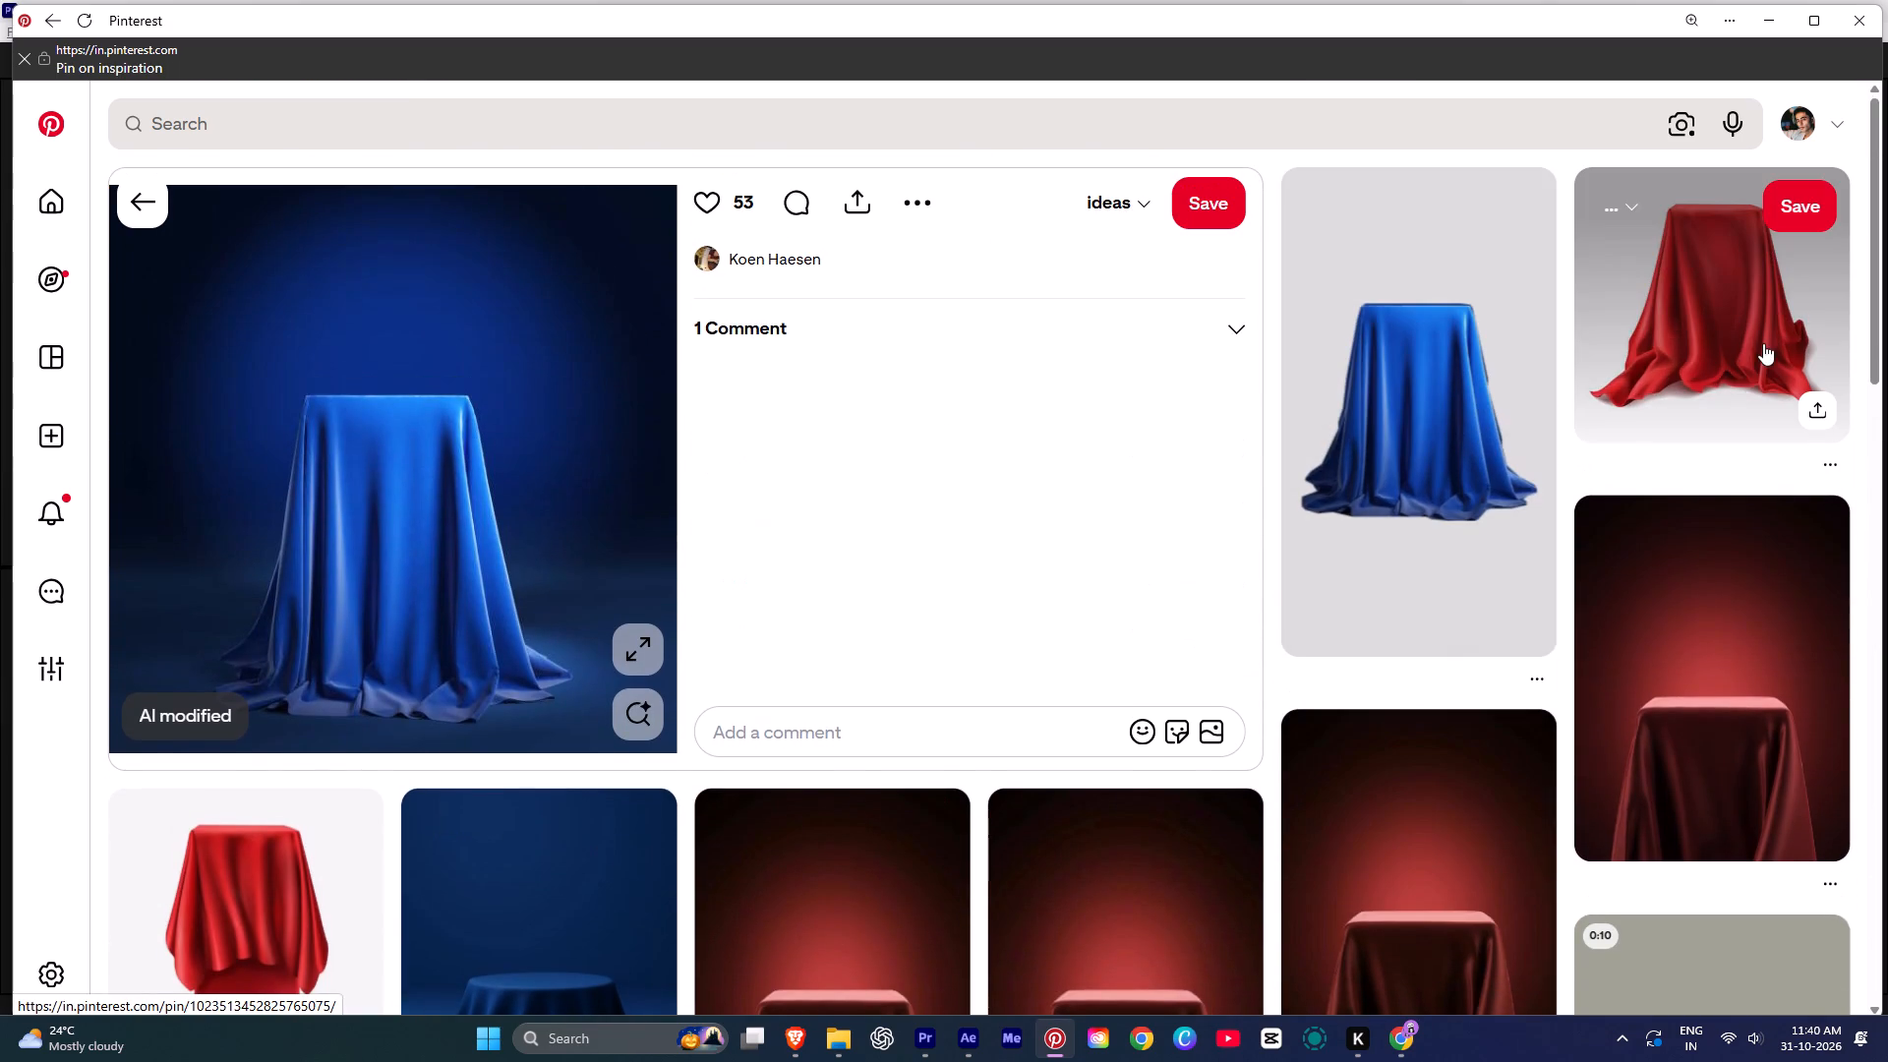
scroll(938, 634, "down", 5)
scroll(791, 685, "down", 5)
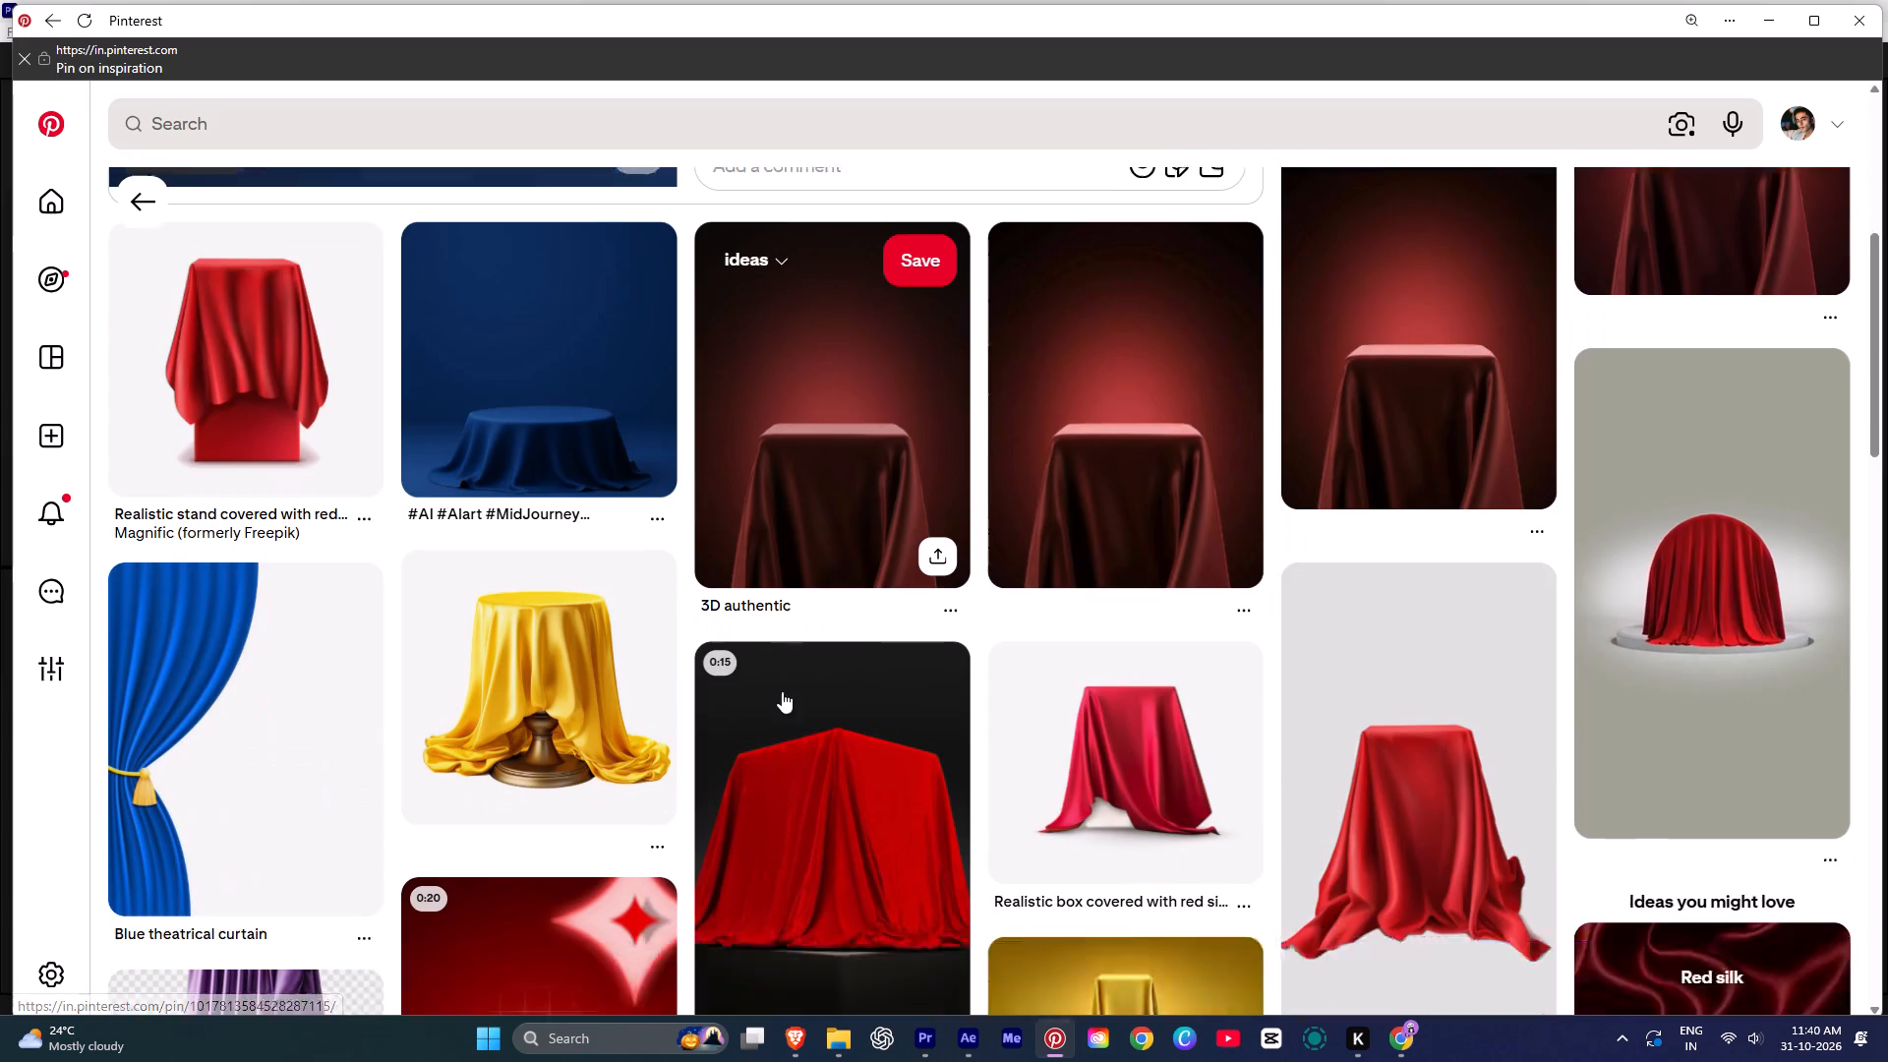
scroll(782, 691, "down", 3)
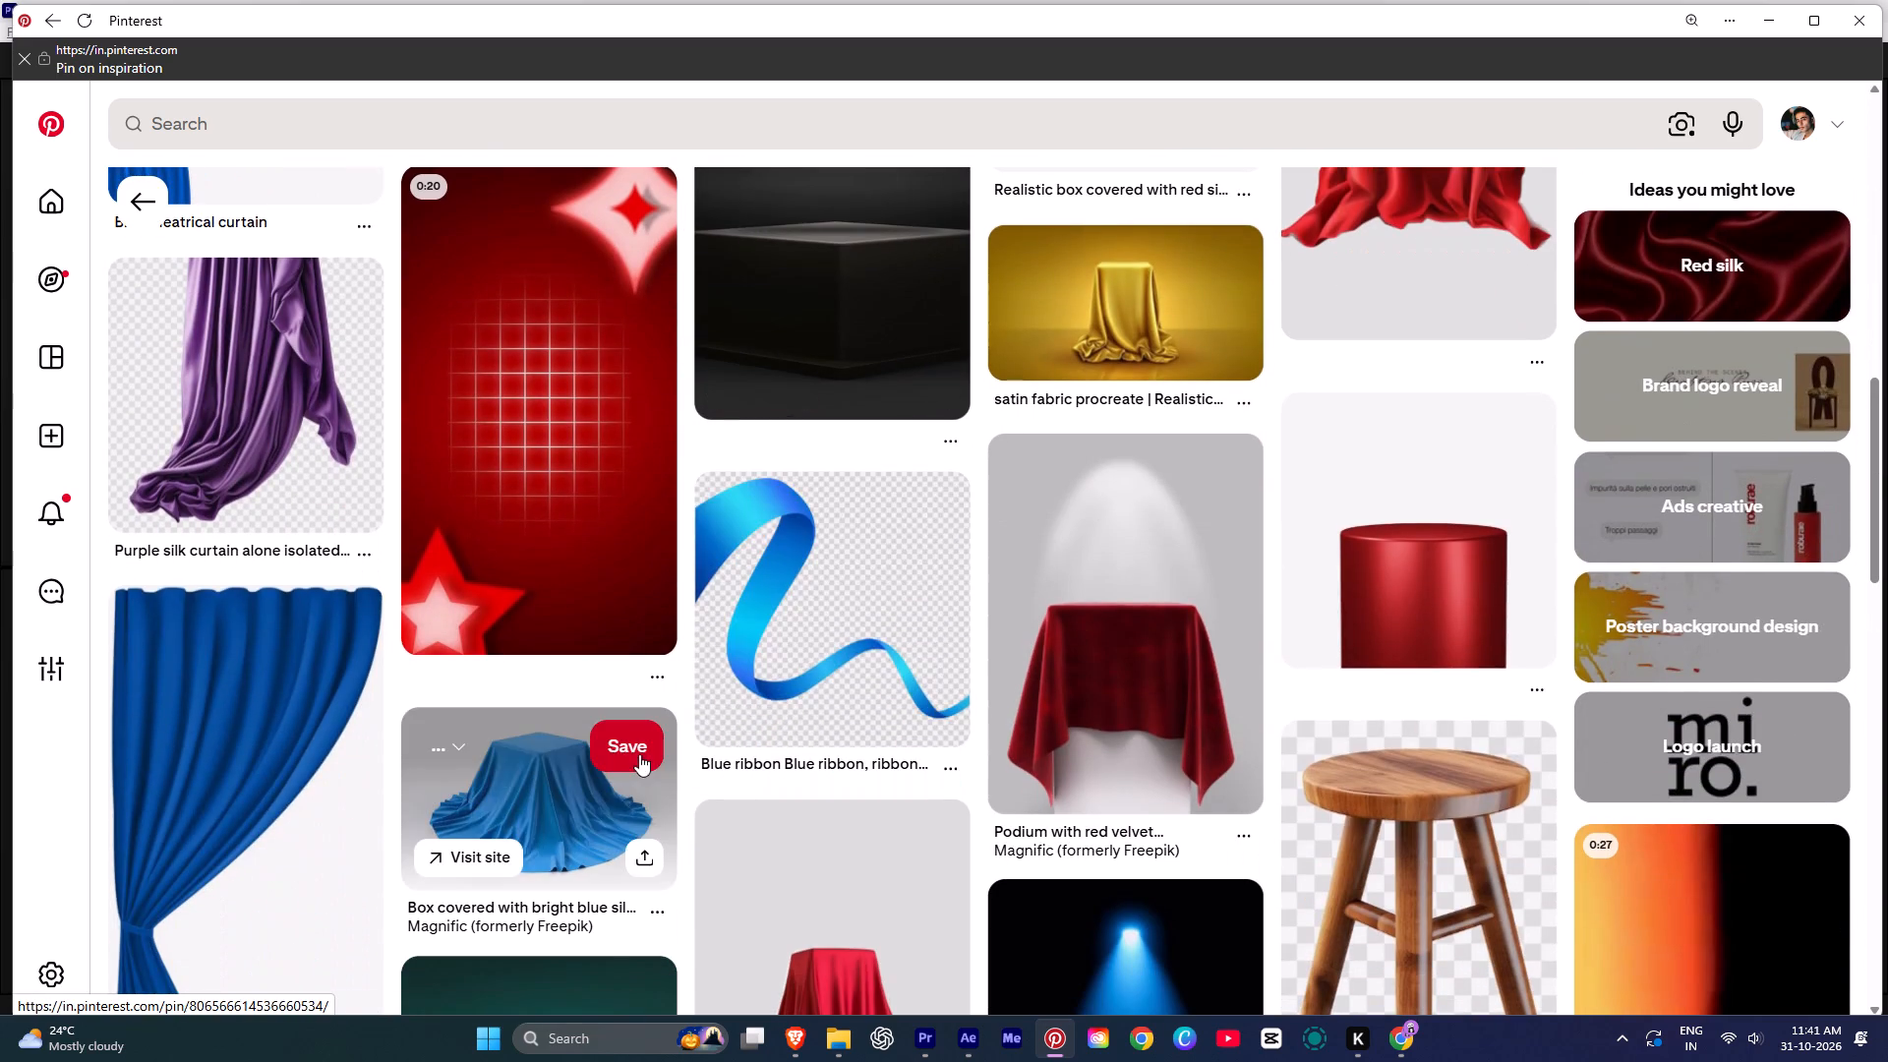
Switch to Premiere Pro and review the SAB QUICK APP V01 sequence around the Quick Delivery shot and from the start.
key("alt+Tab")
left_click(955, 310, "alt")
left_click_drag(633, 629, 579, 634)
key("space")
left_click_drag(584, 635, 575, 635)
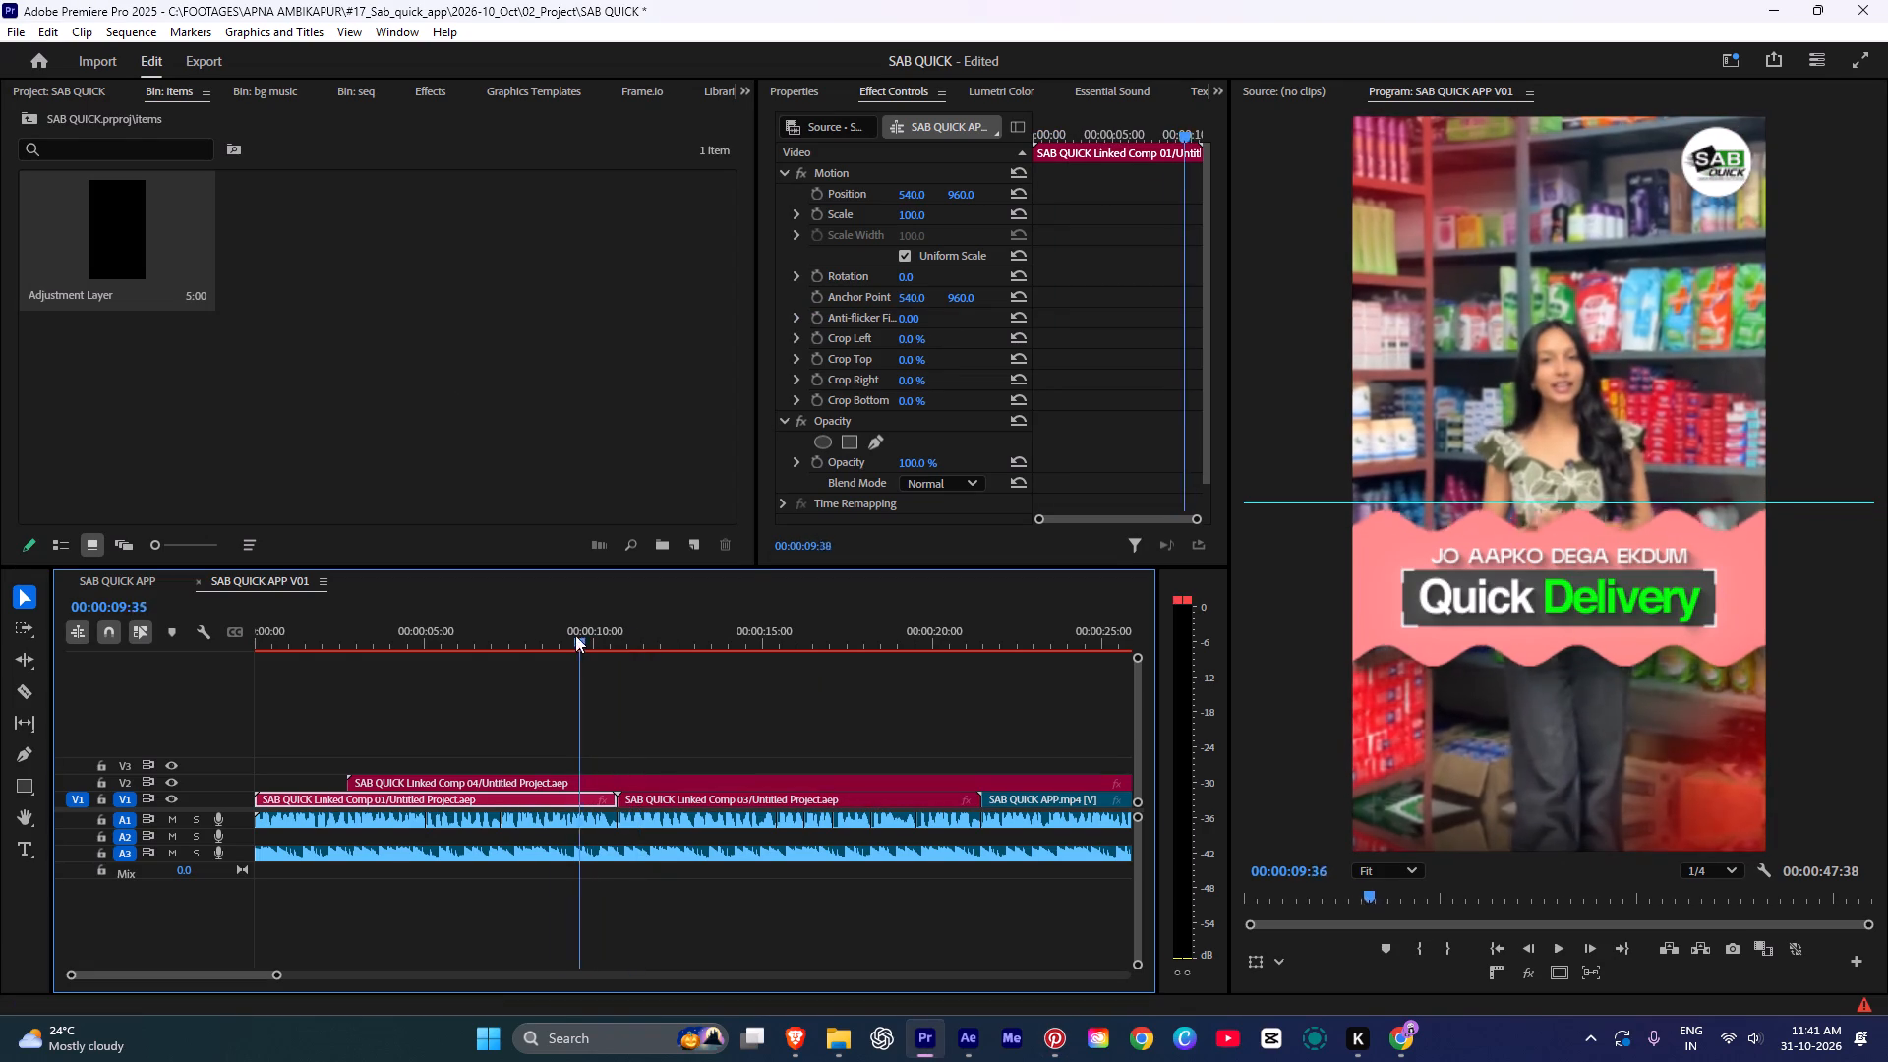
left_click_drag(575, 635, 218, 654)
key("space")
left_click_drag(360, 629, 378, 639)
Switch to After Effects, collapse the asset folder and expand the imported Ashok Mobile reel project folder.
key("alt+Tab")
left_click(1366, 273, "alt")
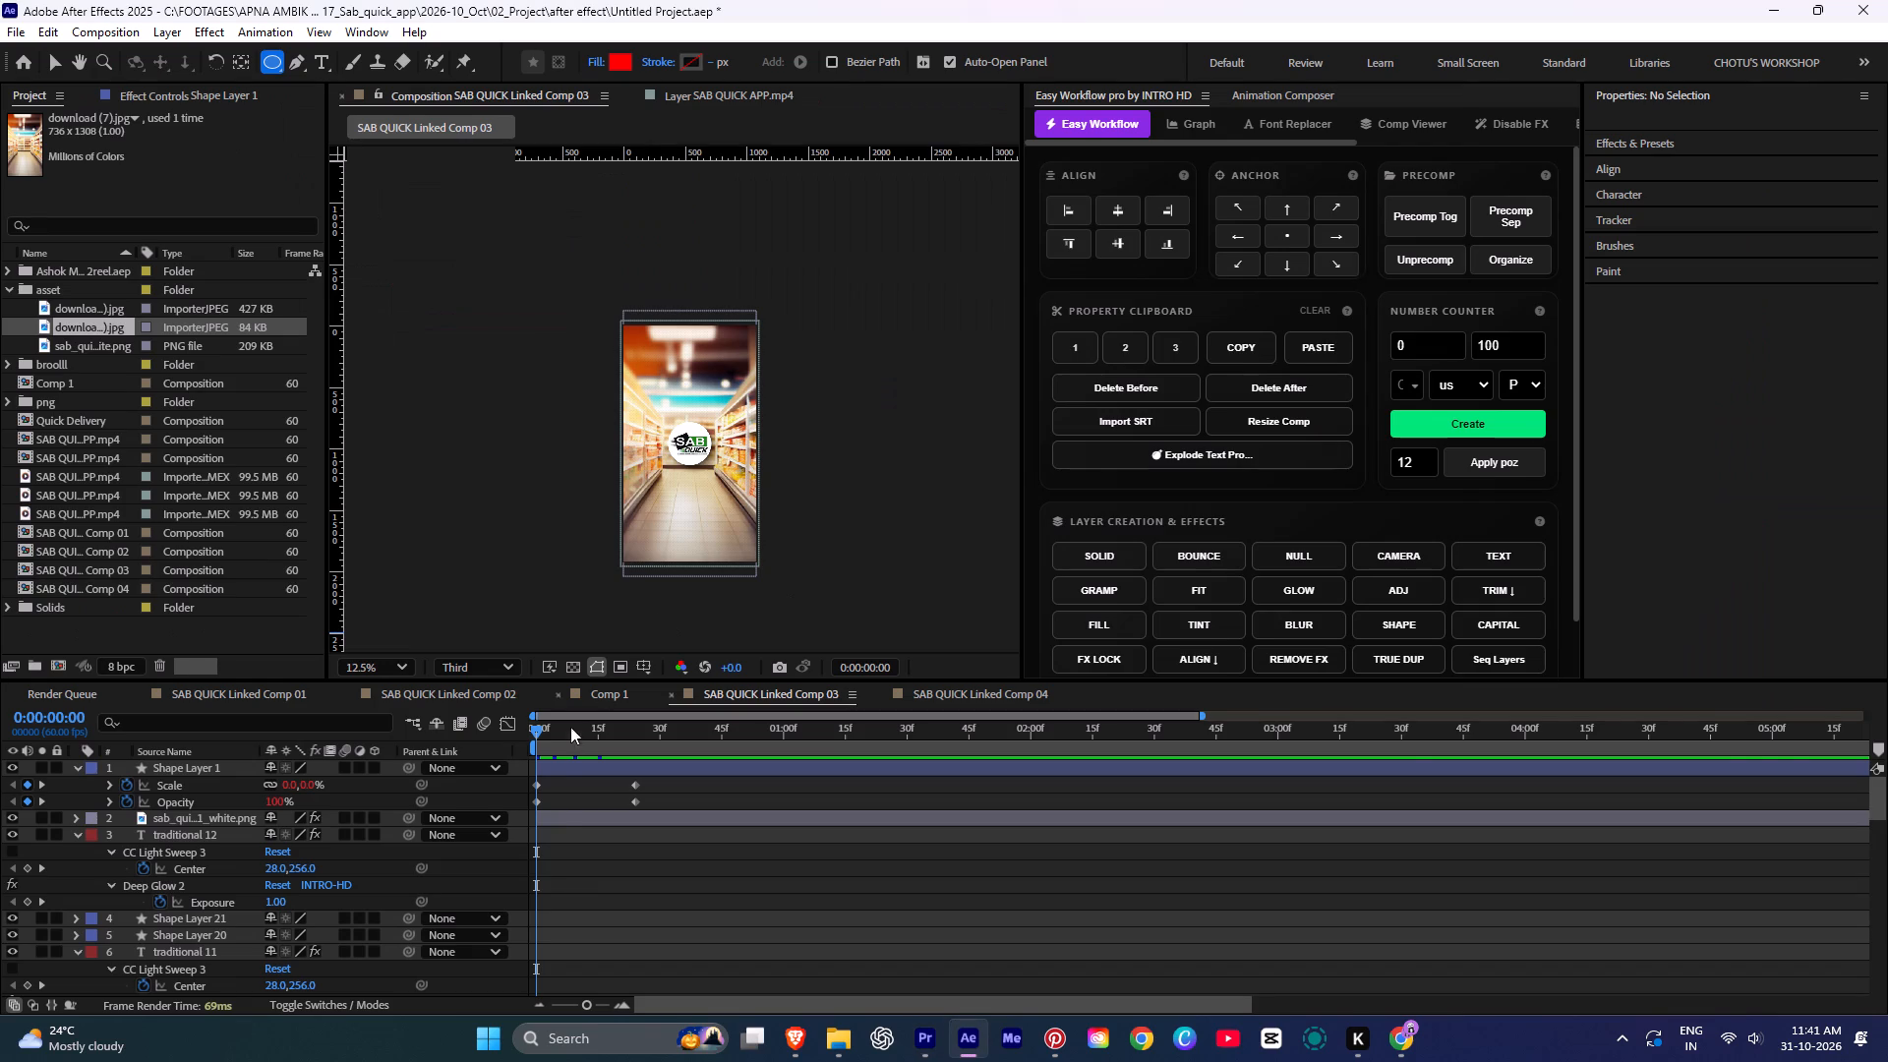
left_click_drag(563, 736, 402, 738)
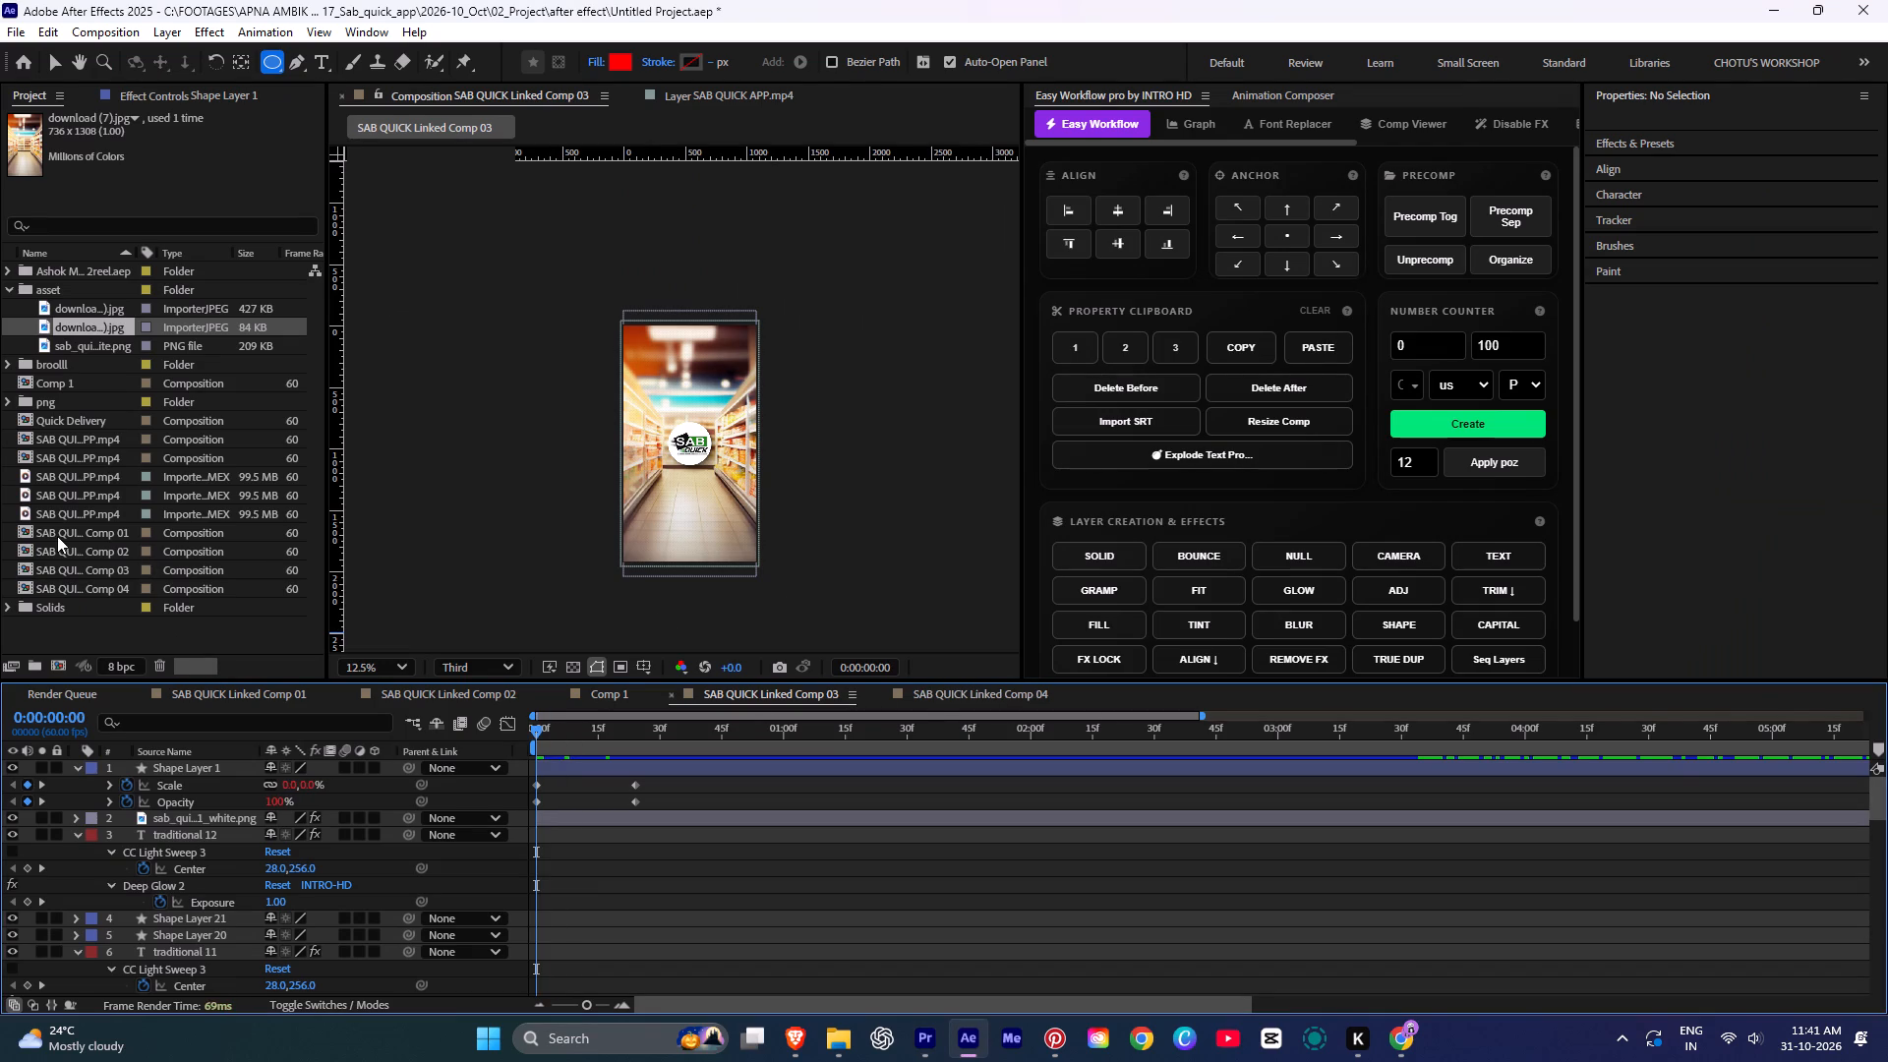
scroll(58, 458, "up", 3)
left_click(1, 268)
left_click(11, 289)
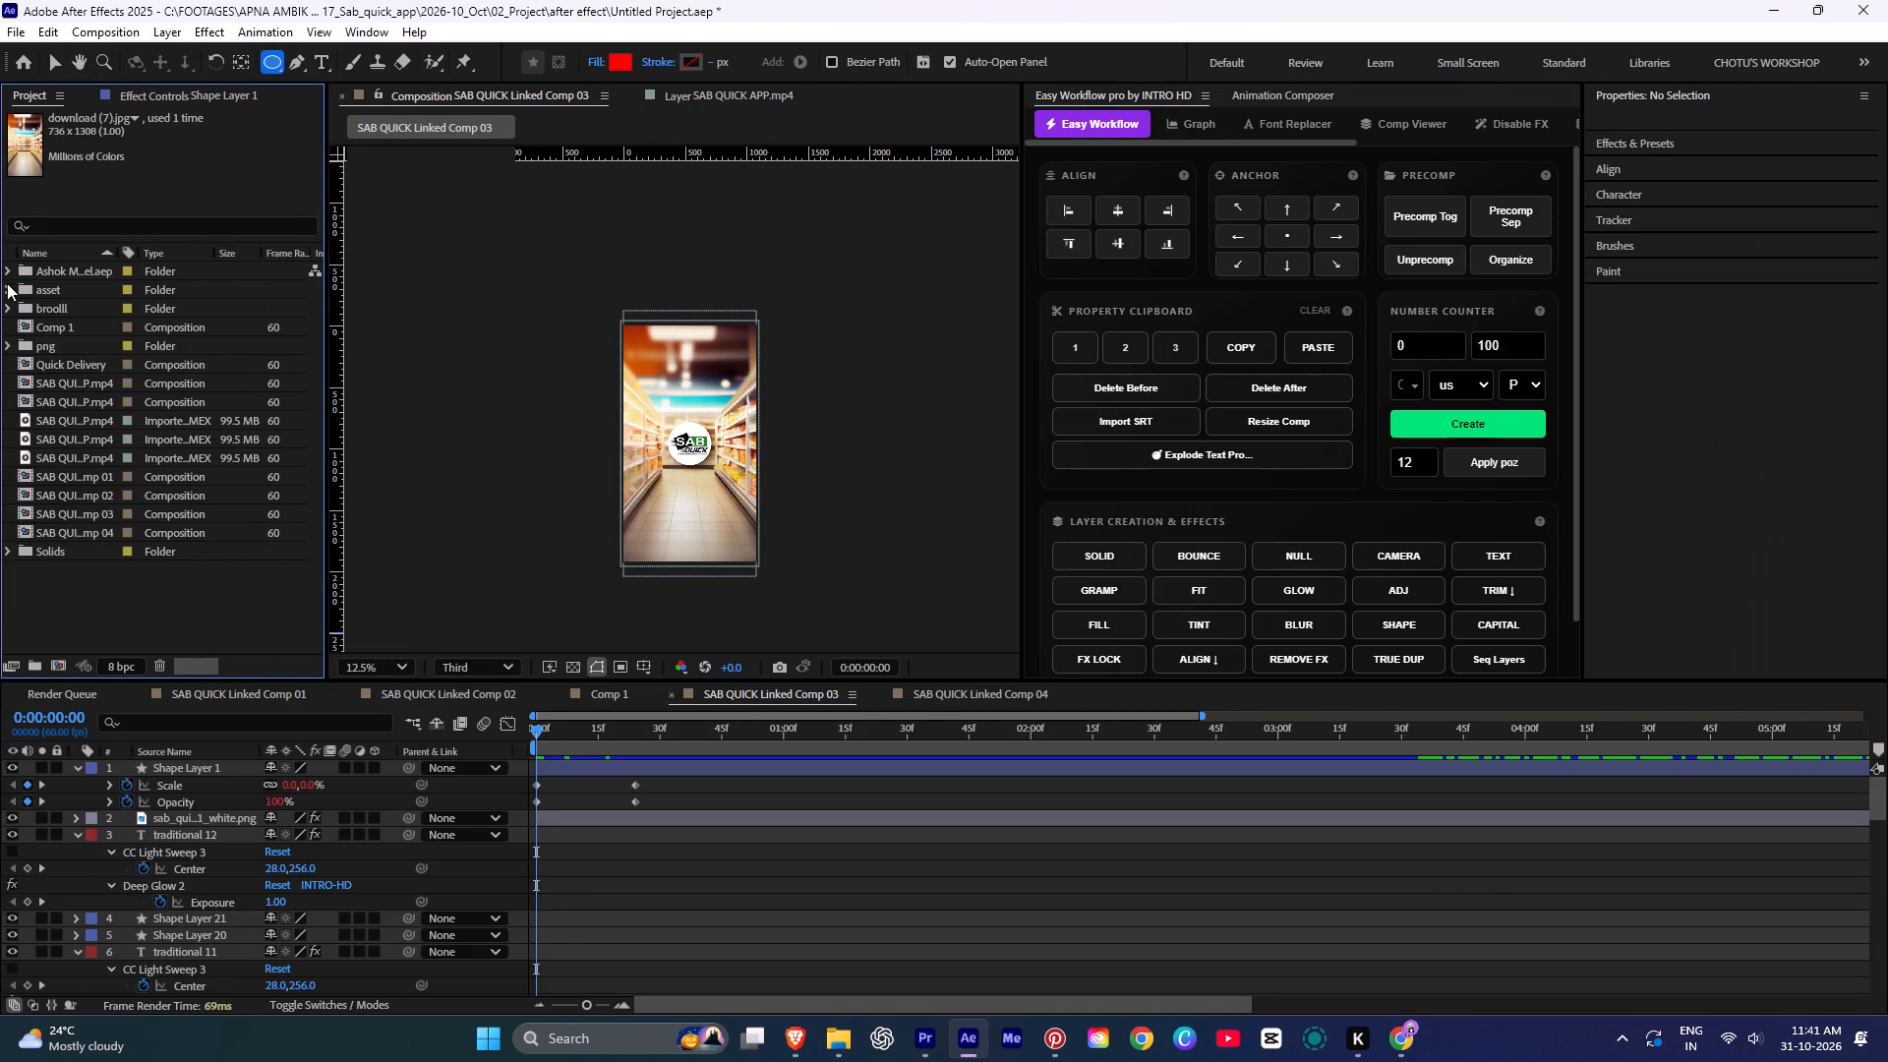
left_click(8, 267)
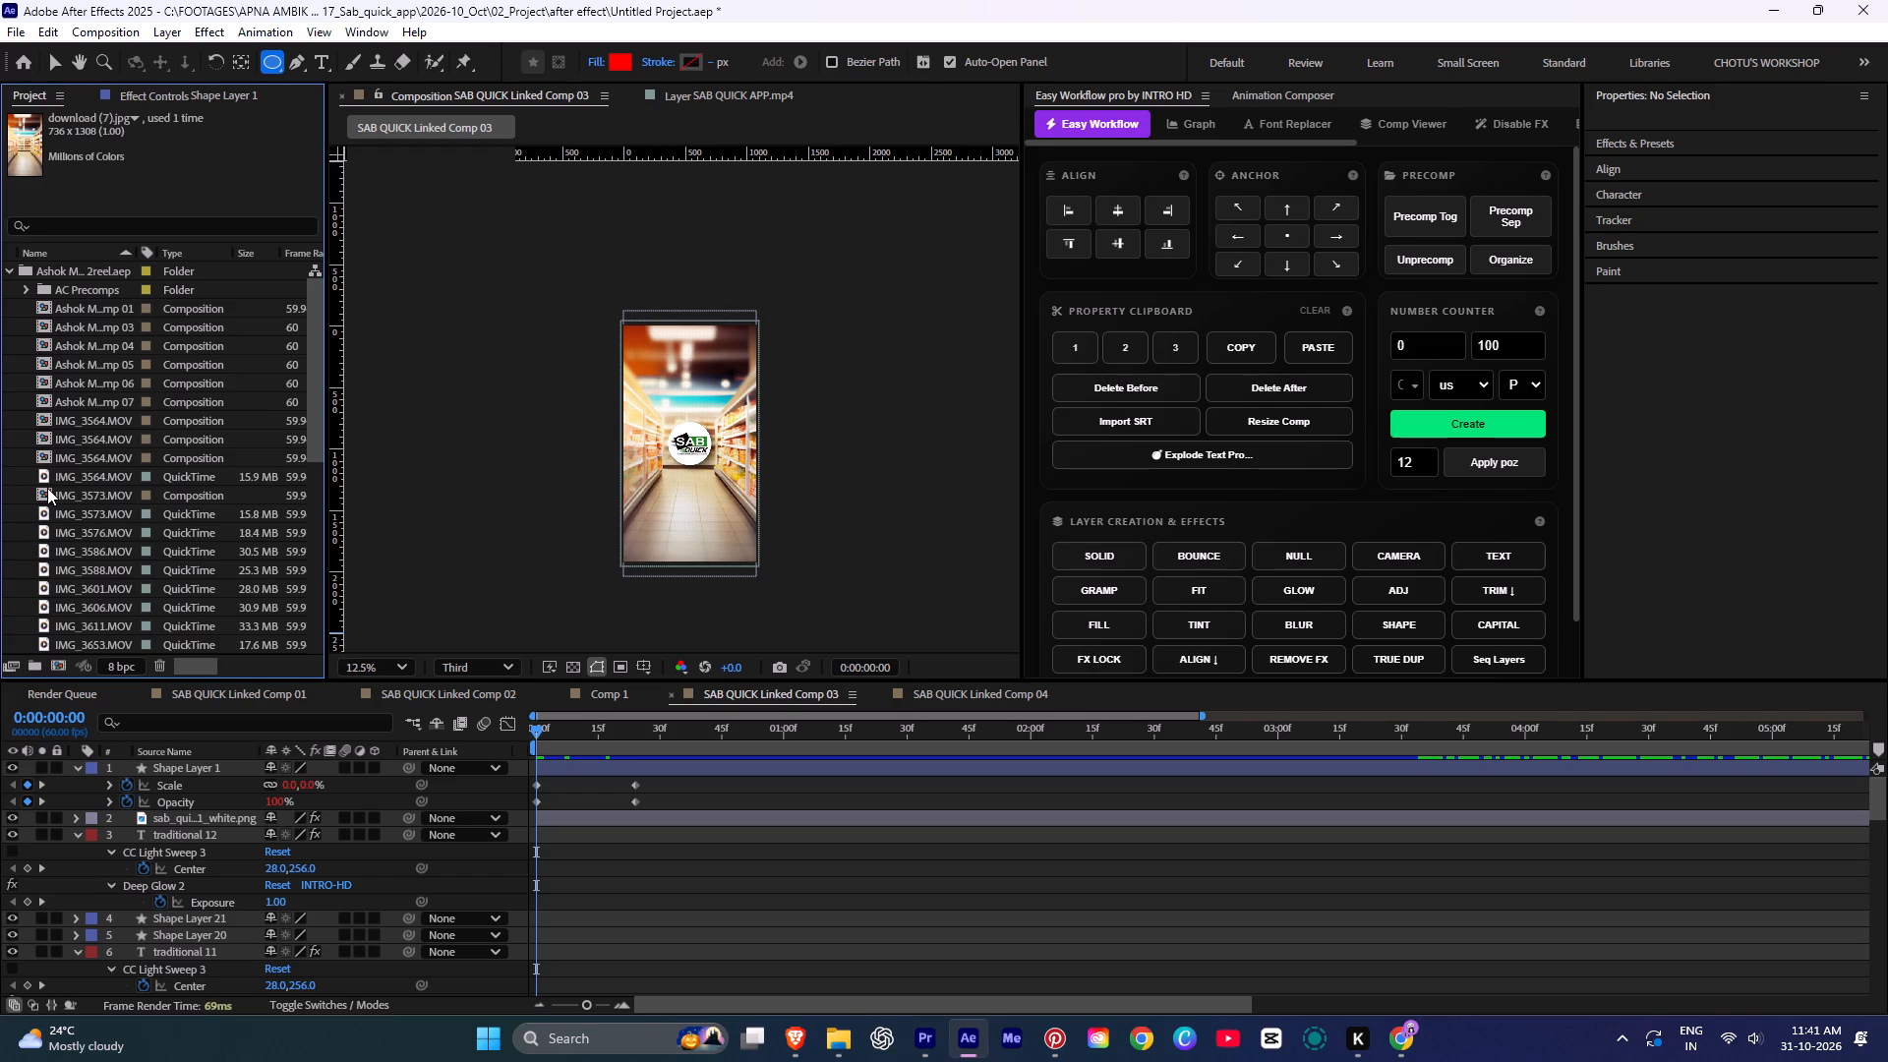
Open Ashok Mobile 02nd reel Linked Comp 07 and Linked Comp 06 in turn, scrub through each and close it.
double_click(43, 402)
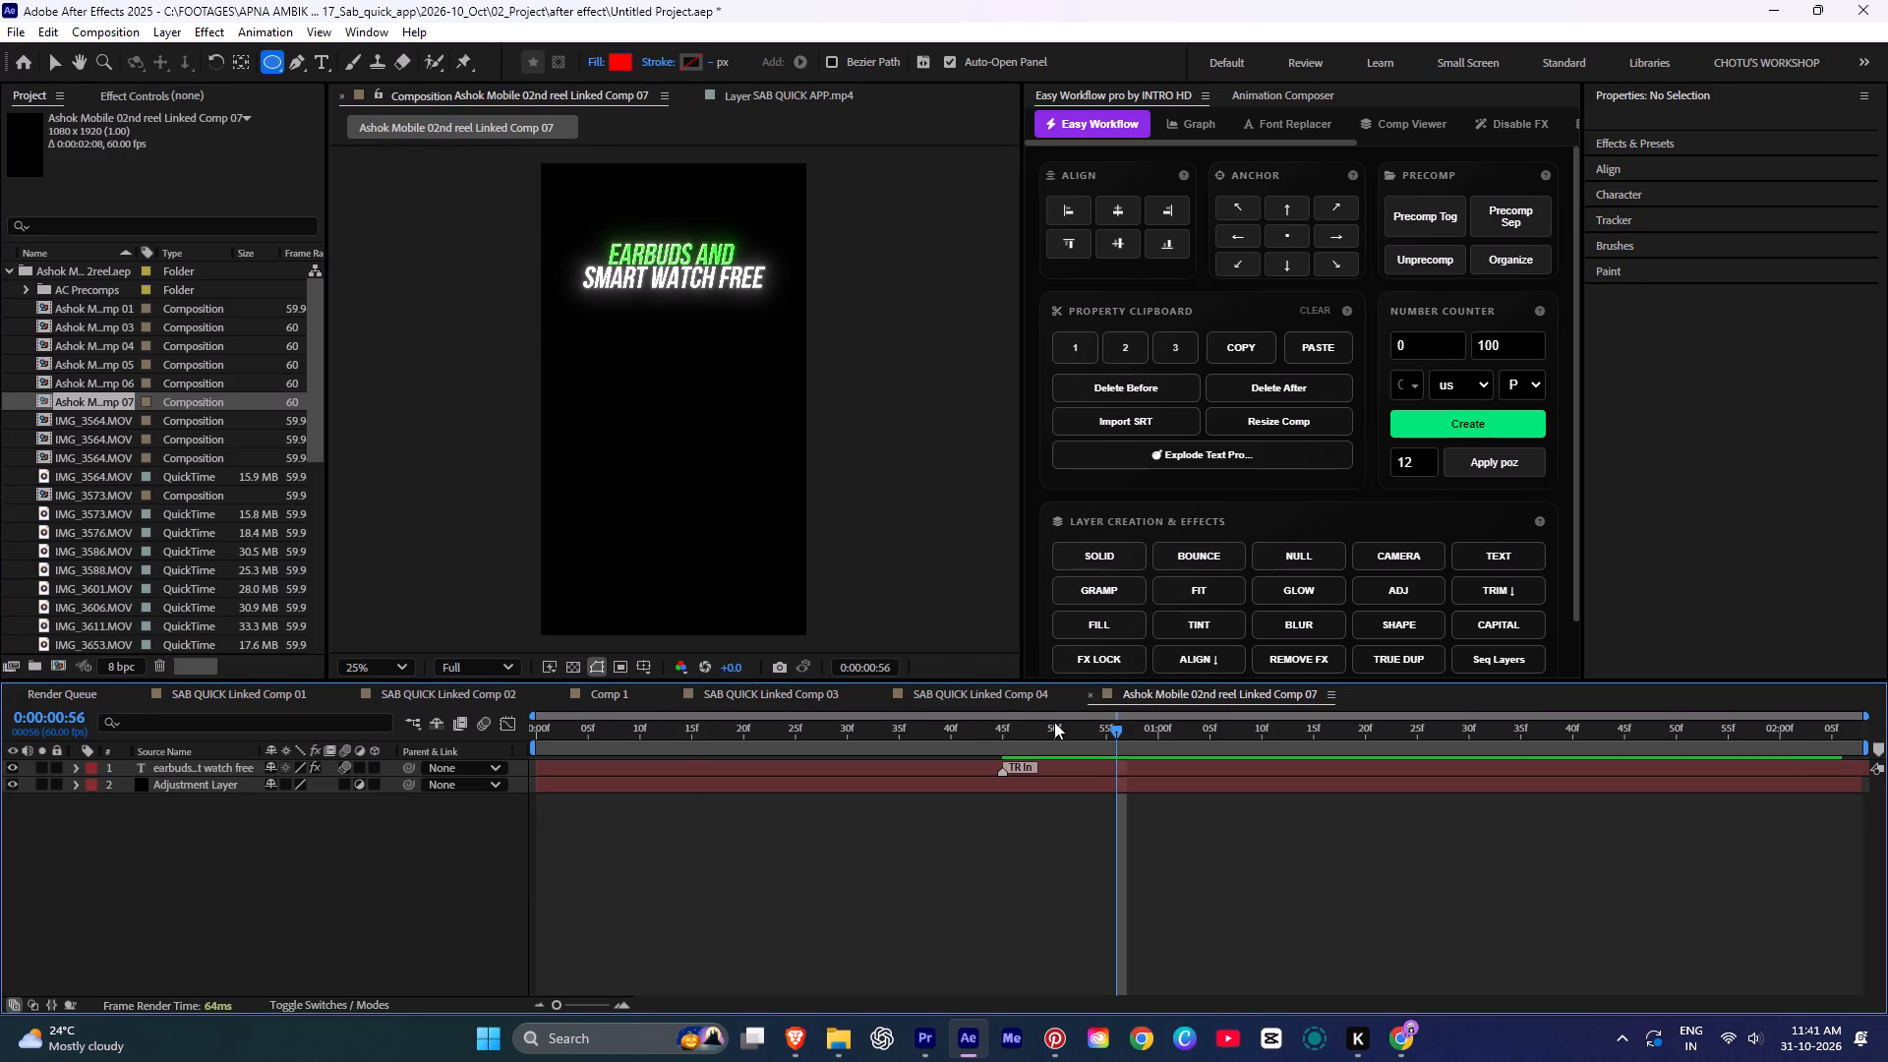
left_click_drag(982, 737, 1064, 729)
left_click(1085, 692)
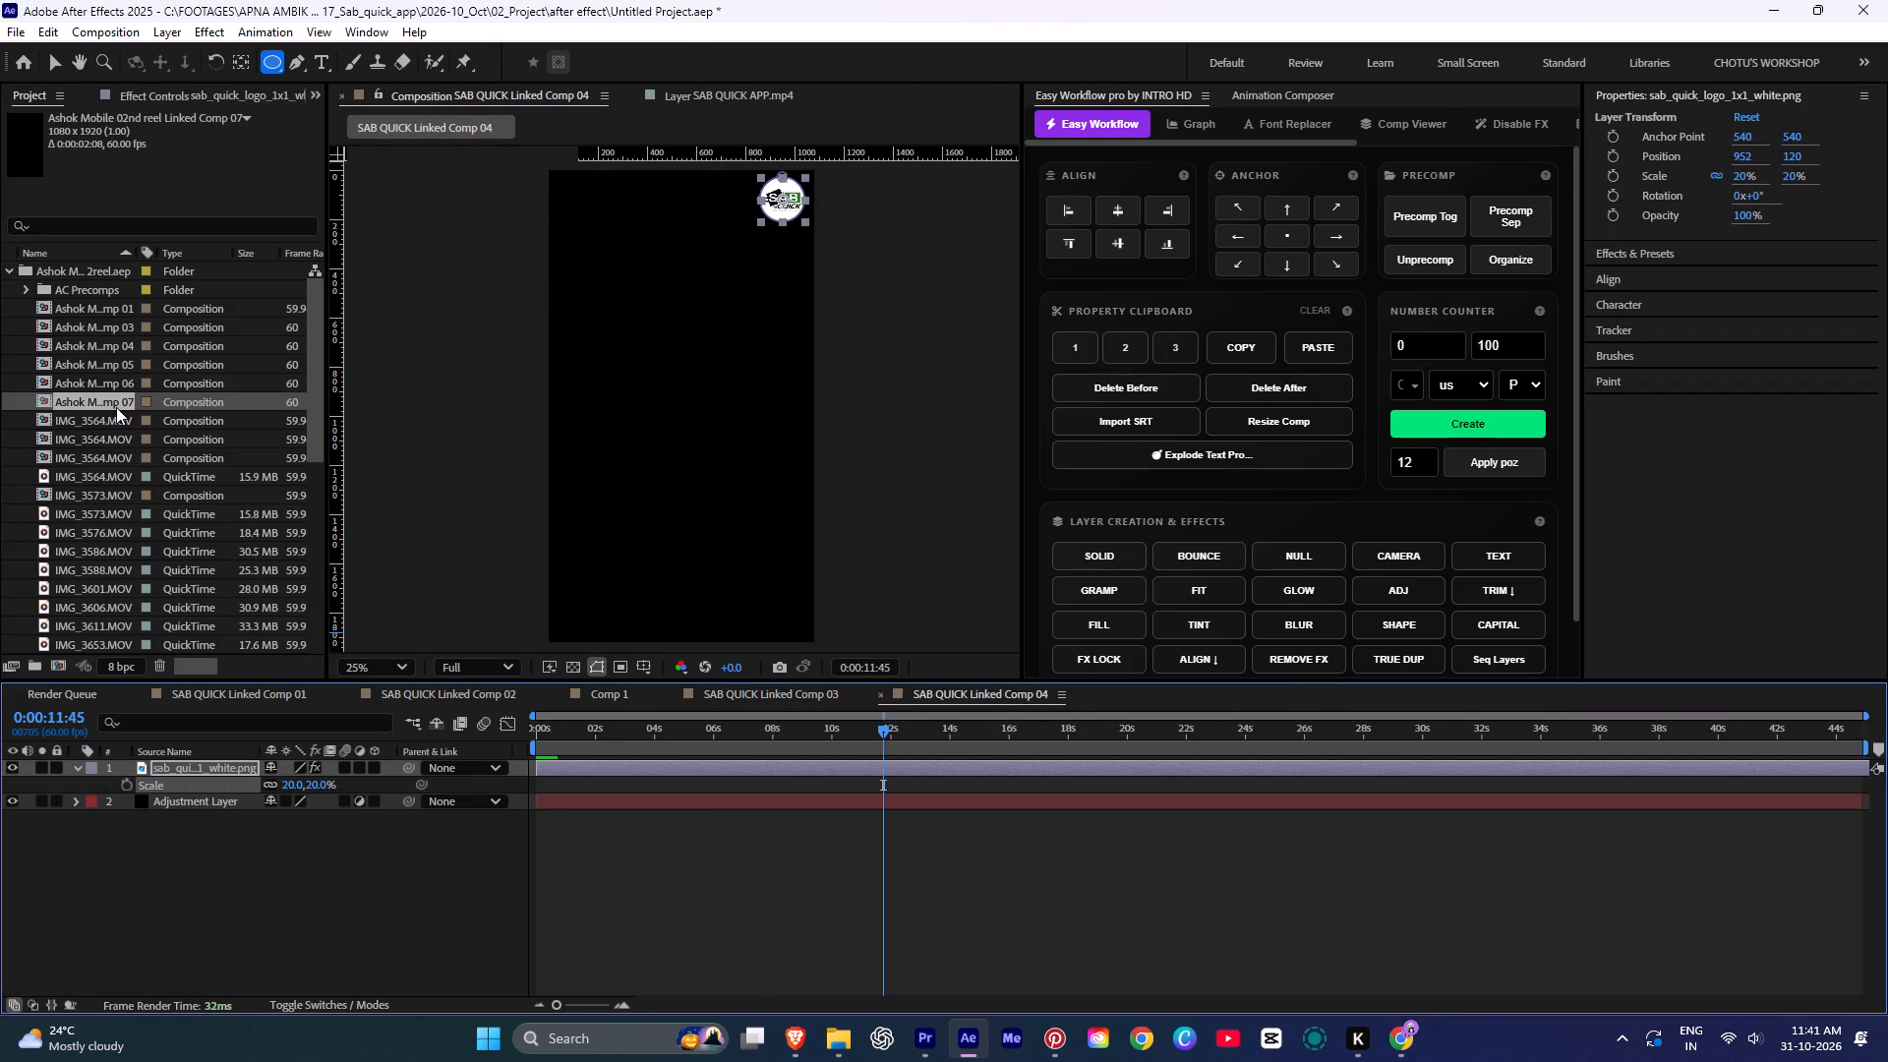
double_click(40, 383)
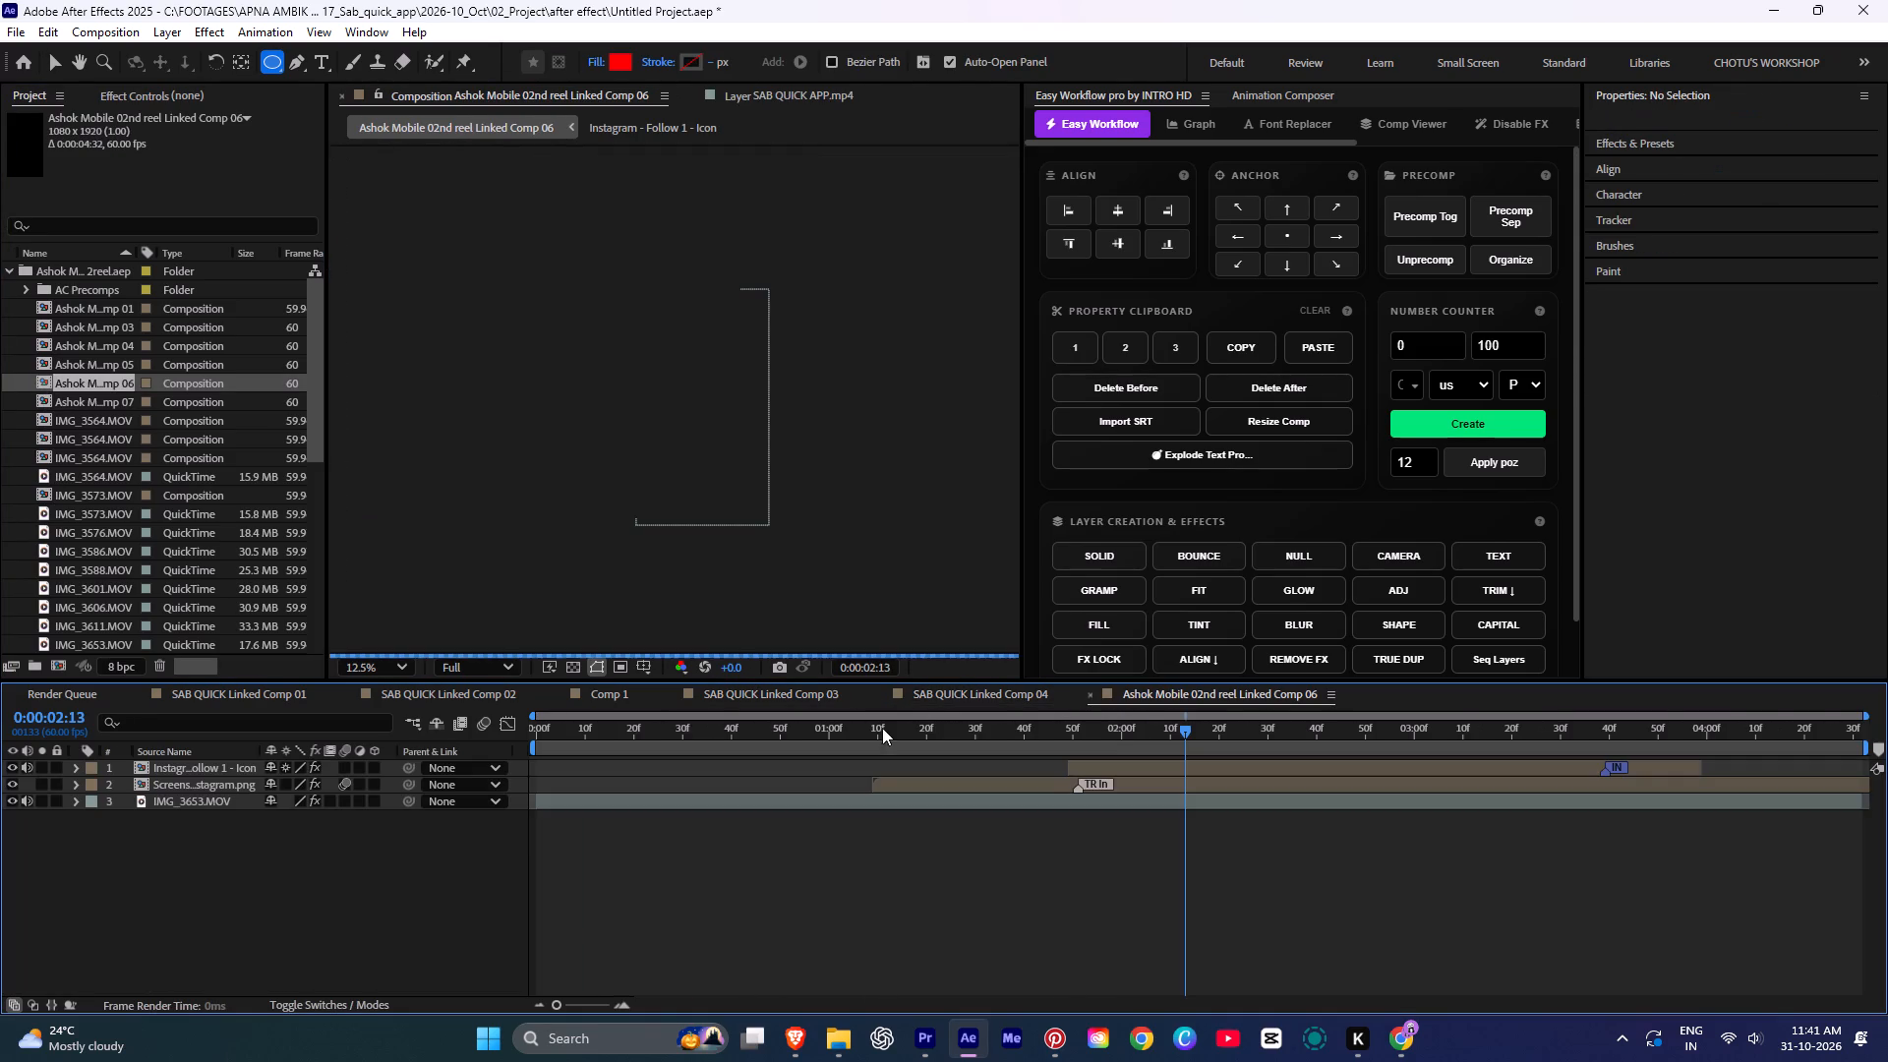
left_click_drag(1111, 735, 1149, 749)
left_click(1091, 694)
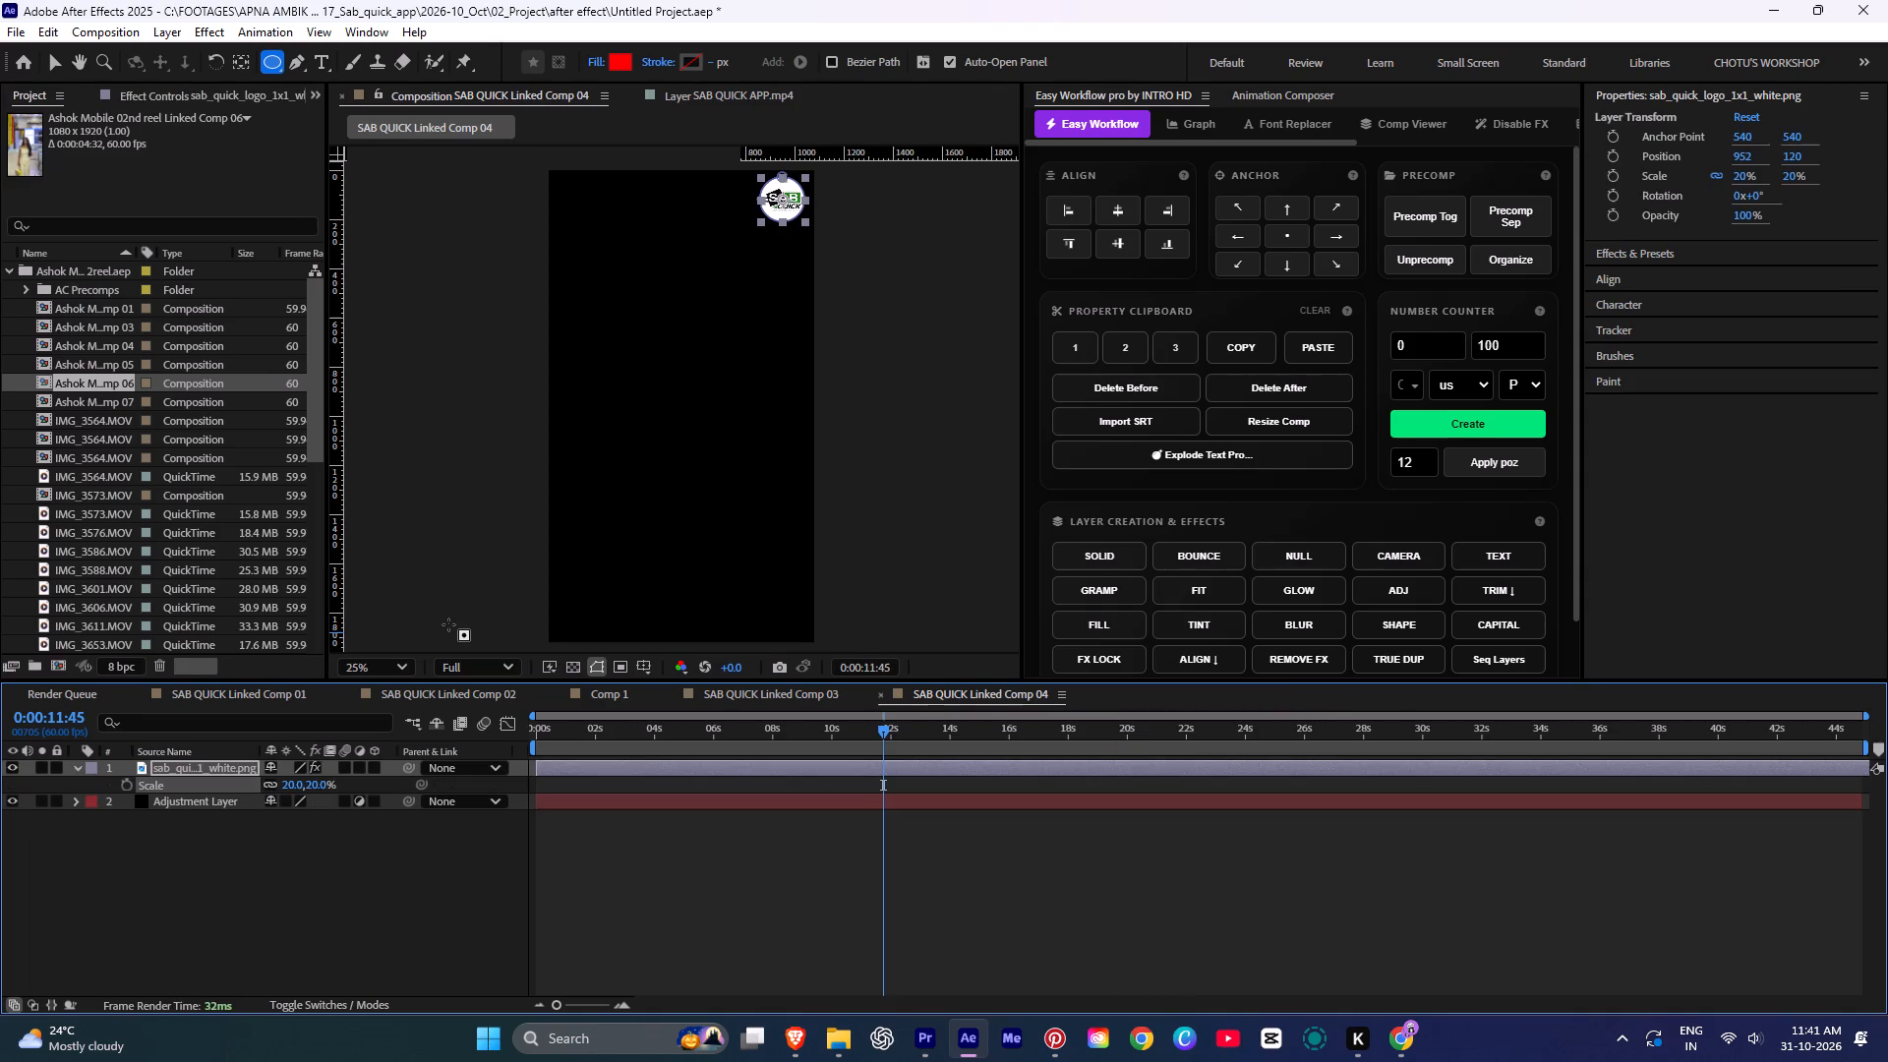
Open Ashok Mobile 02nd reel Linked Comp 05 and scrub through its text animations.
double_click(41, 362)
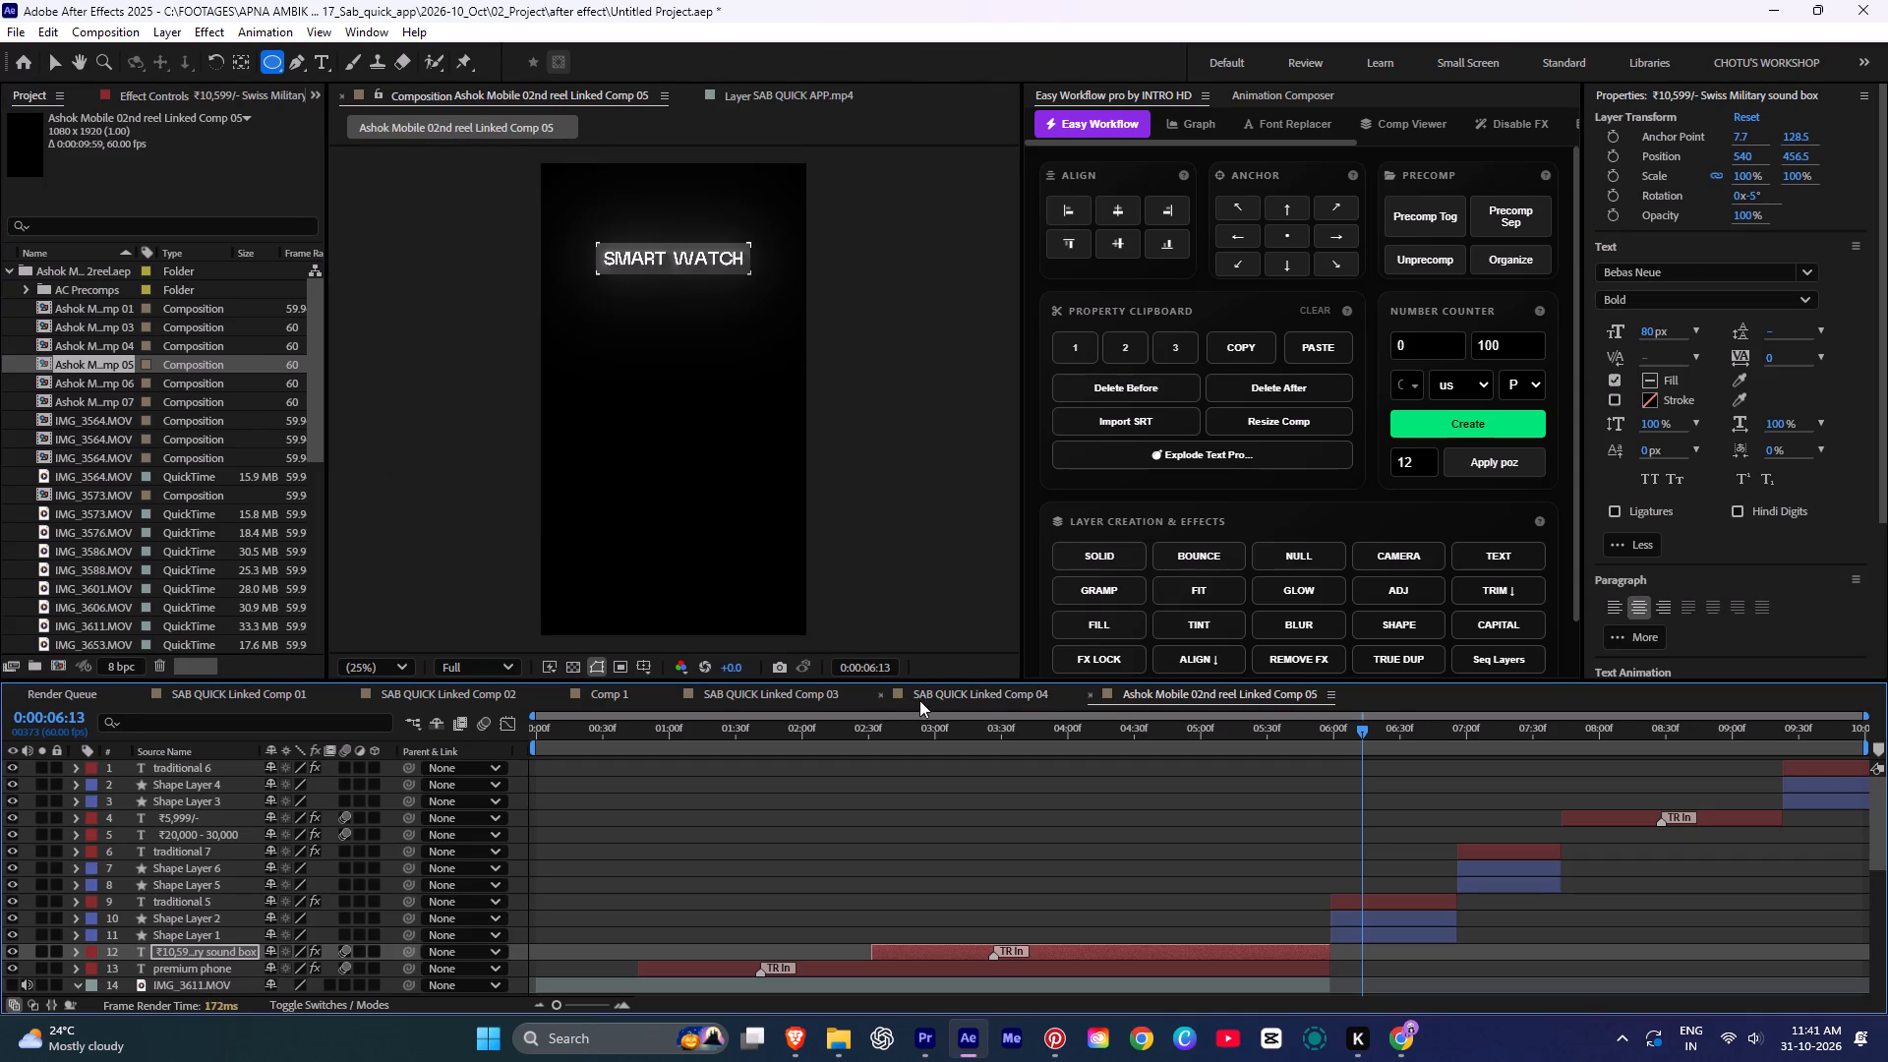
left_click_drag(970, 713, 888, 721)
left_click_drag(973, 717, 923, 721)
left_click(952, 728)
left_click_drag(952, 728, 968, 731)
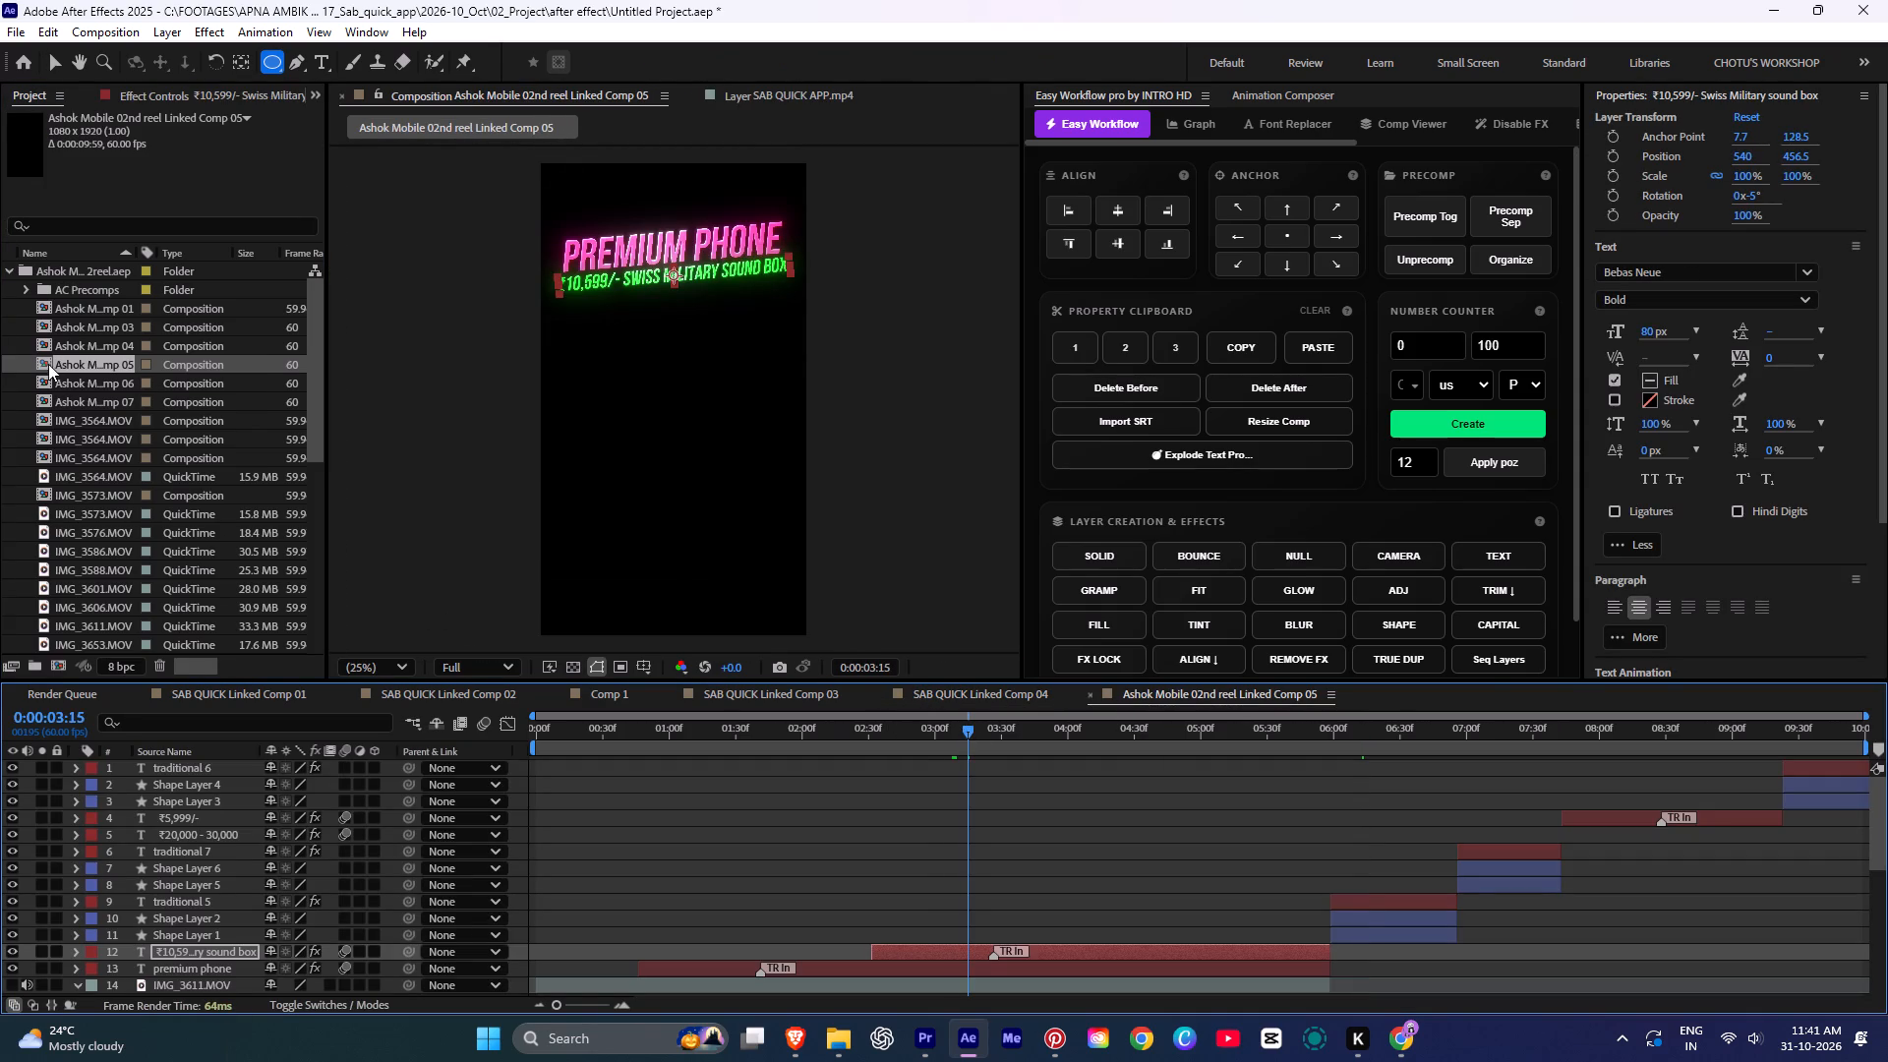
Open Ashok Mobile 02nd reel Linked Comp 04, Linked Comp 03 and Linked Comp 01 to inspect their contents.
double_click(44, 350)
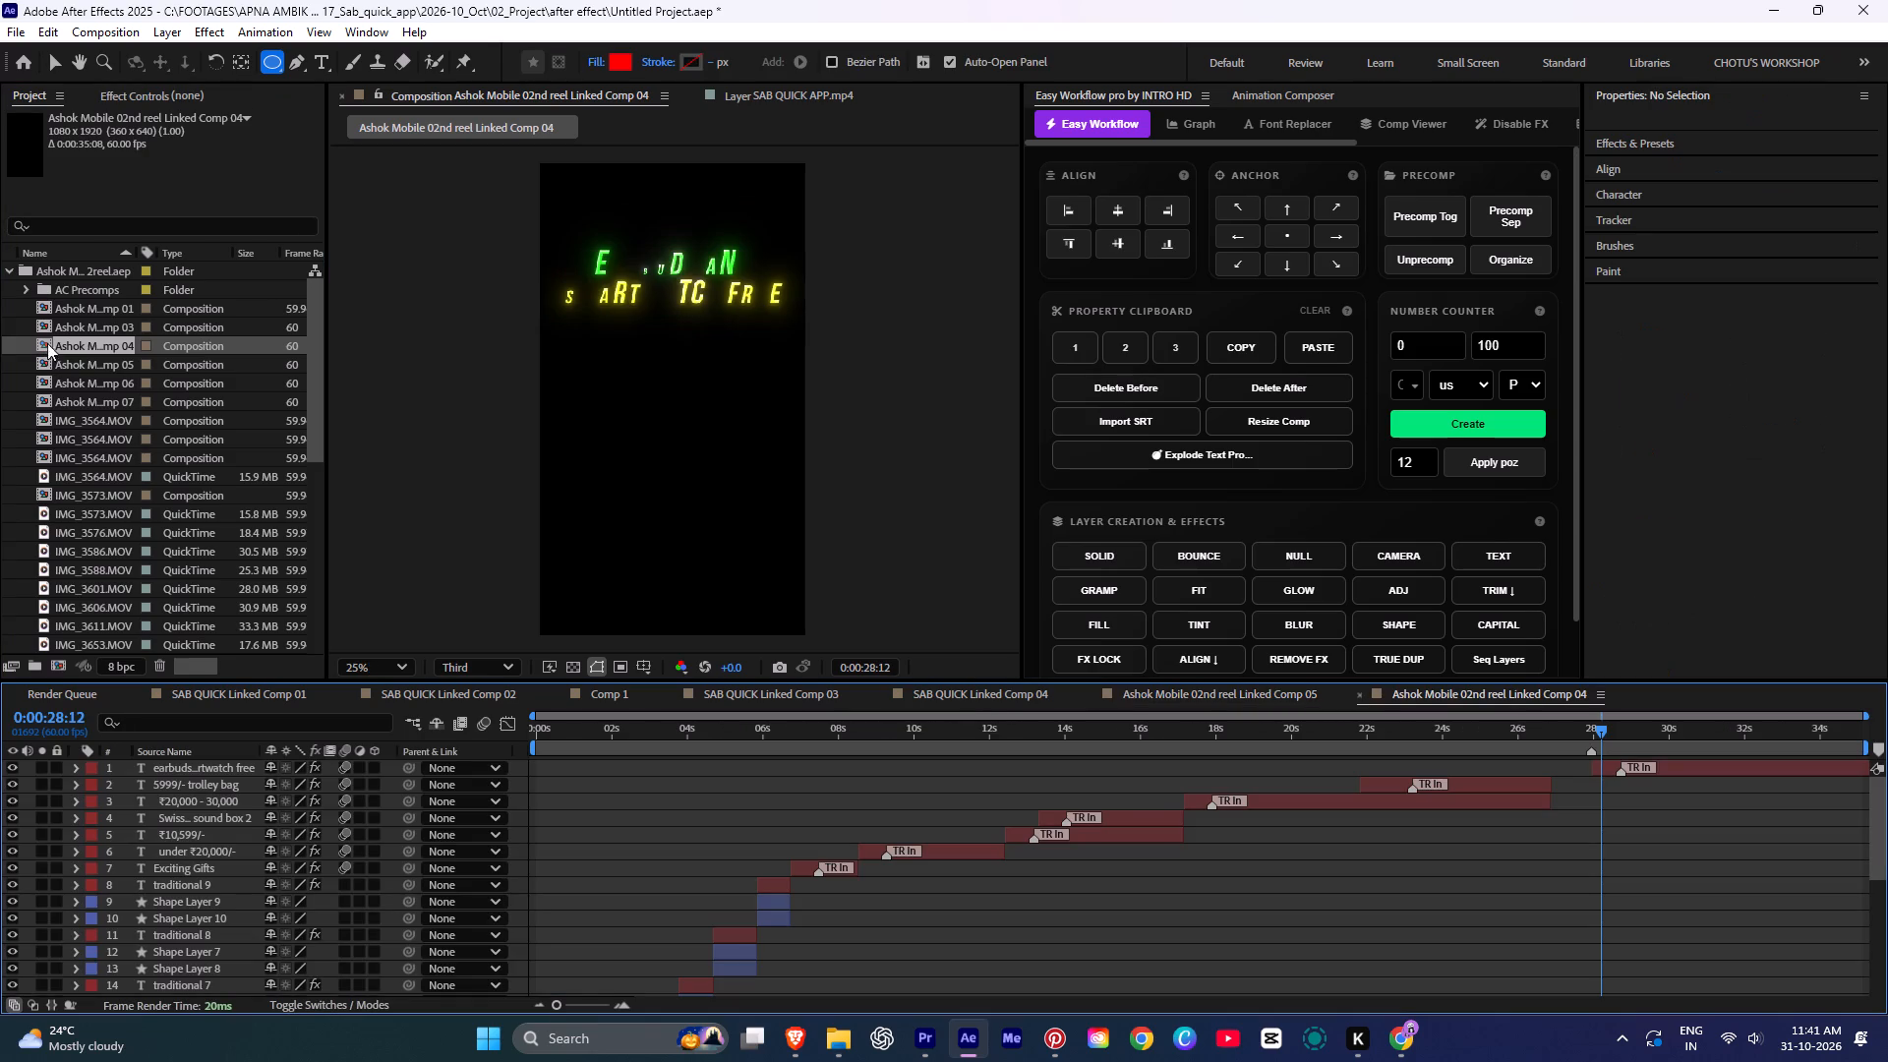
double_click(46, 330)
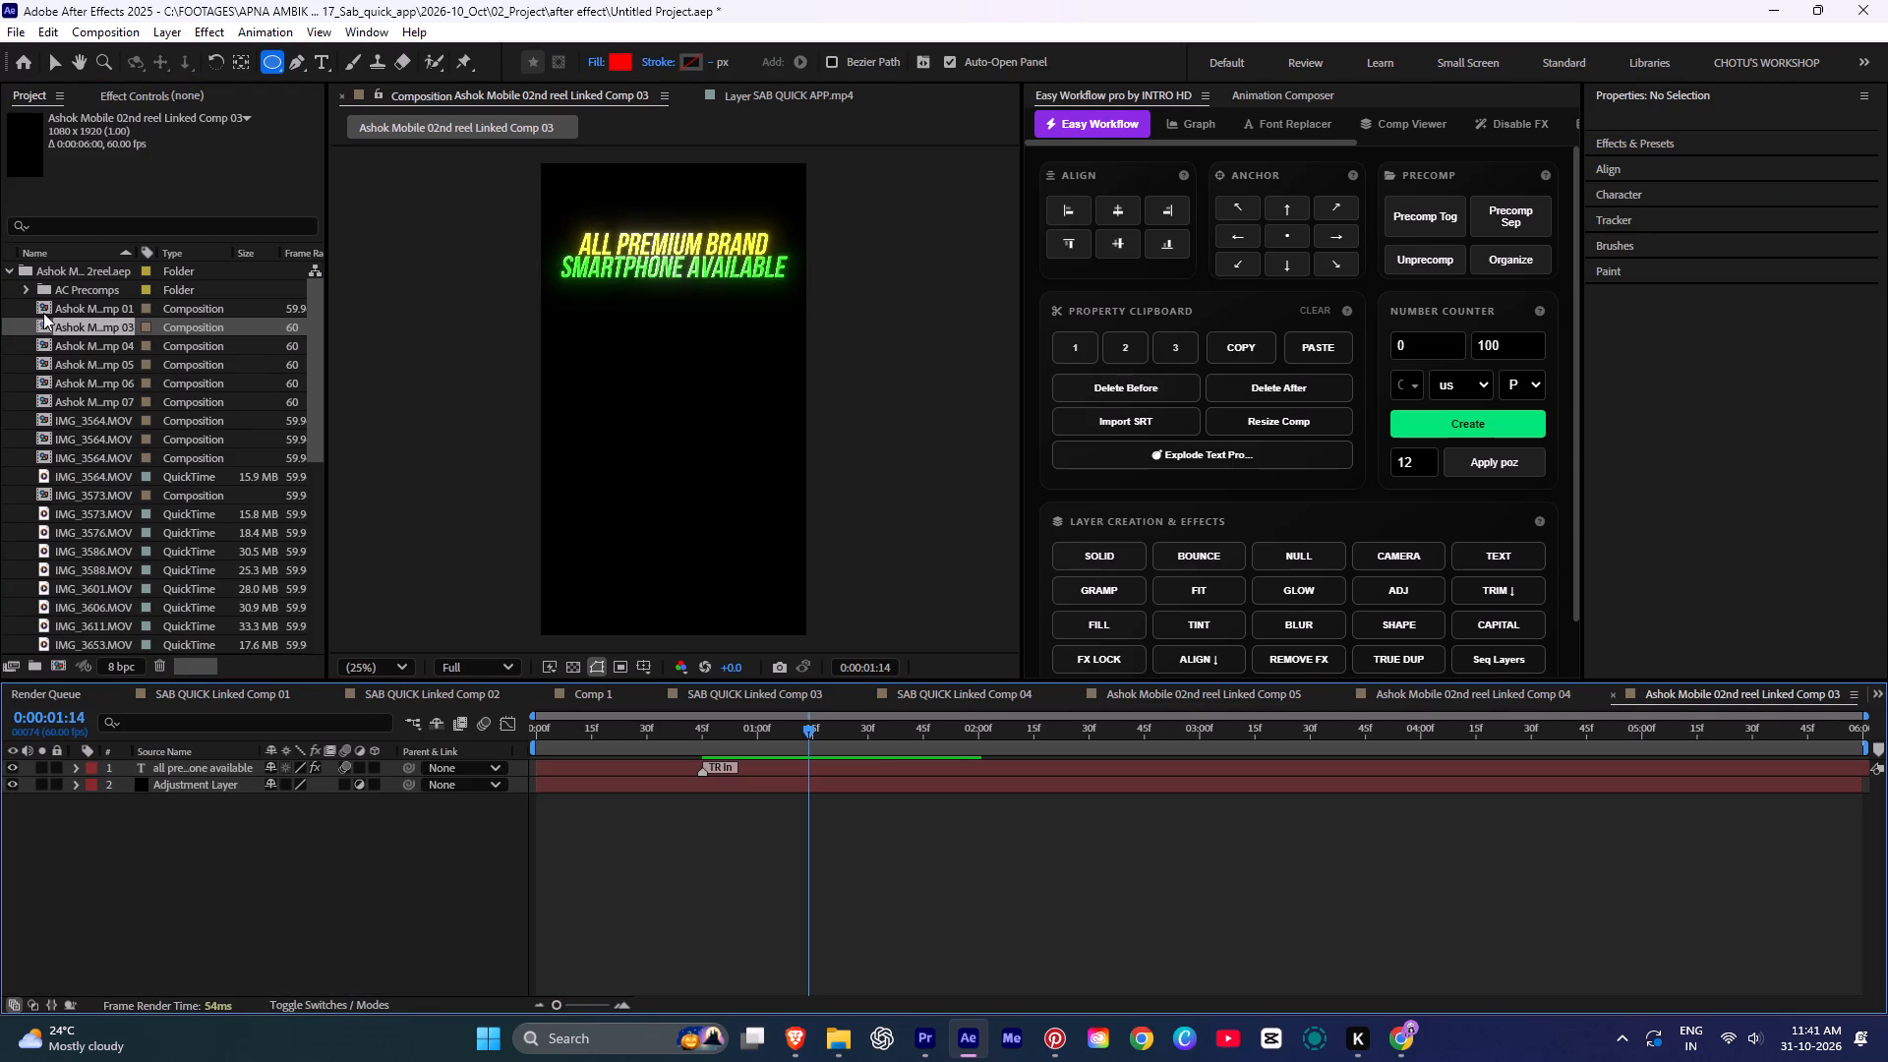
double_click(43, 313)
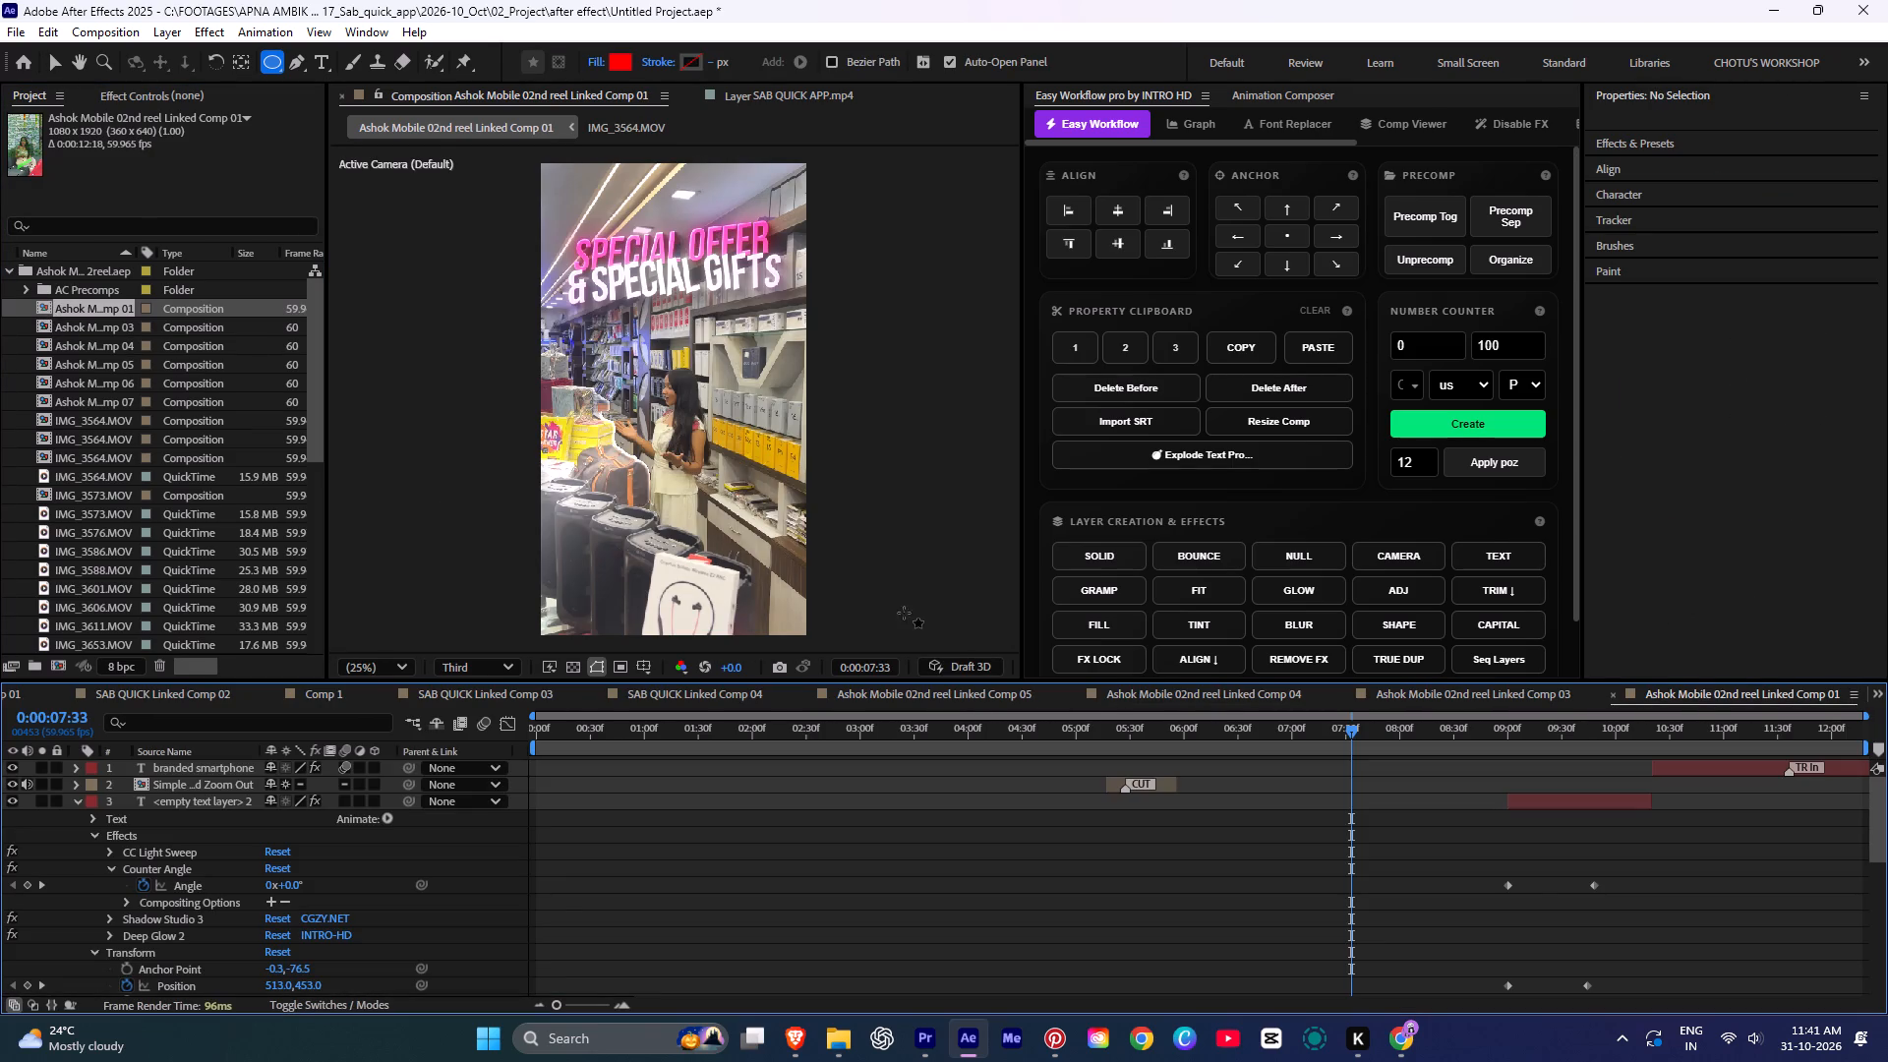
Close Ashok Mobile 02nd reel Linked Comp 04 and copy the "Special offer & special Gifts" text layer from Linked Comp 01.
left_click(1078, 696)
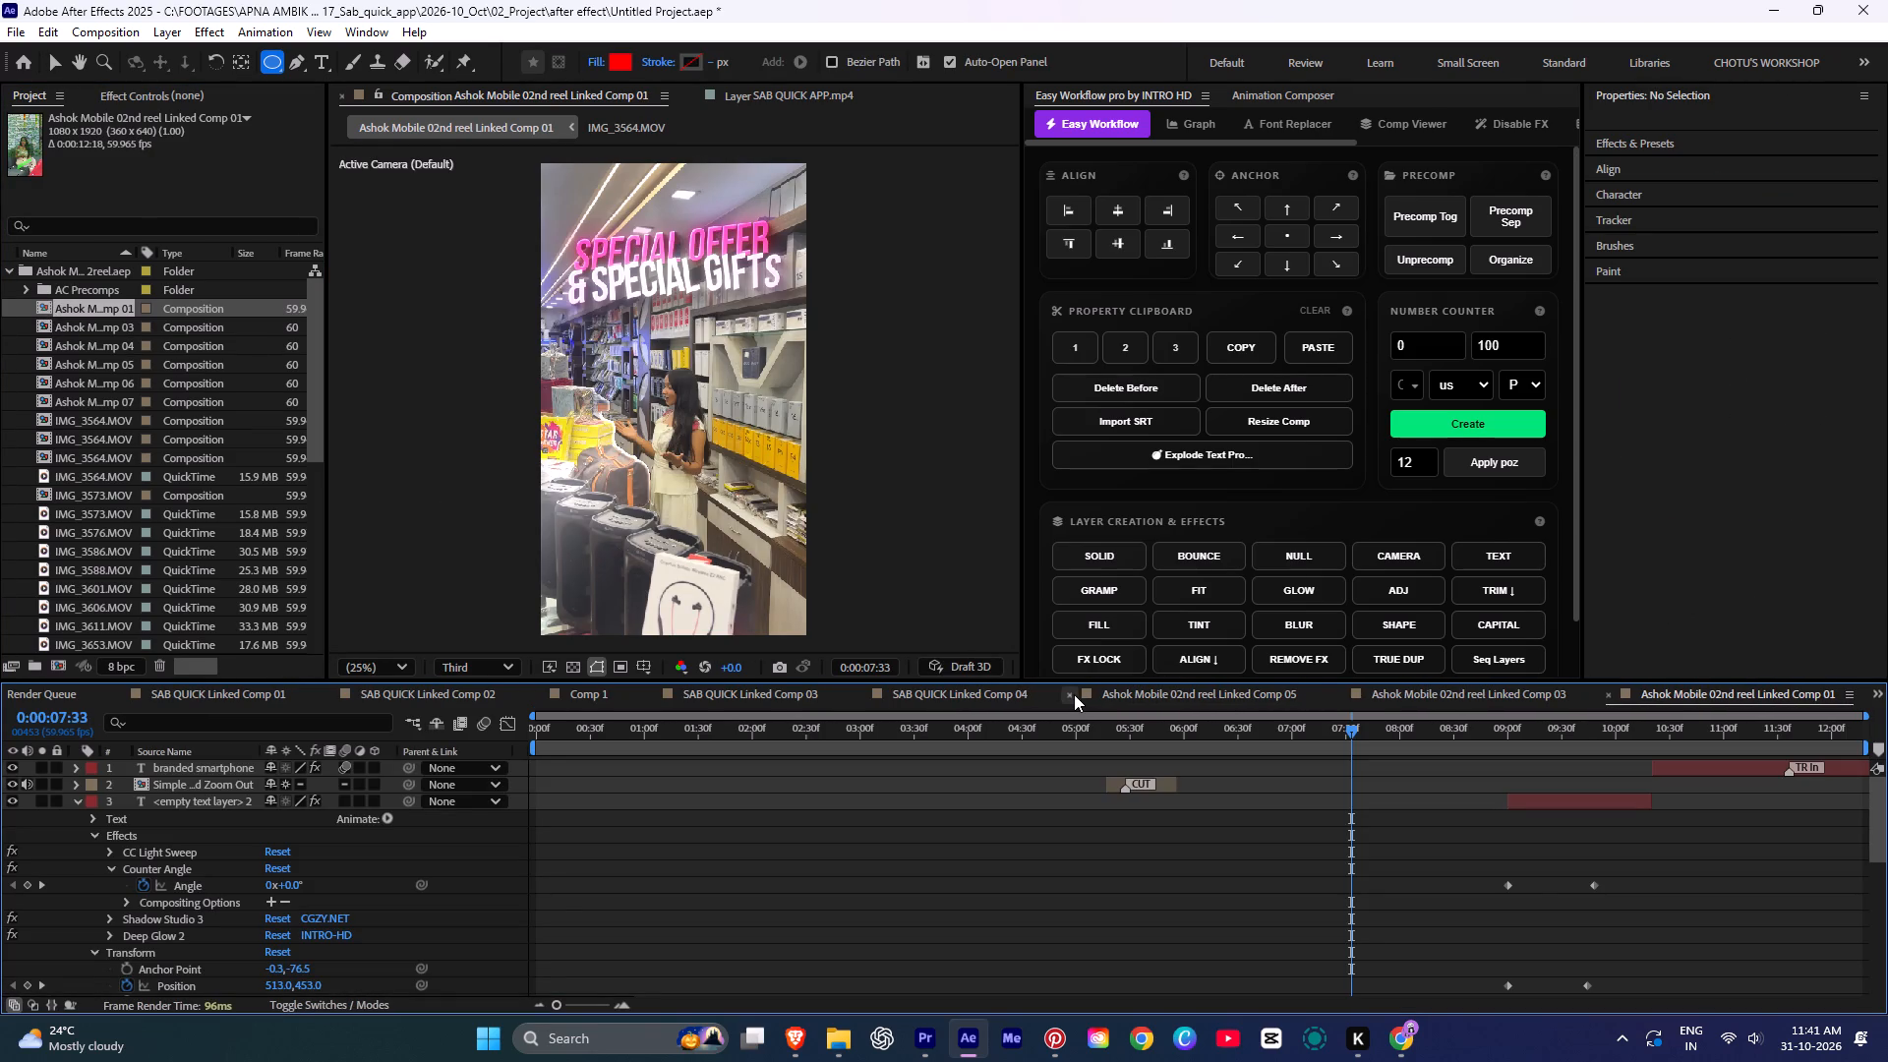
left_click_drag(1341, 732, 1295, 733)
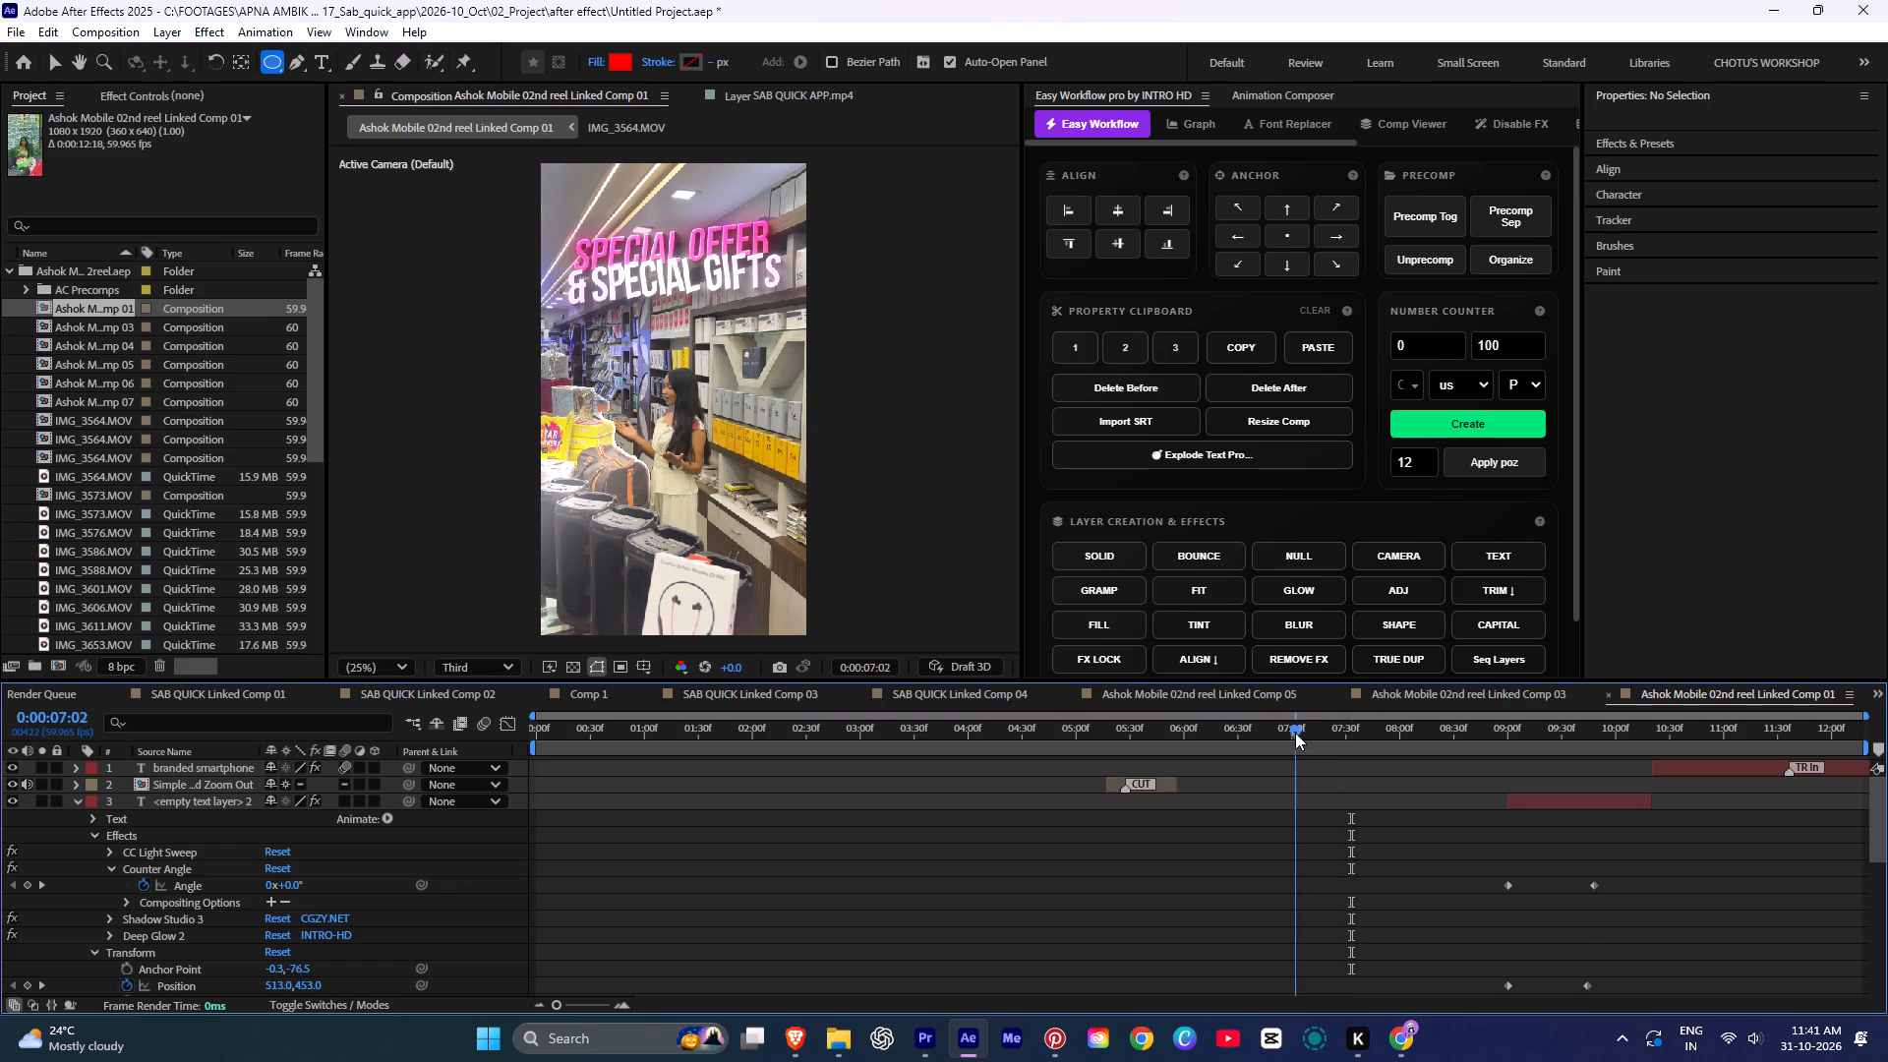
left_click_drag(1295, 733, 1294, 734)
scroll(1259, 769, "down", 5)
left_click_drag(1314, 748, 1336, 755)
left_click(1341, 819)
key("ctrl+c")
key("ctrl+c")
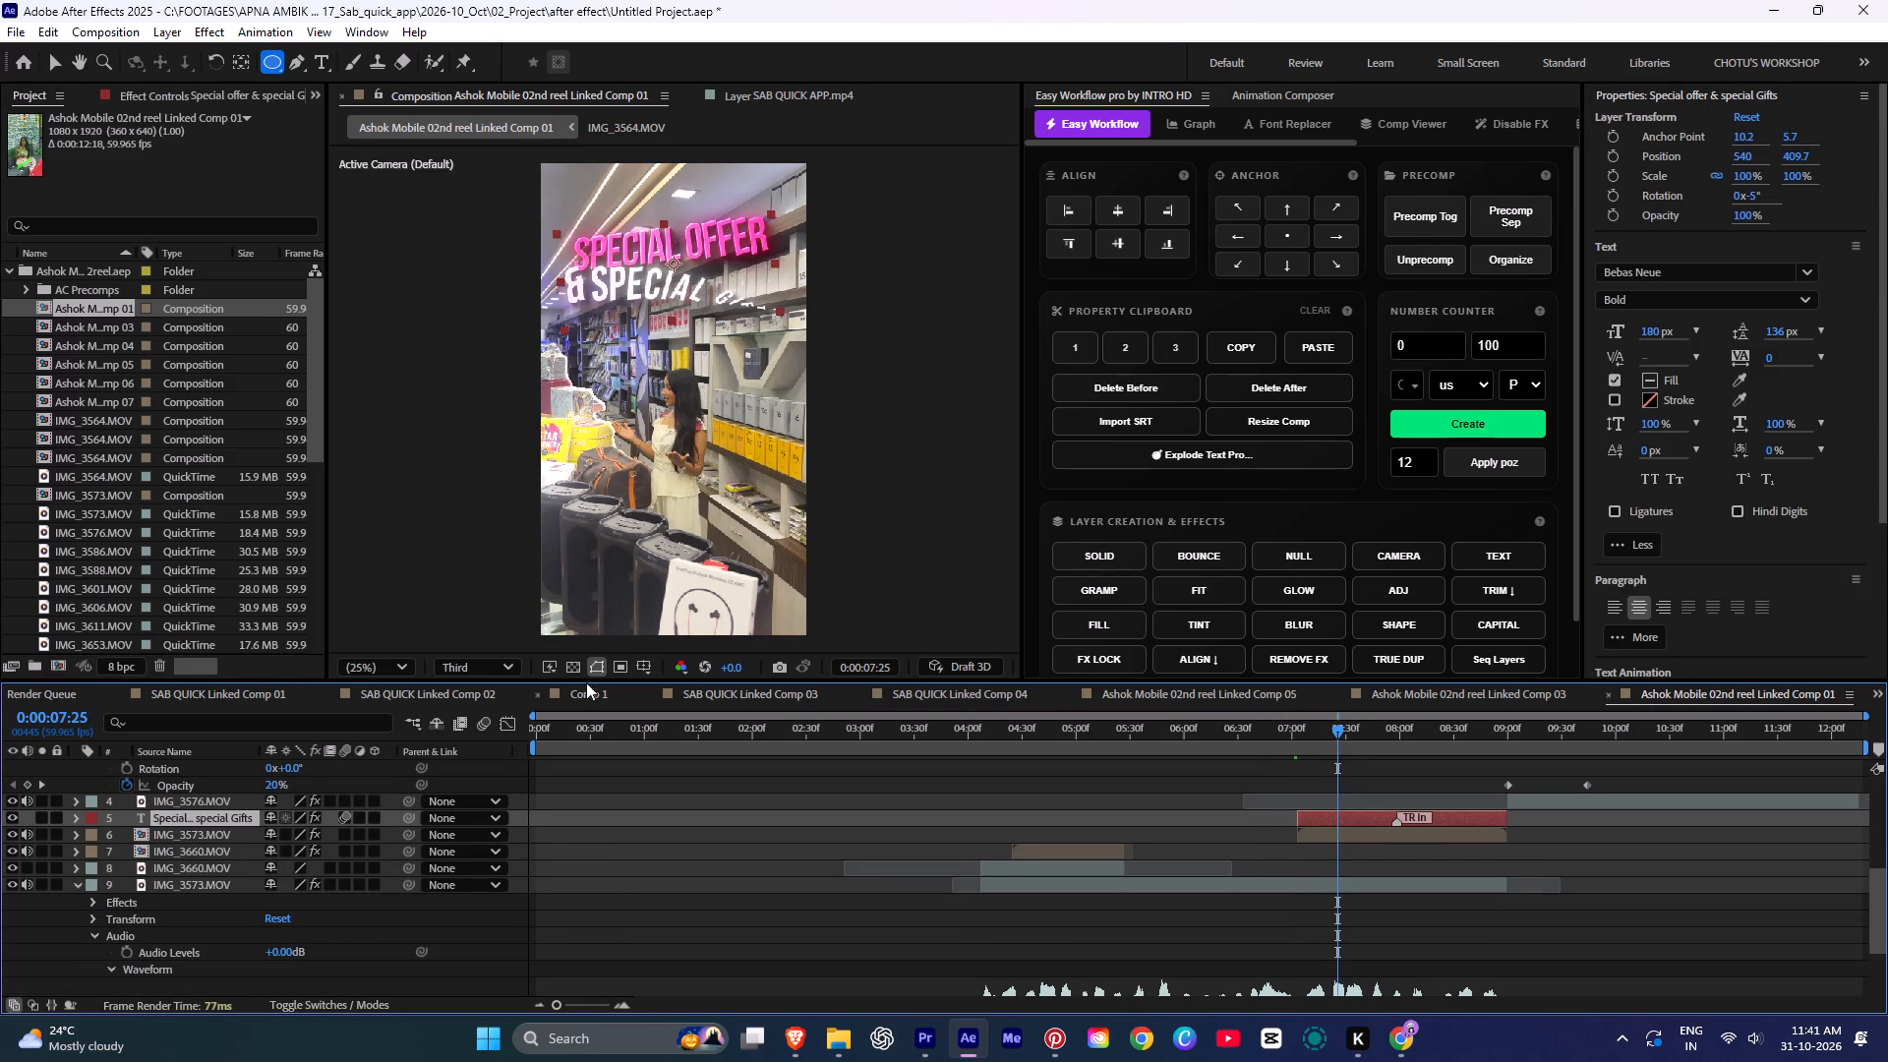
key("ctrl+c")
key("ctrl+c")
key("ctrl+c")
Open SAB QUICK Linked Comp 01 and preview its opening seconds of storefront footage.
left_click(434, 693)
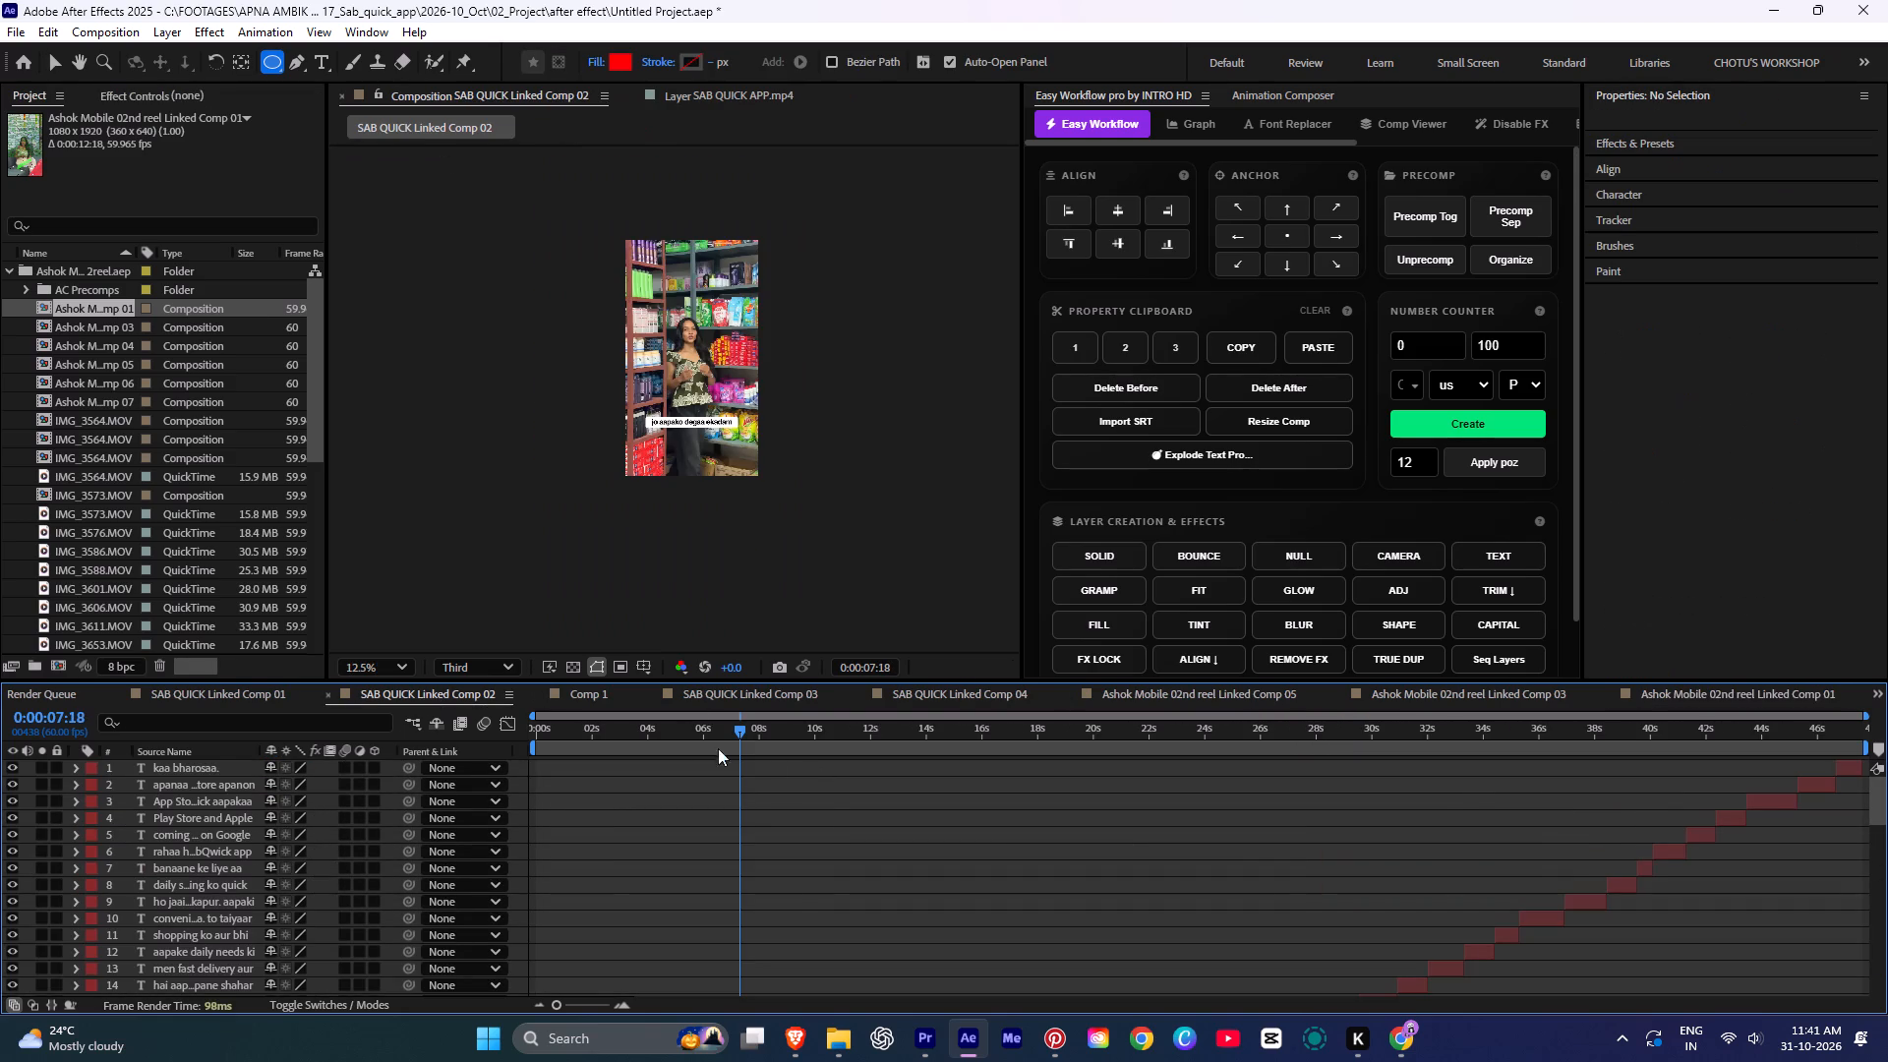
left_click(231, 686)
left_click_drag(1013, 744, 816, 744)
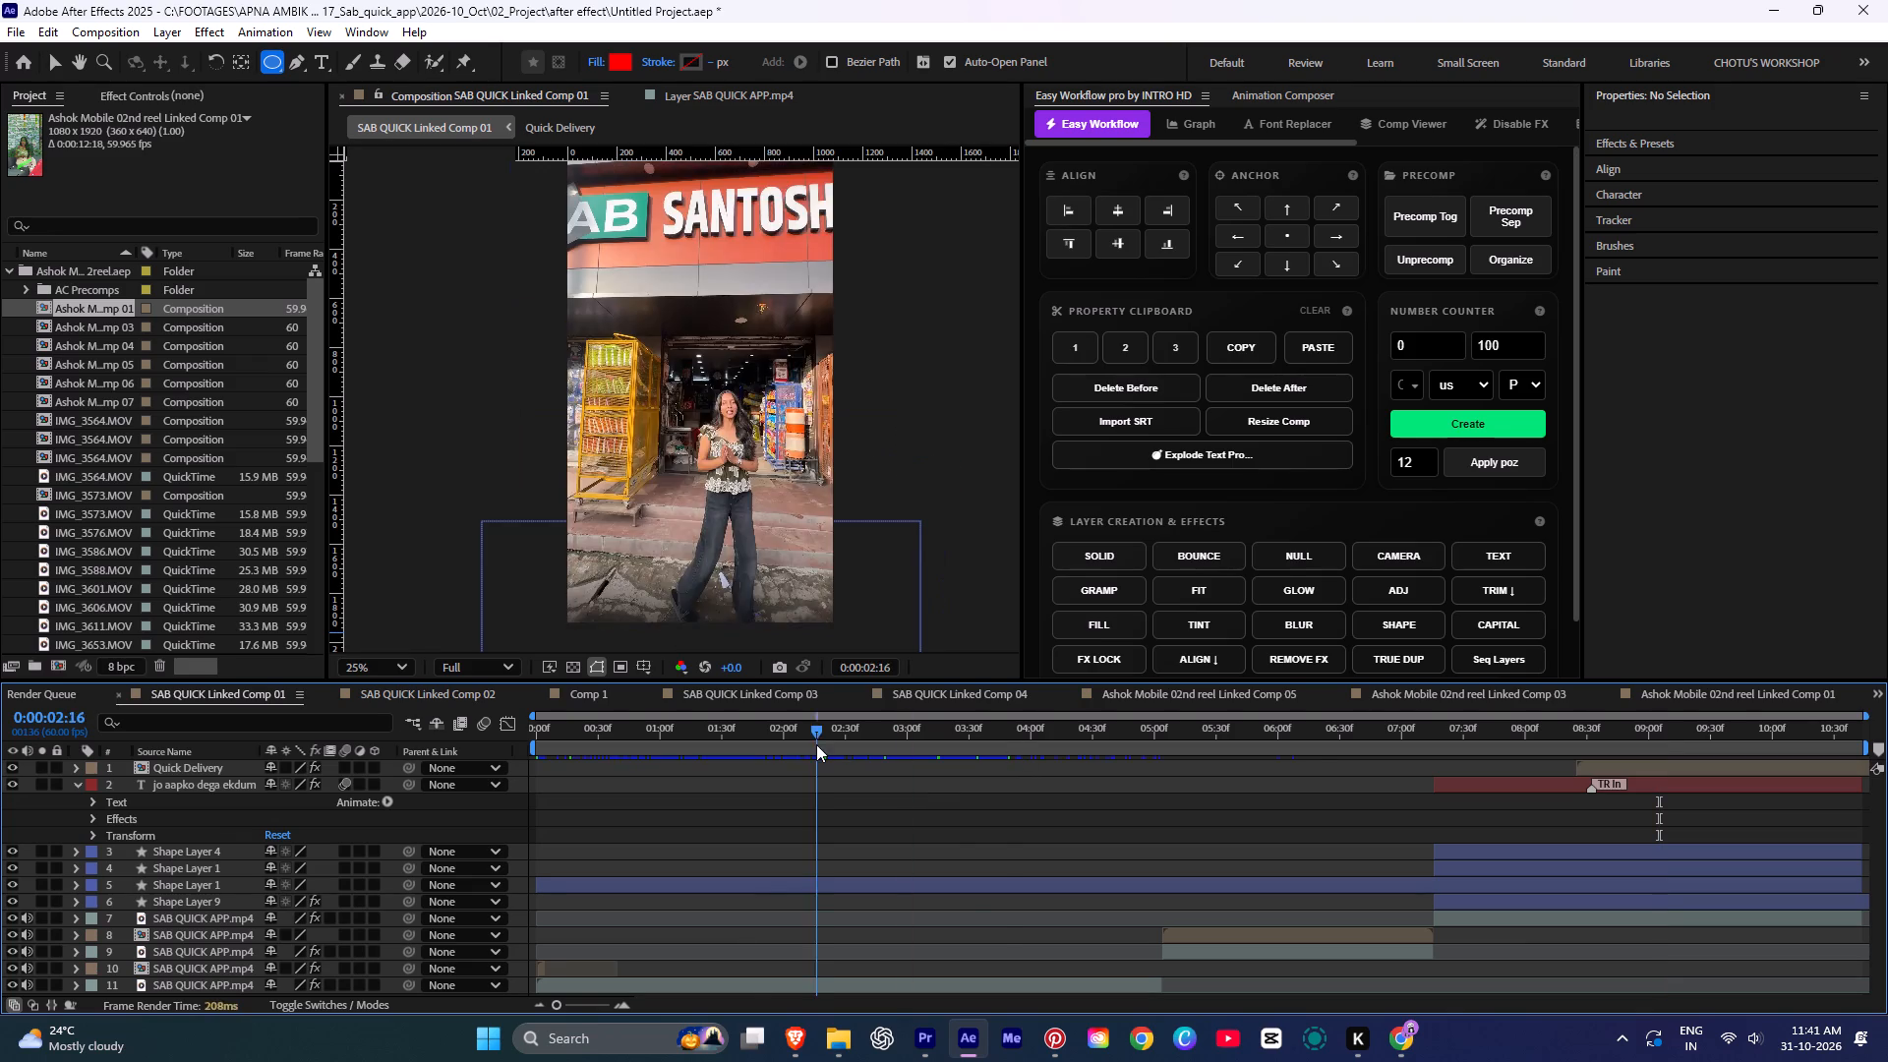
left_click_drag(816, 744, 758, 746)
key("space")
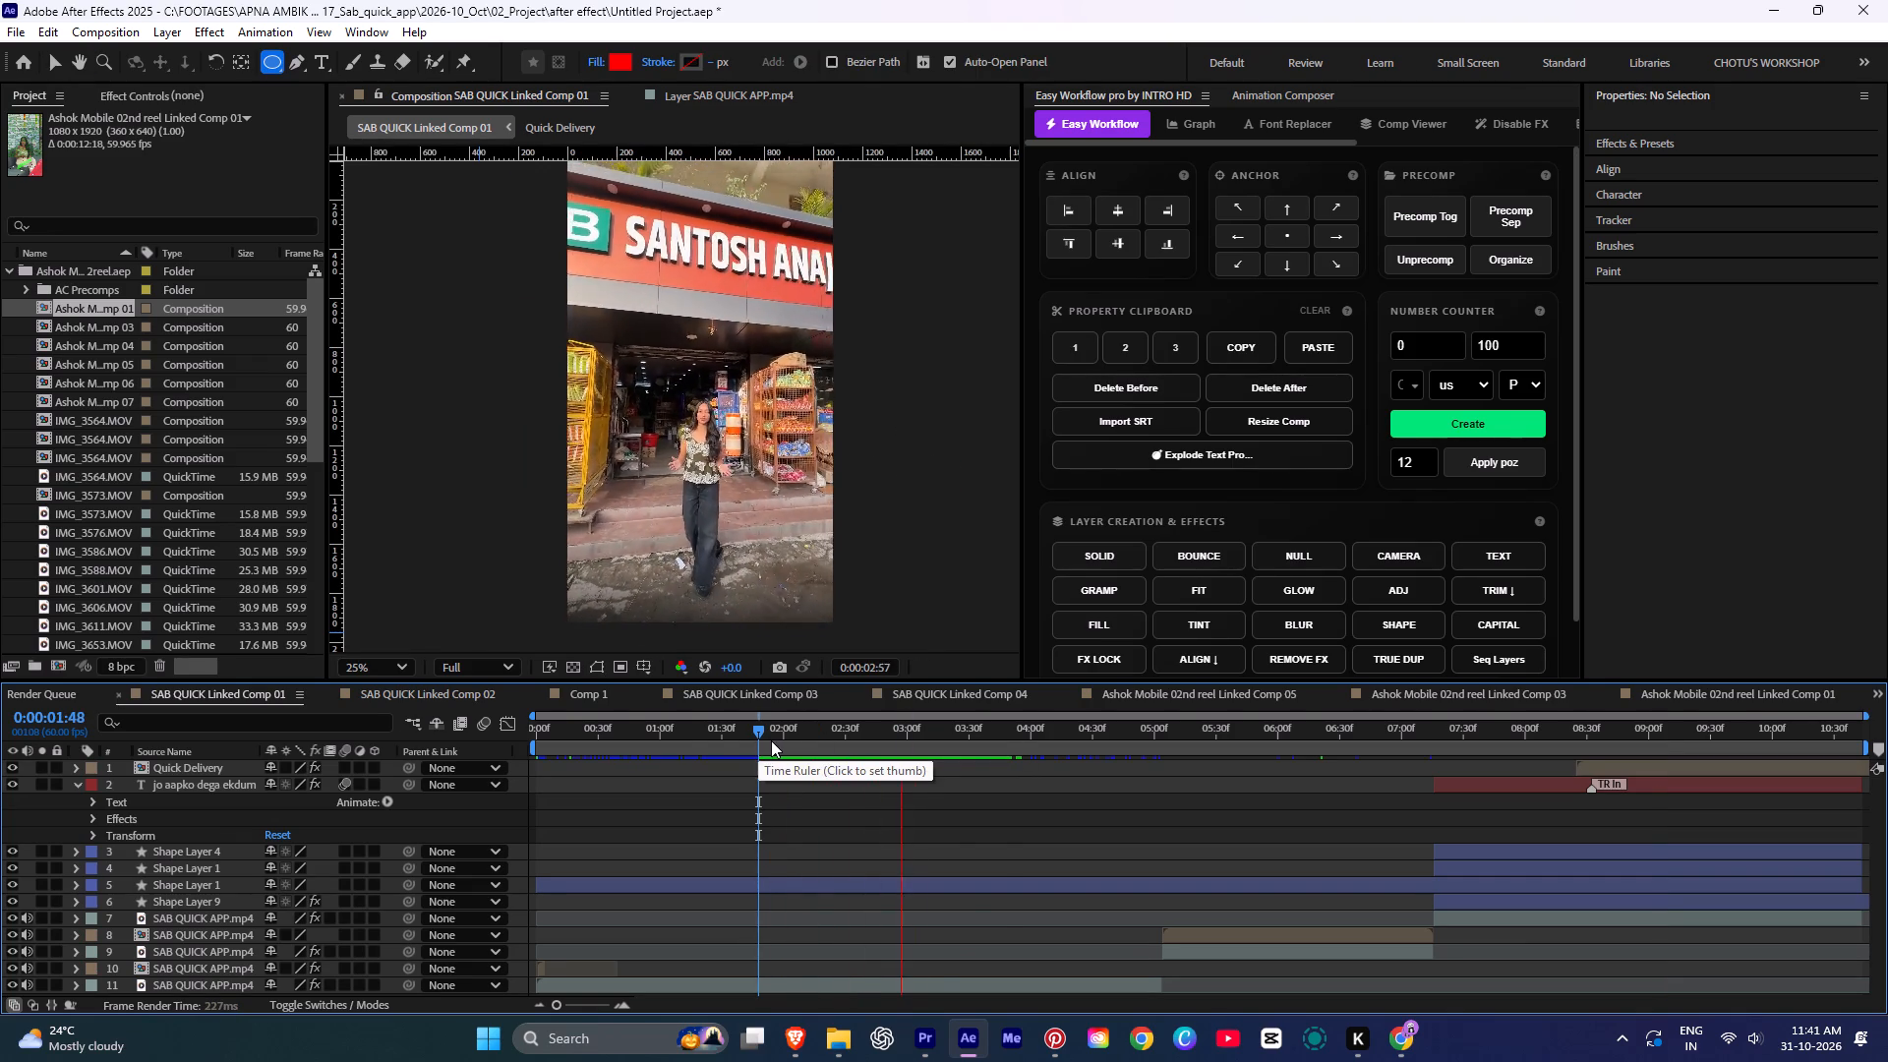
left_click_drag(748, 739, 623, 740)
key("space")
left_click_drag(622, 739, 607, 740)
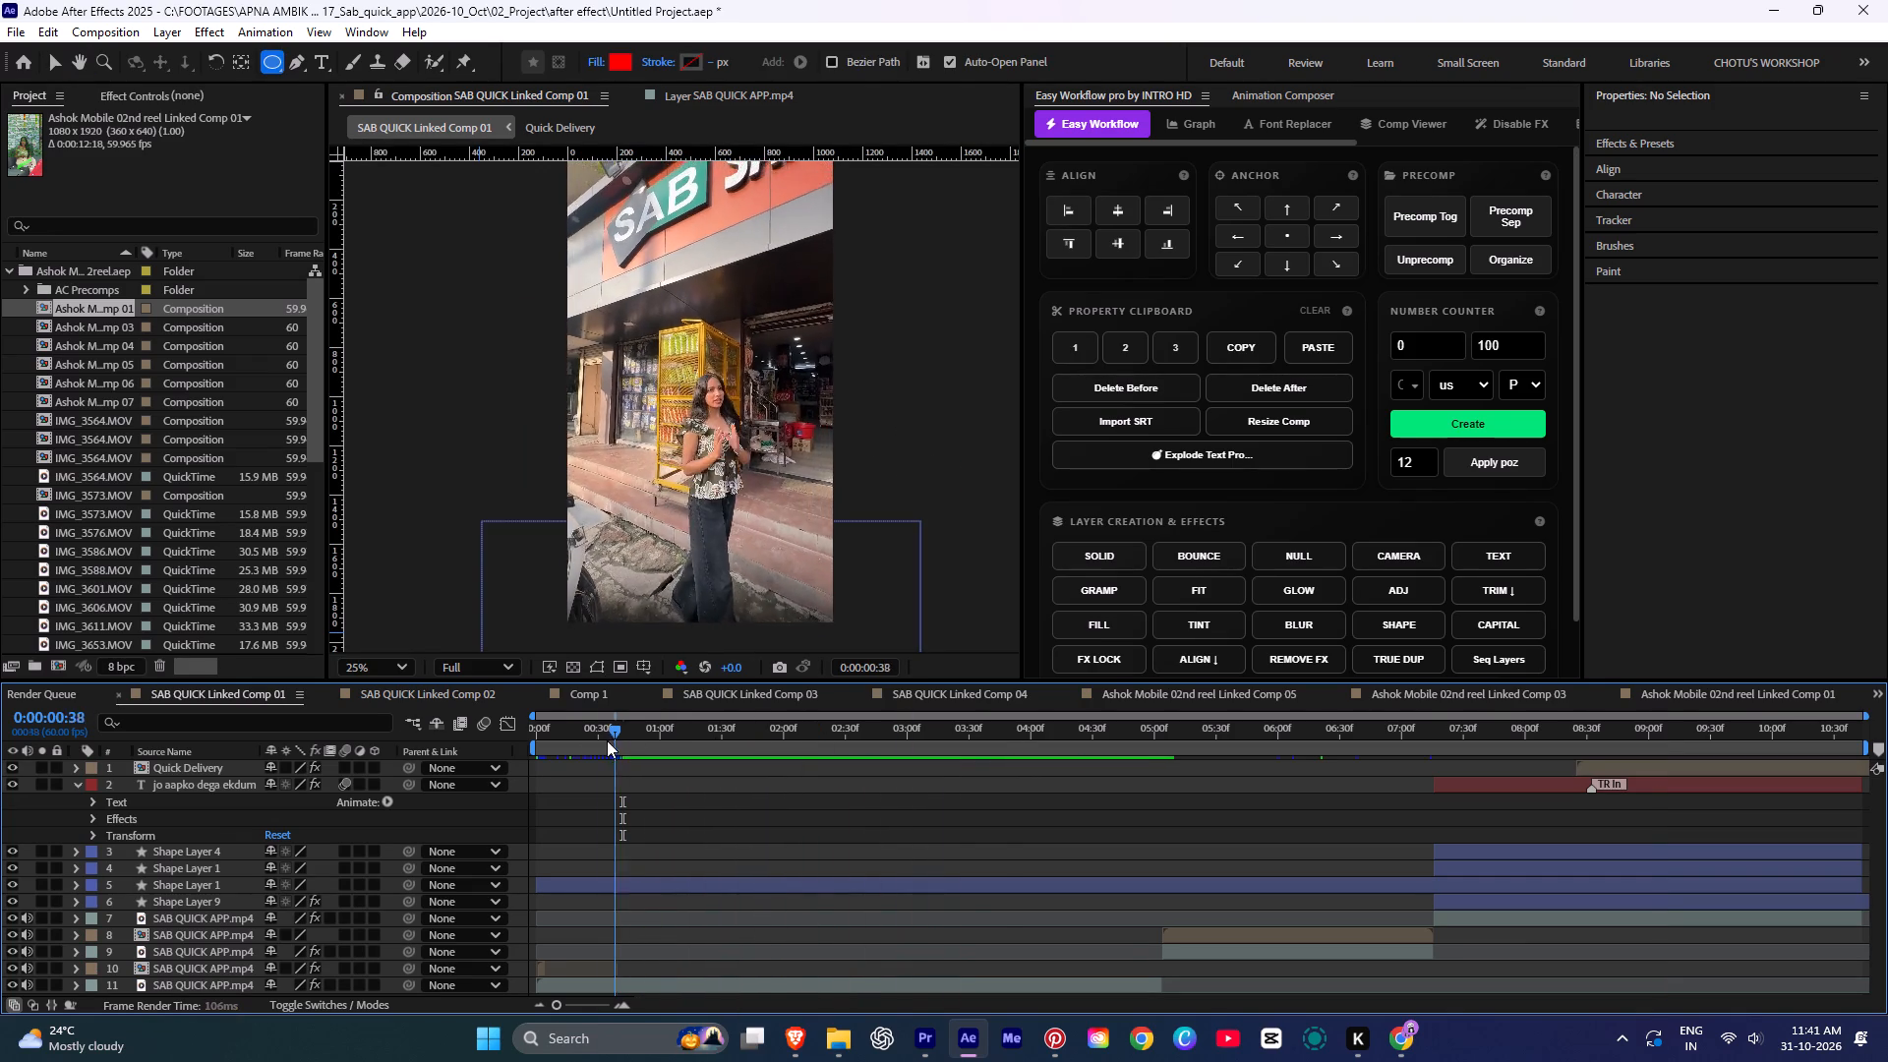
left_click_drag(607, 740, 544, 767)
key("space")
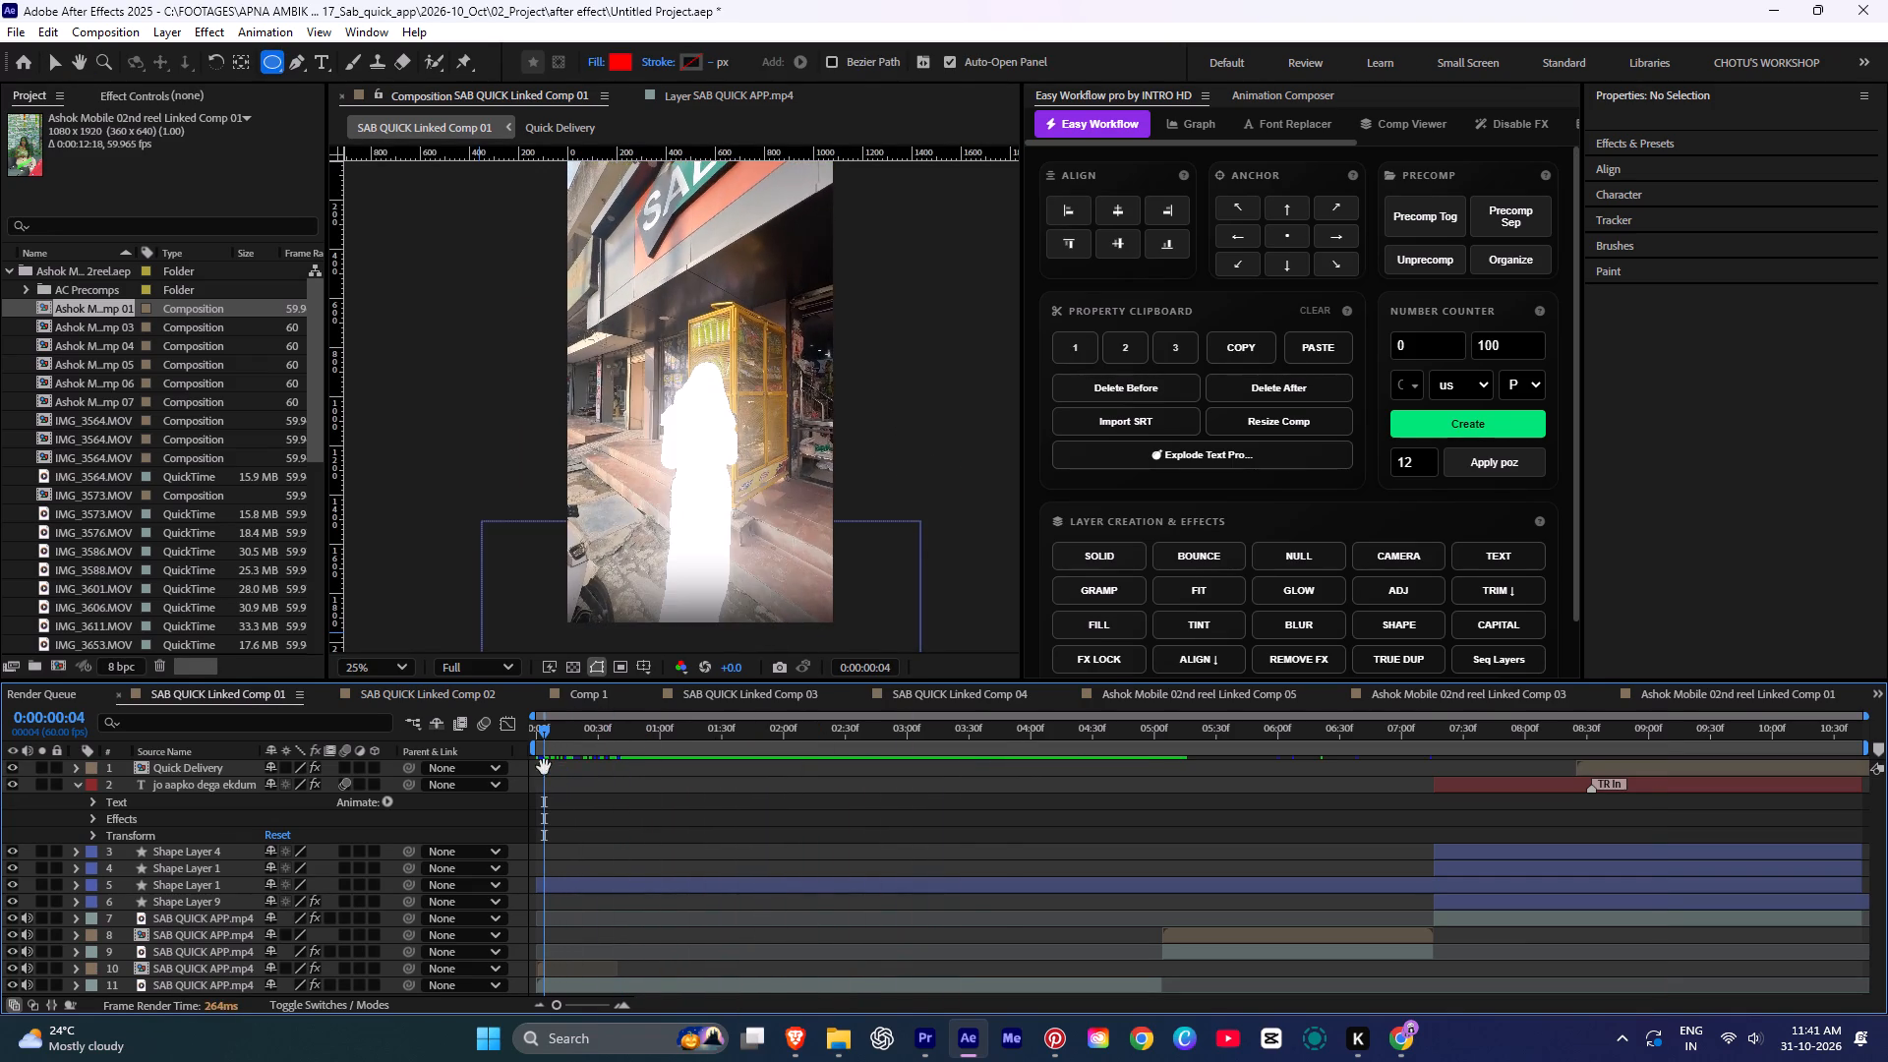
left_click(551, 742)
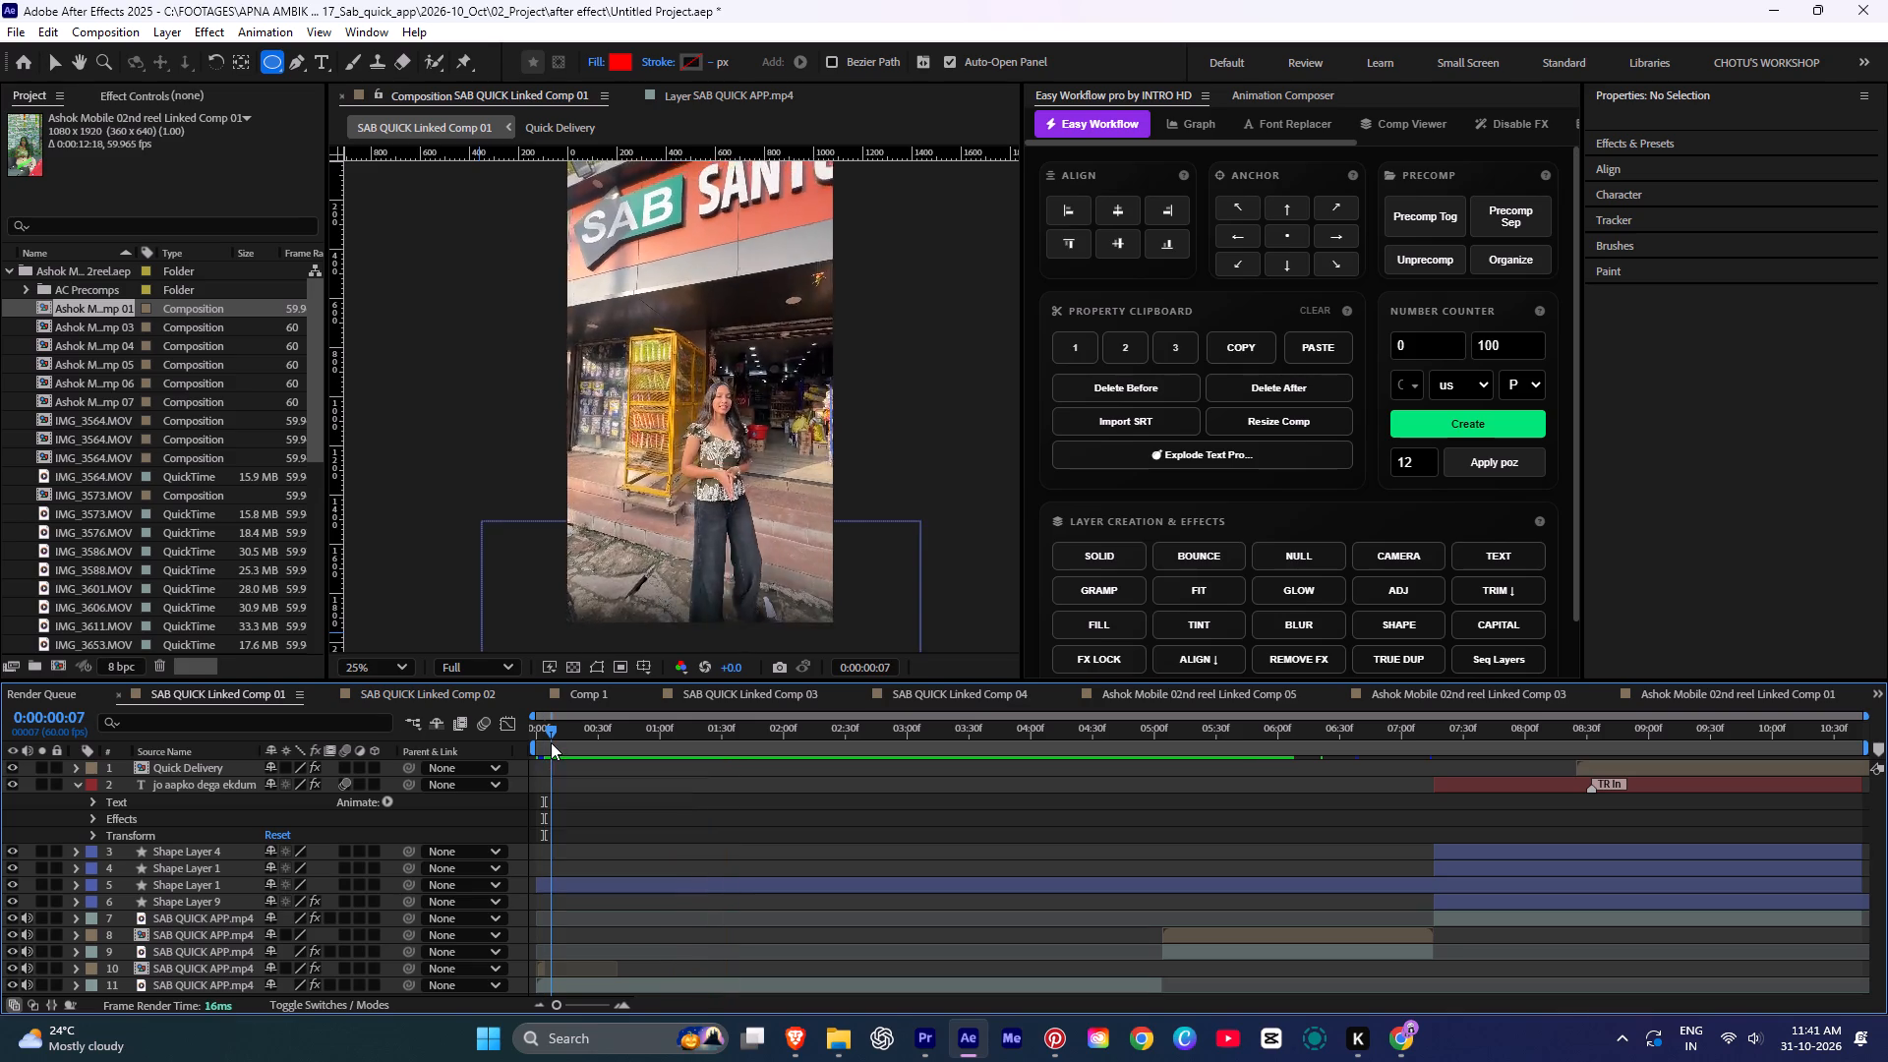
Paste the copied "Special offer & special Gifts" text layer into SAB QUICK Linked Comp 01 and move it to the comp's beginning.
left_click_drag(551, 742, 533, 742, "ctrl")
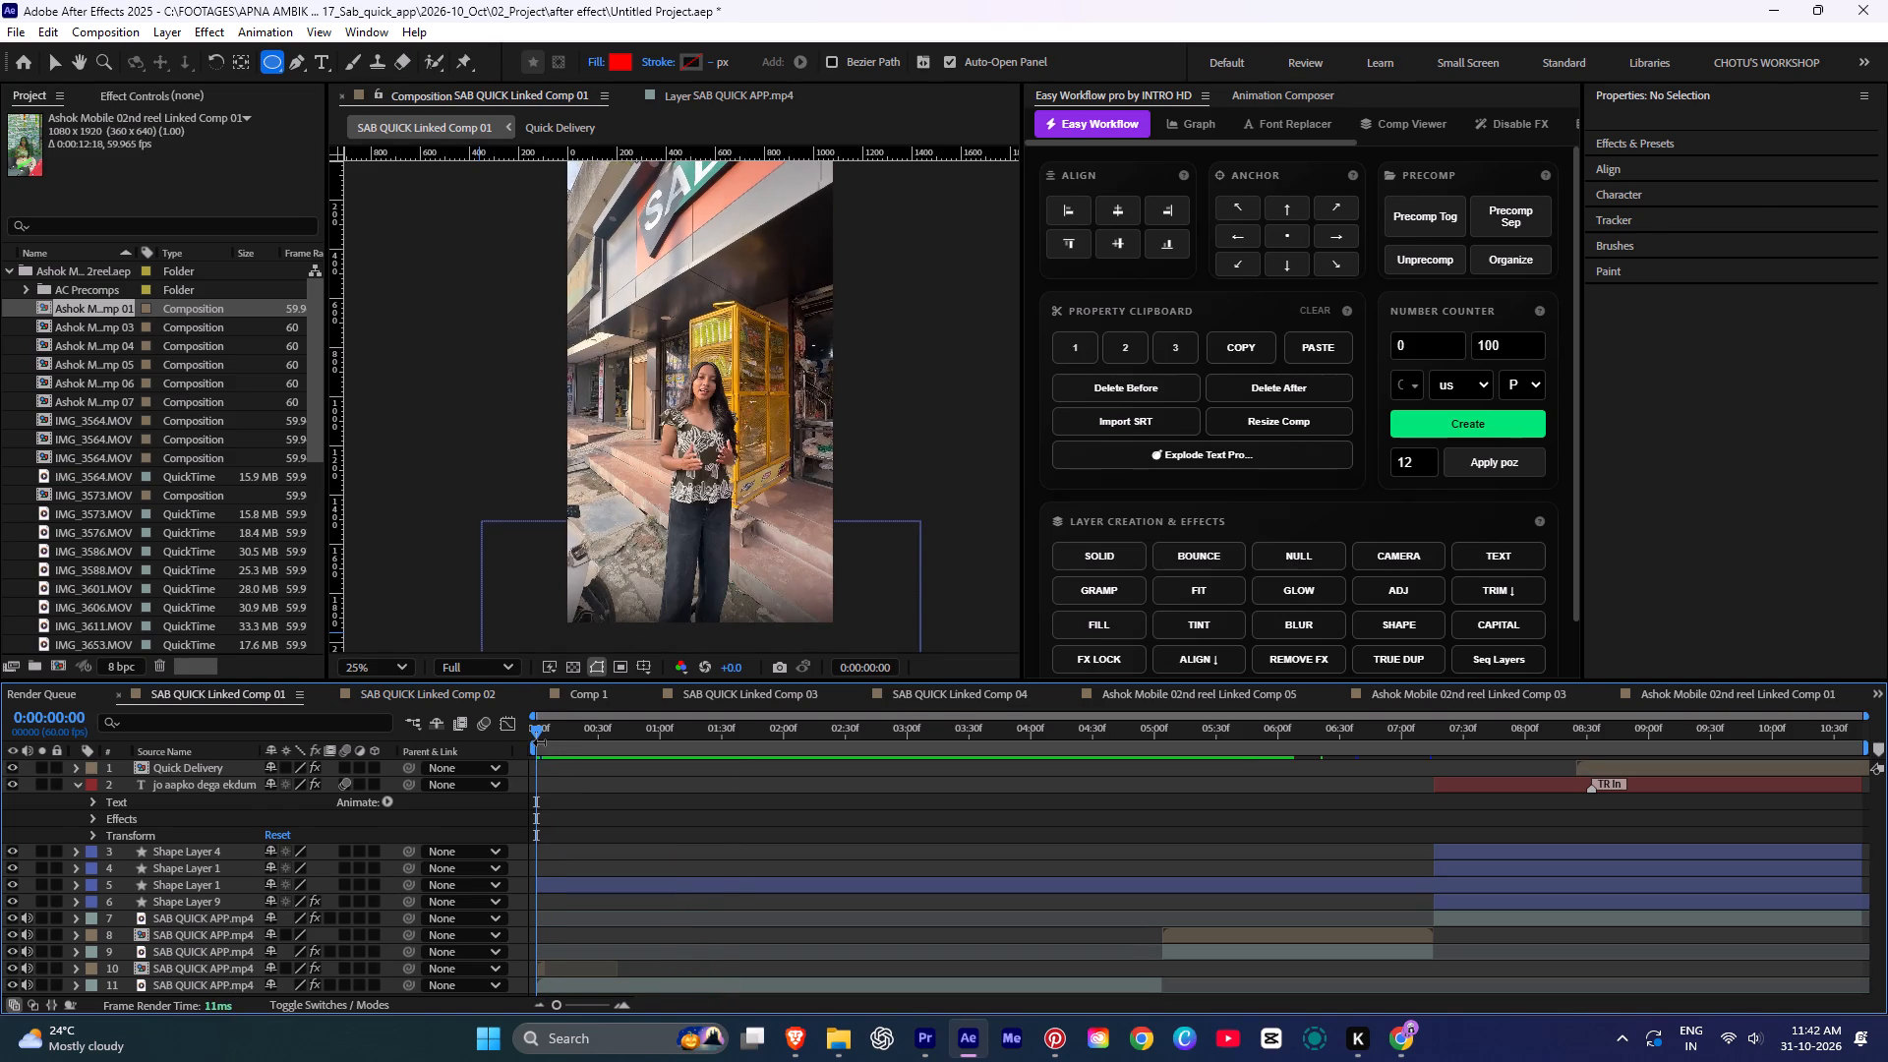
key("ctrl+v")
scroll(566, 778, "down", 1)
scroll(566, 778, "up", 4)
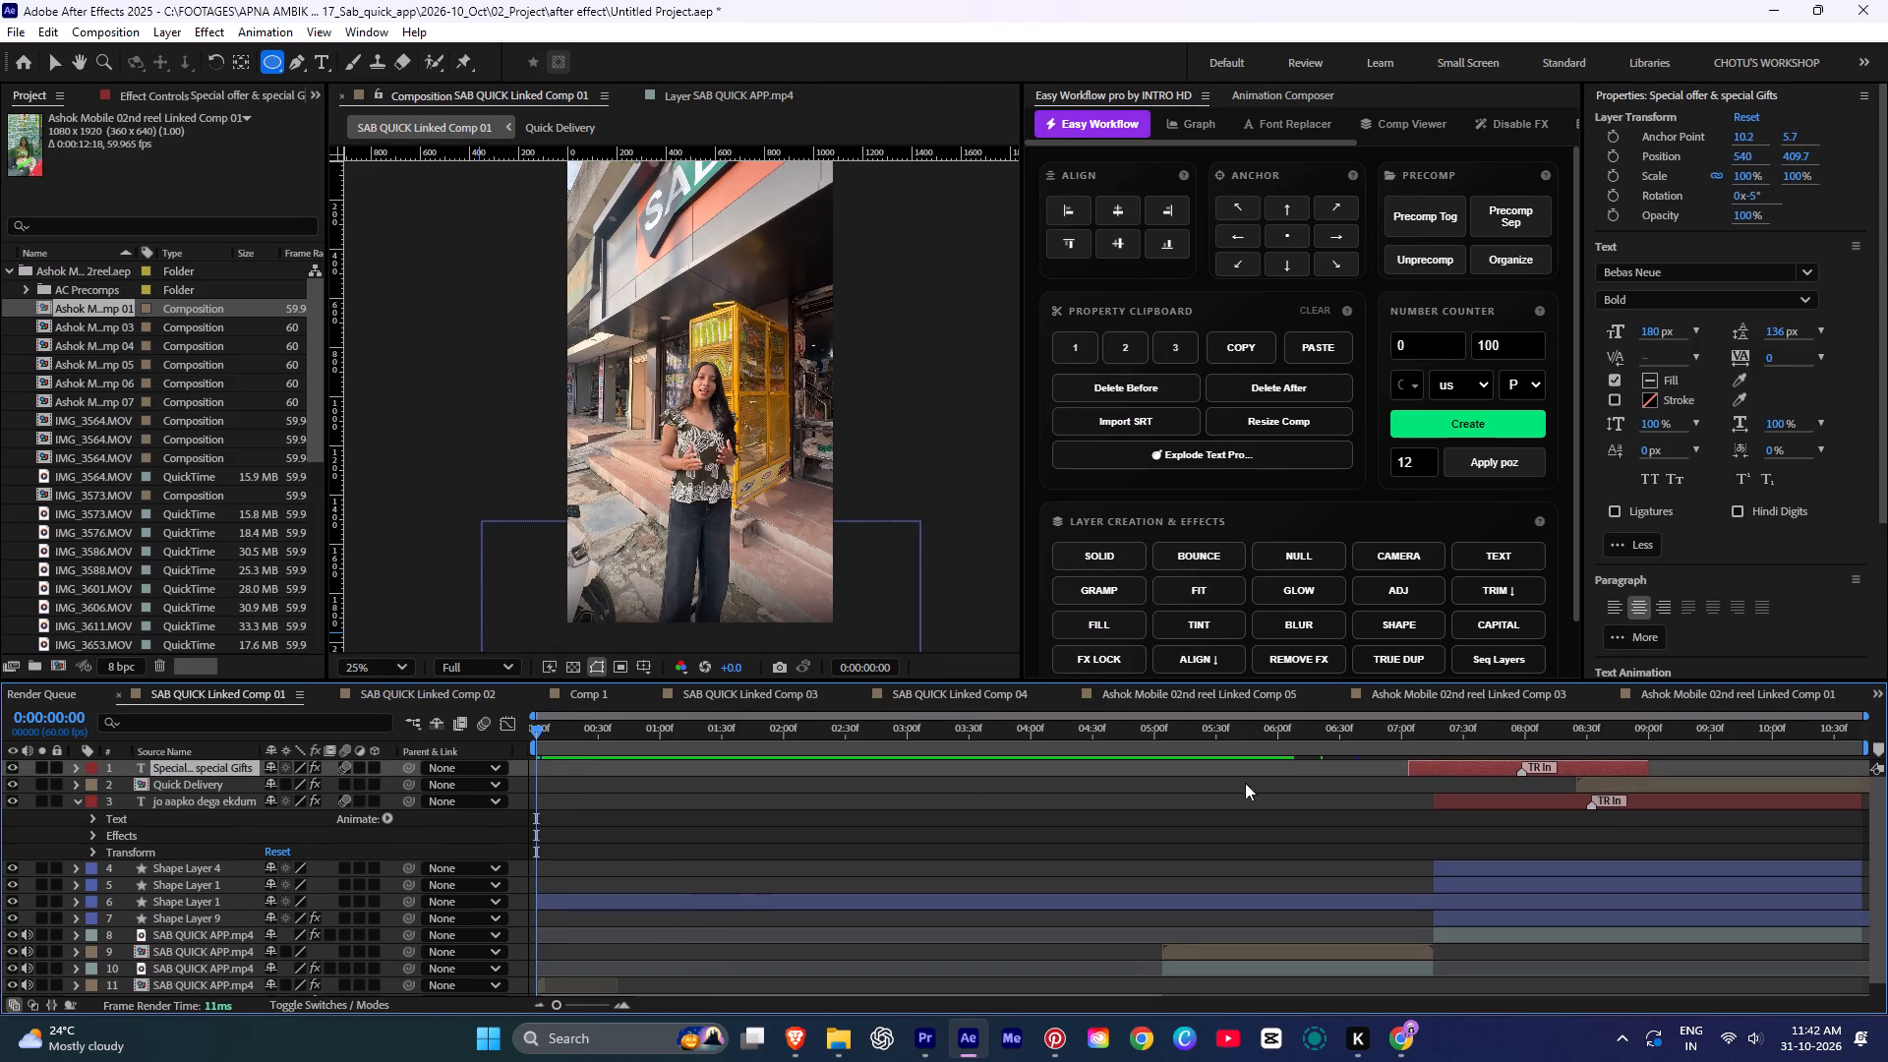
left_click(1431, 769)
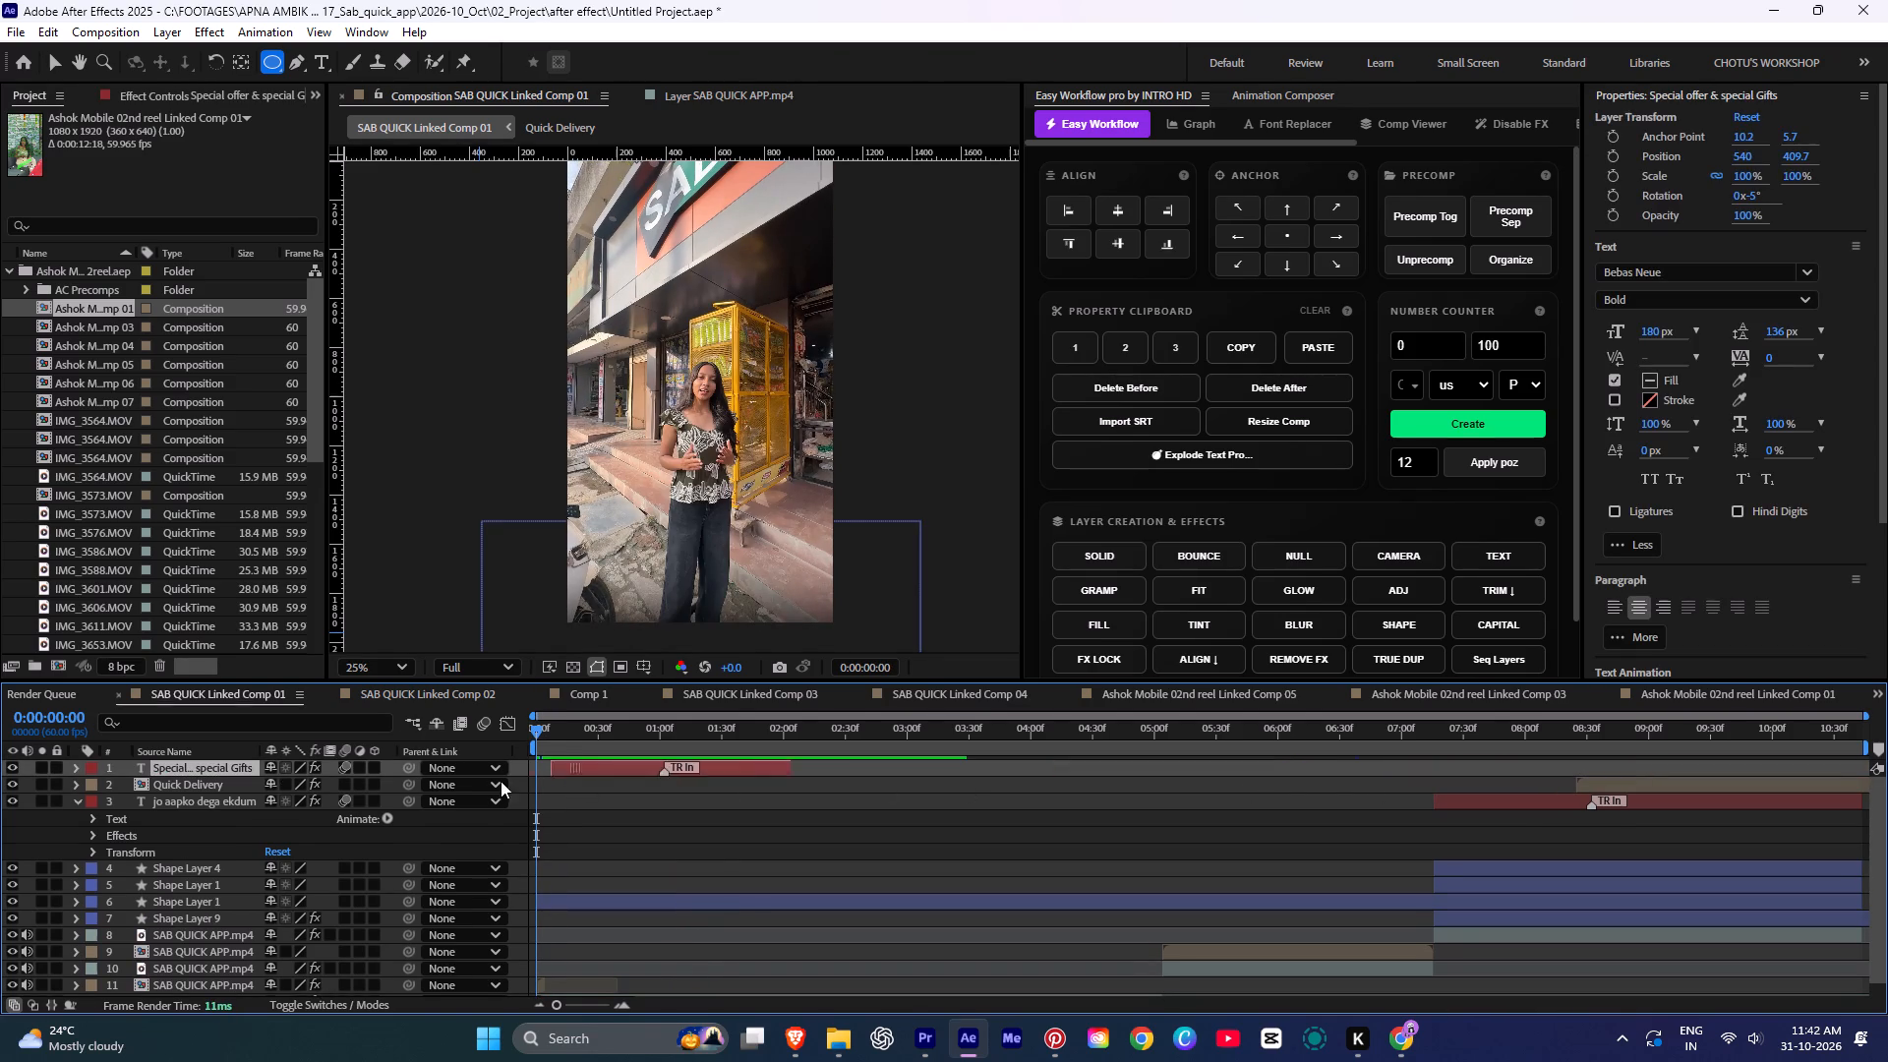